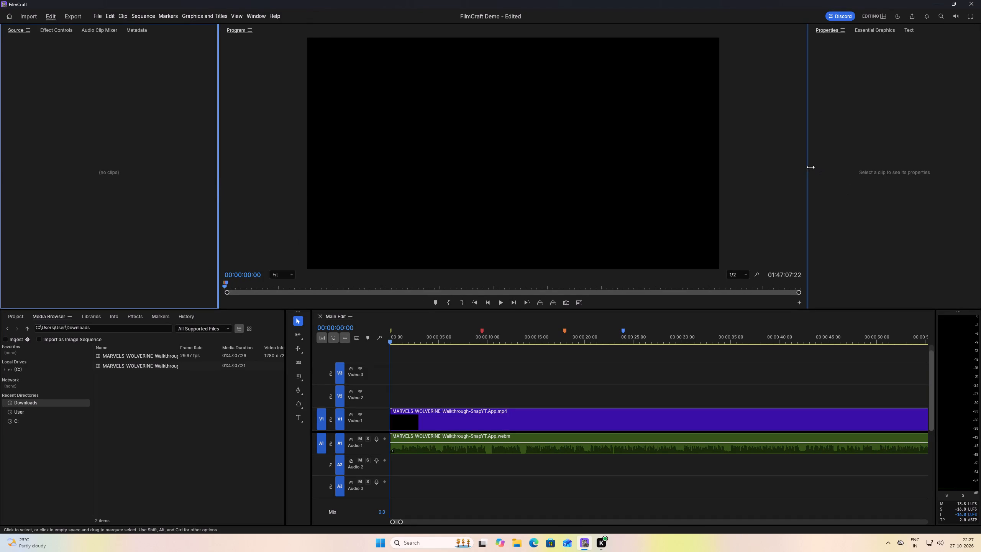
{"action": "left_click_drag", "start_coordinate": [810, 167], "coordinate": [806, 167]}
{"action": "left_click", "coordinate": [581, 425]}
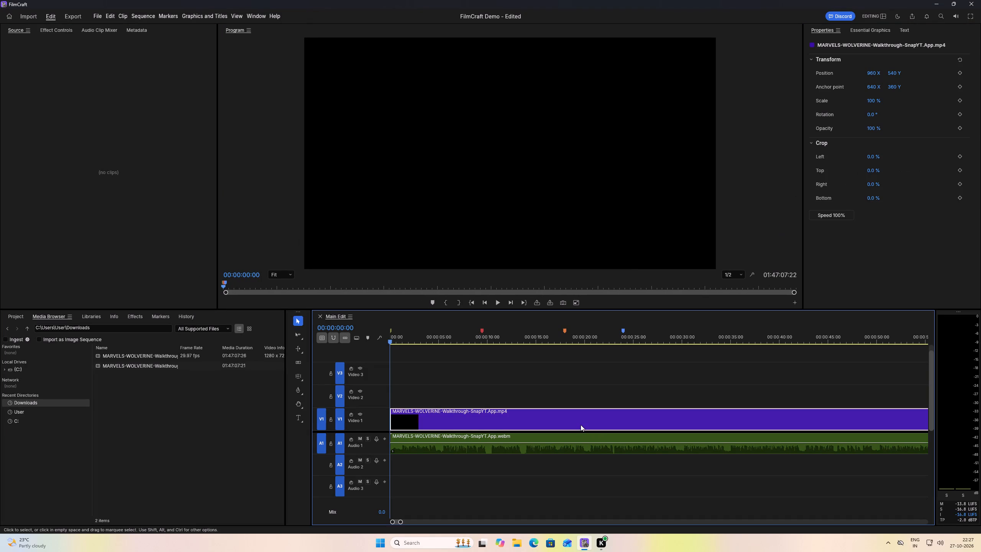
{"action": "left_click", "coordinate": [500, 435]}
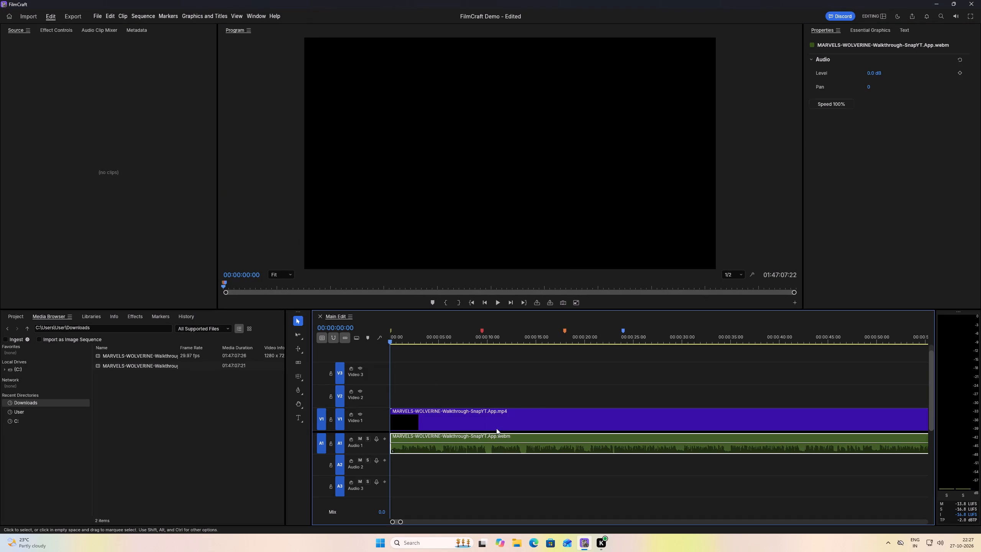
Scrub the Main Edit timeline from its start and park the playhead at 00:00:02:06.
{"action": "left_click_drag", "start_coordinate": [405, 339], "coordinate": [369, 341]}
{"action": "left_click_drag", "start_coordinate": [406, 342], "coordinate": [376, 342]}
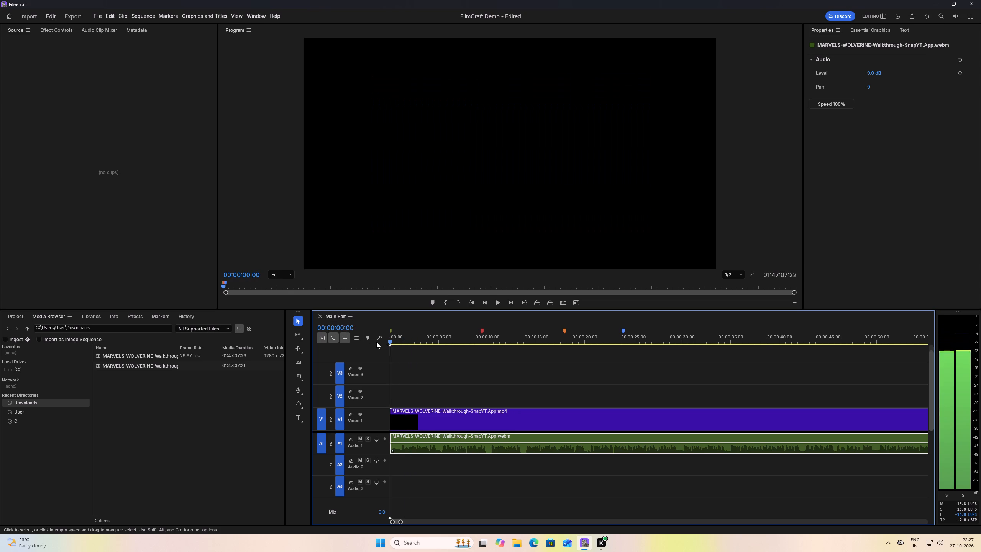
{"action": "left_click_drag", "start_coordinate": [376, 342], "coordinate": [377, 342]}
{"action": "left_click_drag", "start_coordinate": [397, 342], "coordinate": [412, 342]}
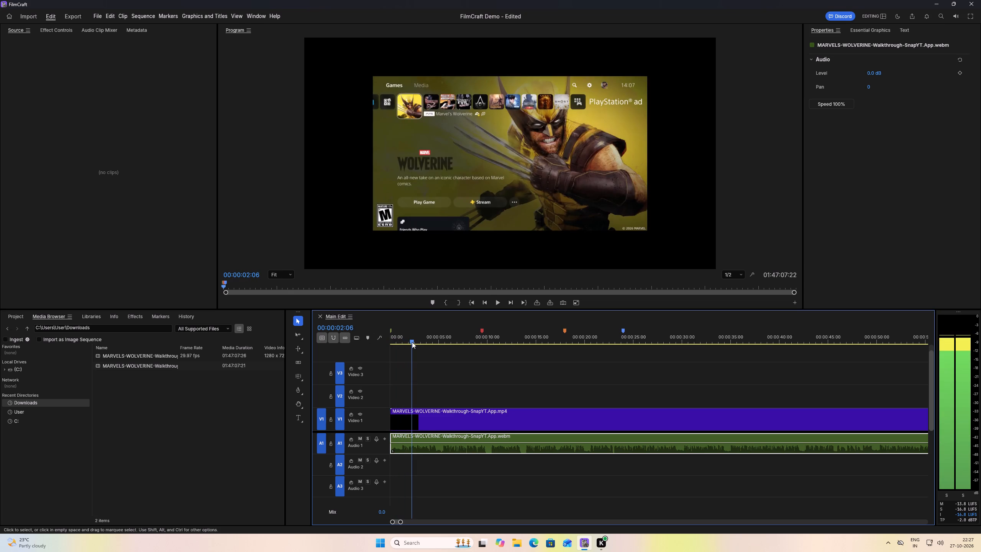
Scale the Wolverine walkthrough video clip on track V1 to 150% in the program monitor to fill the frame, and deselect it.
{"action": "left_click", "coordinate": [498, 191]}
{"action": "left_click", "coordinate": [453, 416]}
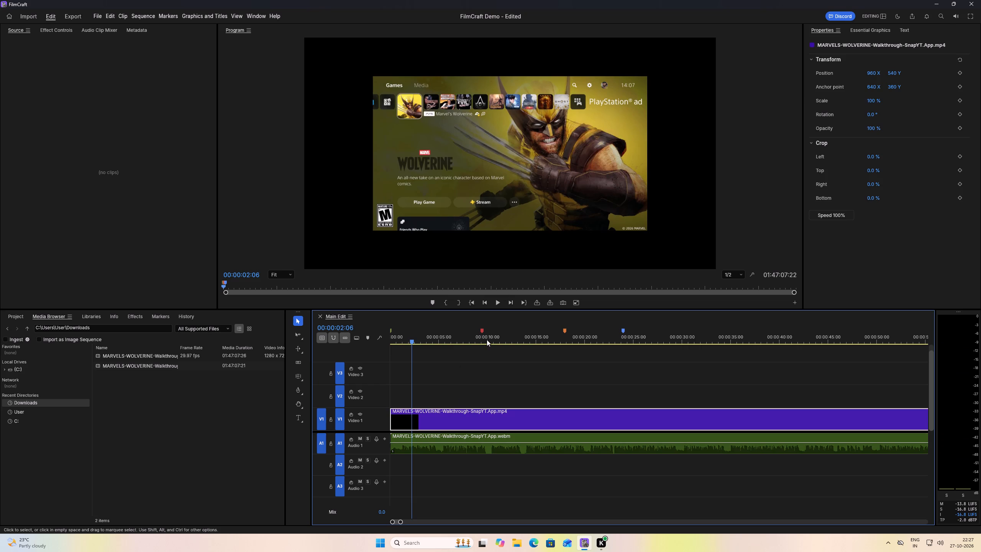
{"action": "double_click", "coordinate": [553, 209]}
{"action": "key", "text": "Tab"}
{"action": "key", "text": "Tab"}
{"action": "key", "text": "Tab"}
{"action": "key", "text": "Tab"}
{"action": "key", "text": "Tab"}
{"action": "key", "text": "Tab"}
{"action": "key", "text": "Tab"}
{"action": "key", "text": "Tab"}
{"action": "key", "text": "Tab"}
{"action": "key", "text": "Tab"}
{"action": "key", "text": "Tab"}
{"action": "key", "text": "Tab"}
{"action": "key", "text": "Tab"}
{"action": "key", "text": "Tab"}
{"action": "key", "text": "Tab"}
{"action": "key", "text": "Tab"}
{"action": "key", "text": "Tab"}
{"action": "key", "text": "Tab"}
{"action": "key", "text": "Tab"}
{"action": "key", "text": "Tab"}
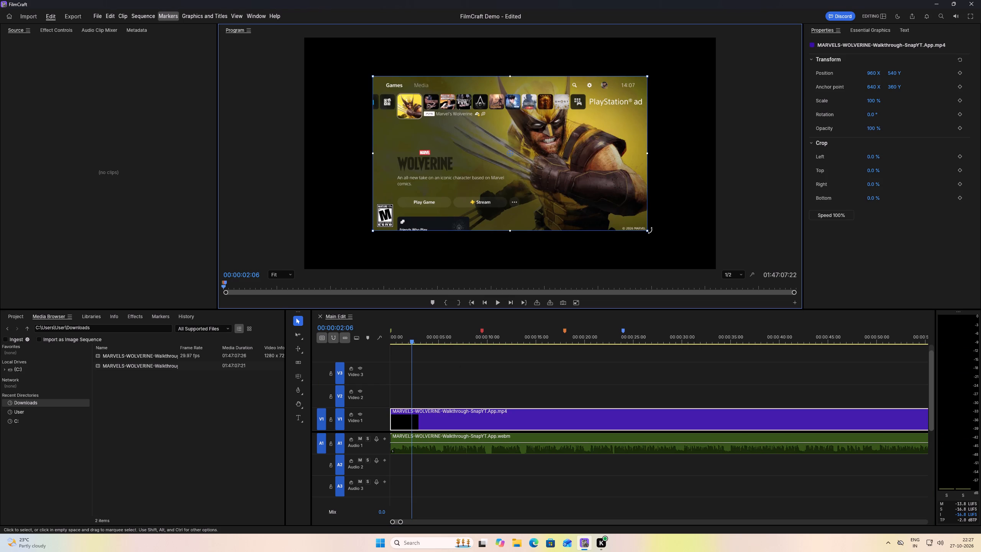
{"action": "left_click_drag", "start_coordinate": [648, 232], "coordinate": [712, 275]}
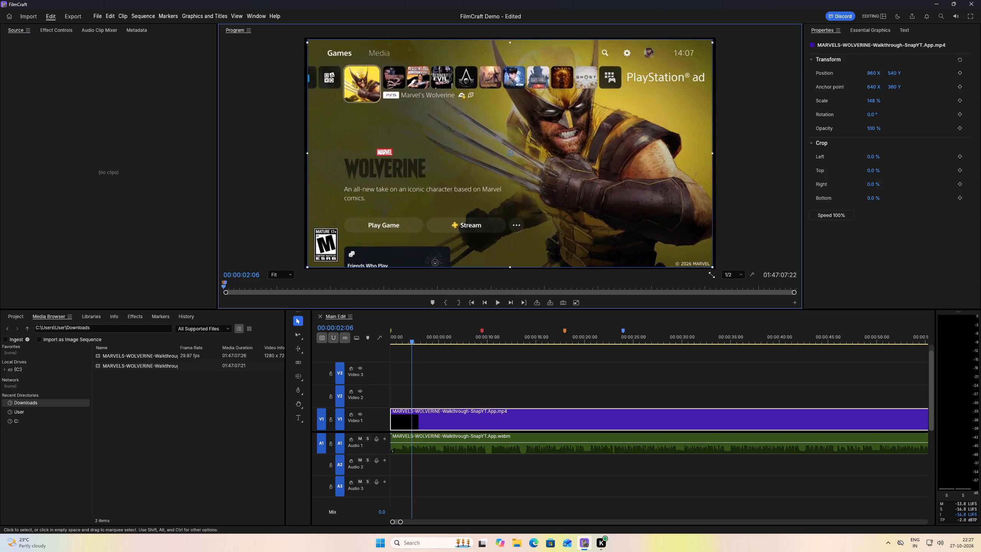
{"action": "left_click_drag", "start_coordinate": [712, 275], "coordinate": [714, 276]}
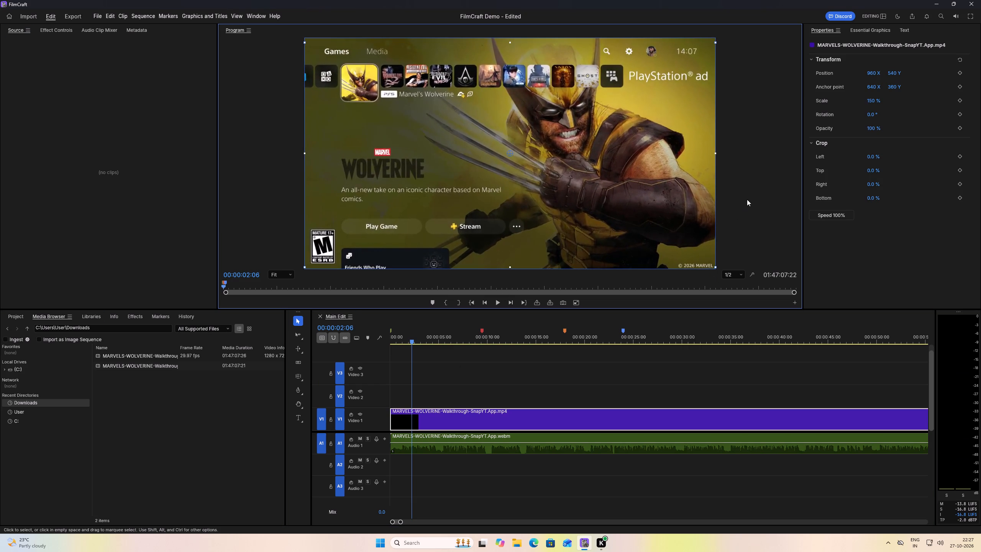
{"action": "left_click", "coordinate": [747, 199]}
{"action": "double_click", "coordinate": [739, 195]}
{"action": "left_click", "coordinate": [480, 459]}
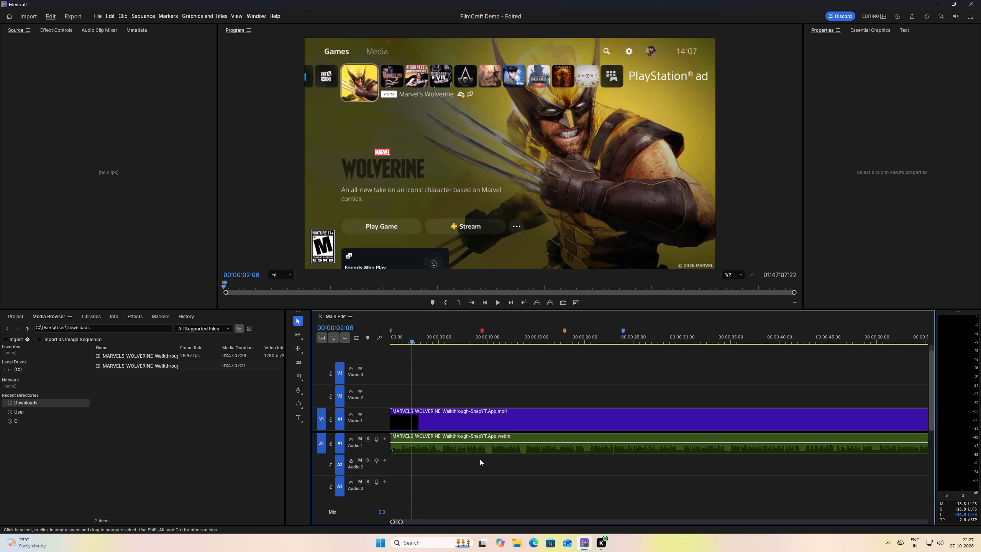
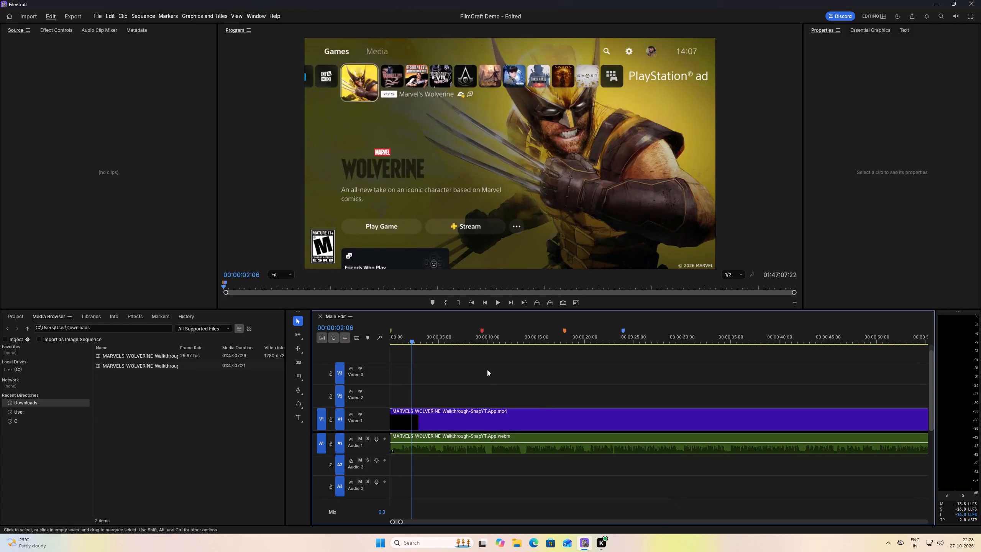
Play the Main Edit sequence from its start and skim the opening screens and logos up to about 00:00:51:03.
{"action": "left_click_drag", "start_coordinate": [402, 340], "coordinate": [400, 340]}
{"action": "left_click_drag", "start_coordinate": [400, 340], "coordinate": [379, 340]}
{"action": "key", "text": "space"}
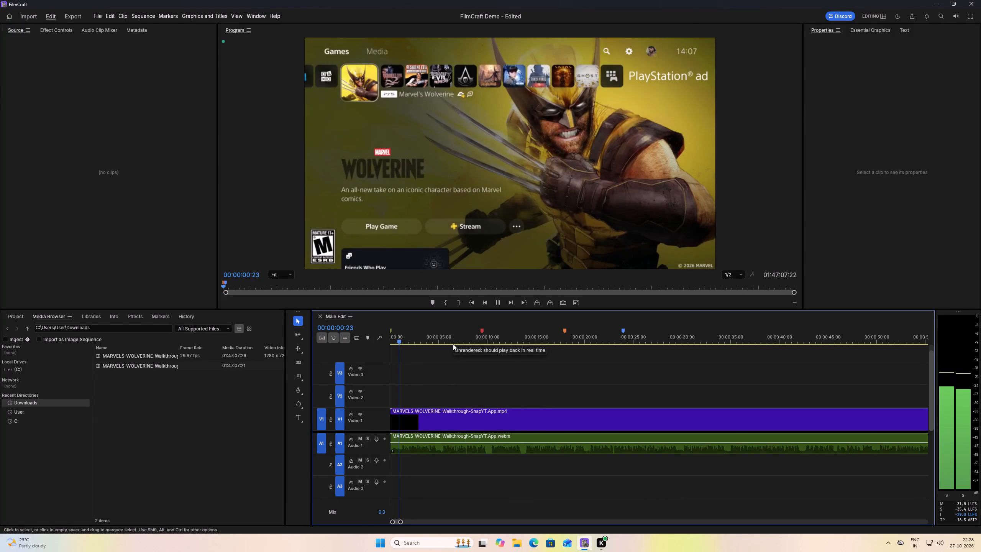
{"action": "key", "text": "space"}
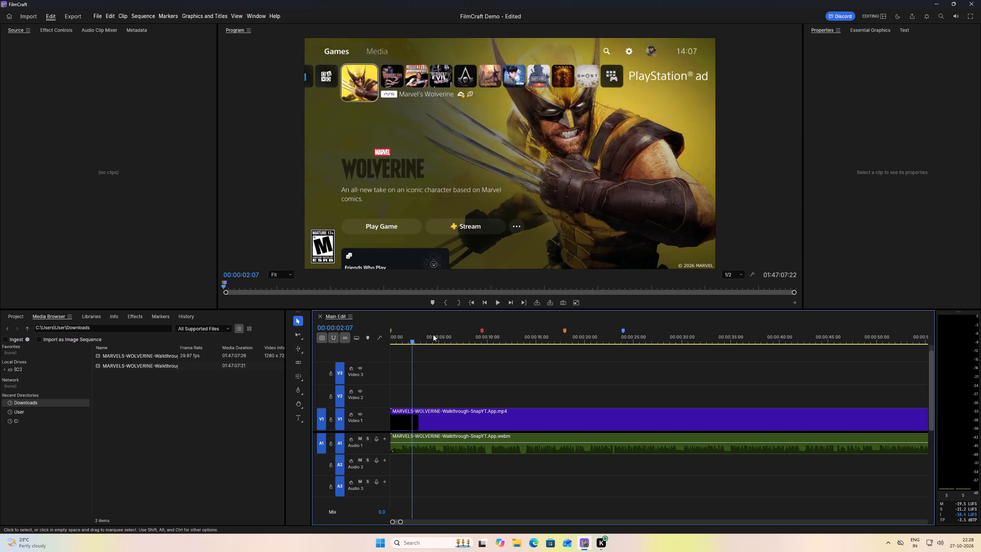
{"action": "key", "text": "space"}
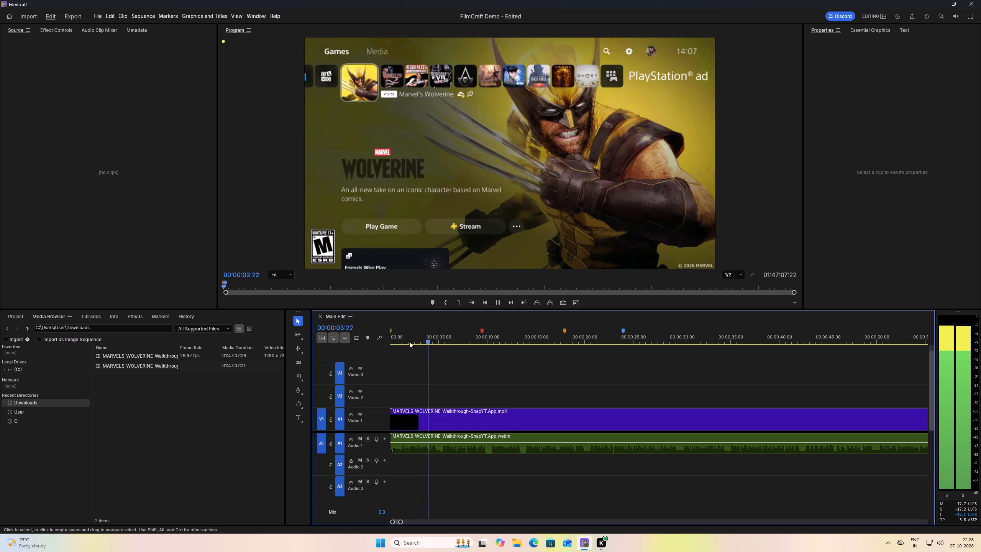
{"action": "left_click_drag", "start_coordinate": [432, 342], "coordinate": [466, 342]}
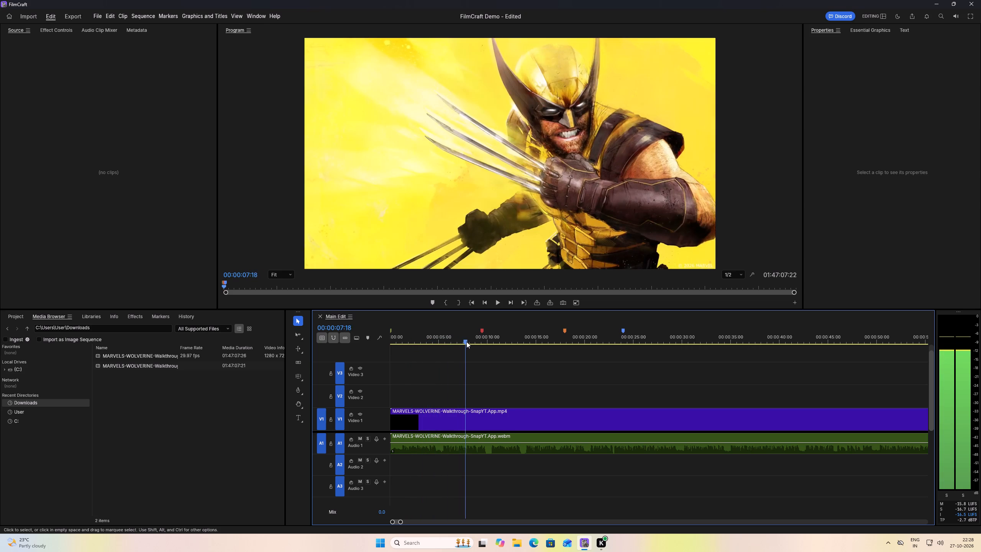
{"action": "left_click_drag", "start_coordinate": [466, 342], "coordinate": [481, 342]}
{"action": "key", "text": "space"}
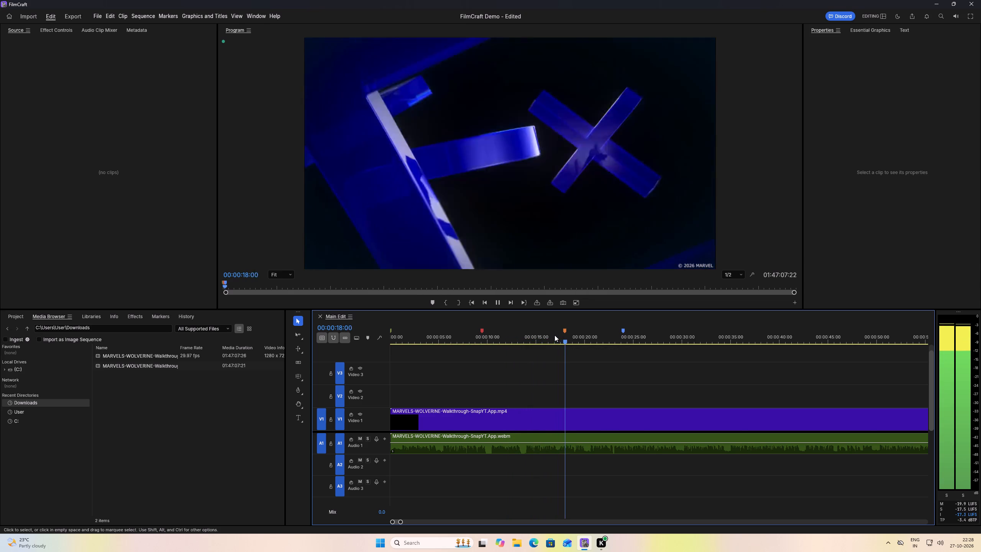
{"action": "left_click", "coordinate": [694, 337]}
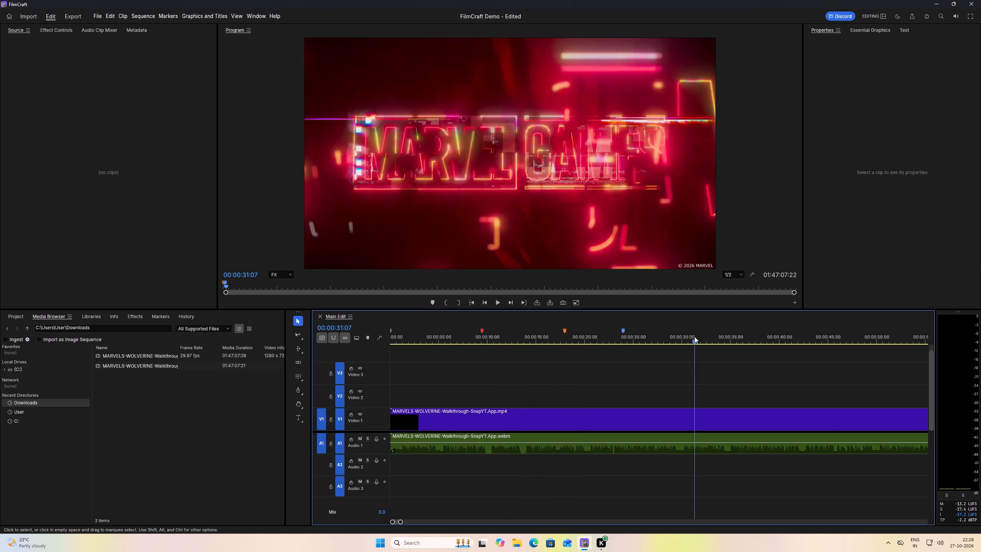
{"action": "key", "text": "space"}
{"action": "left_click", "coordinate": [835, 337]}
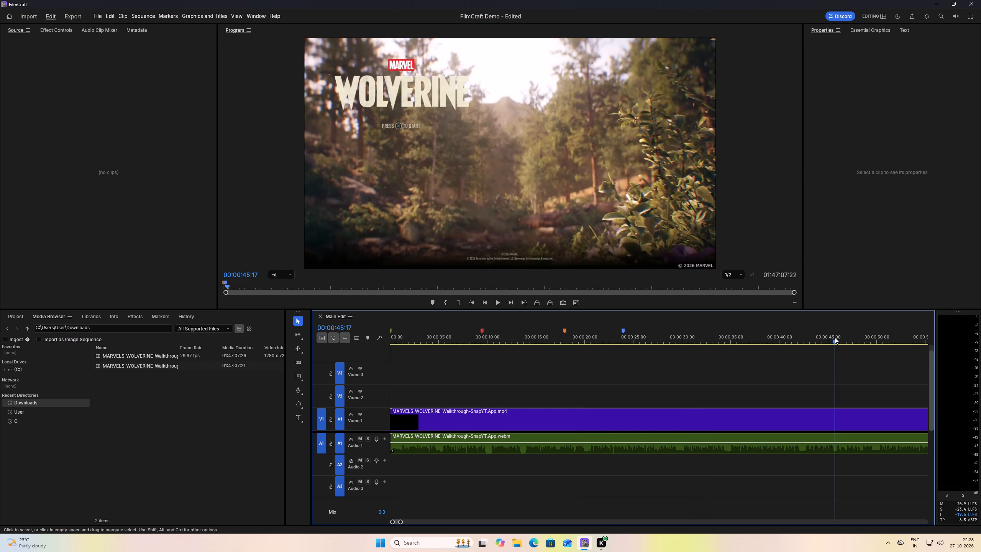
{"action": "key", "text": "space"}
{"action": "left_click", "coordinate": [887, 337]}
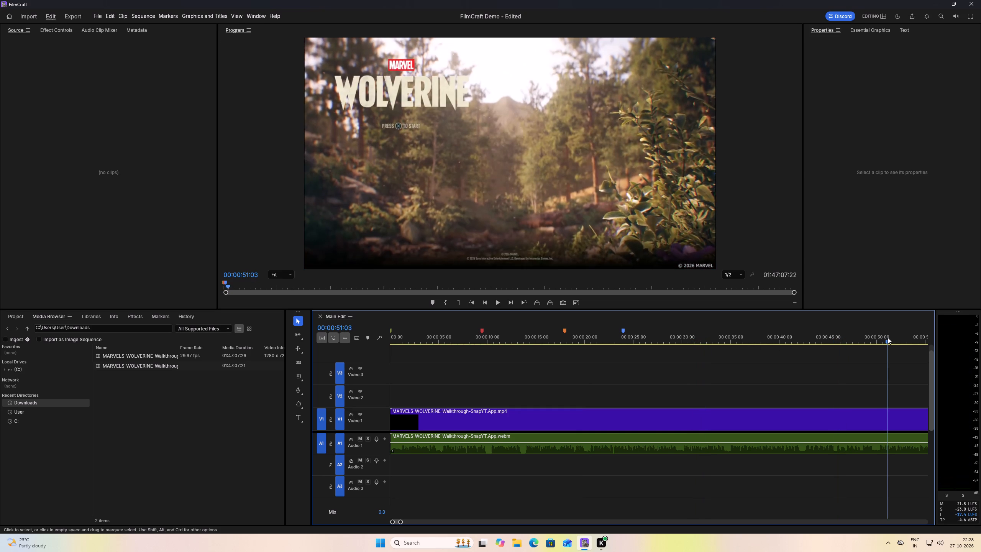
{"action": "key", "text": "space"}
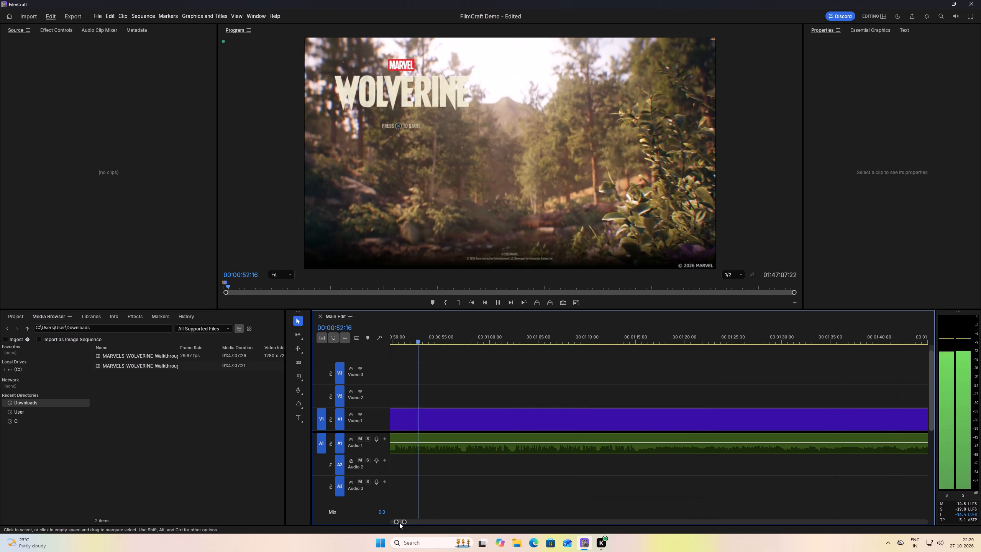
Sample the footage at wider intervals up to 00:02:05:12, and recheck the opening logos from 00:00:09:11 to 00:00:22:07.
{"action": "left_click", "coordinate": [402, 522]}
{"action": "left_click_drag", "start_coordinate": [404, 522], "coordinate": [413, 522]}
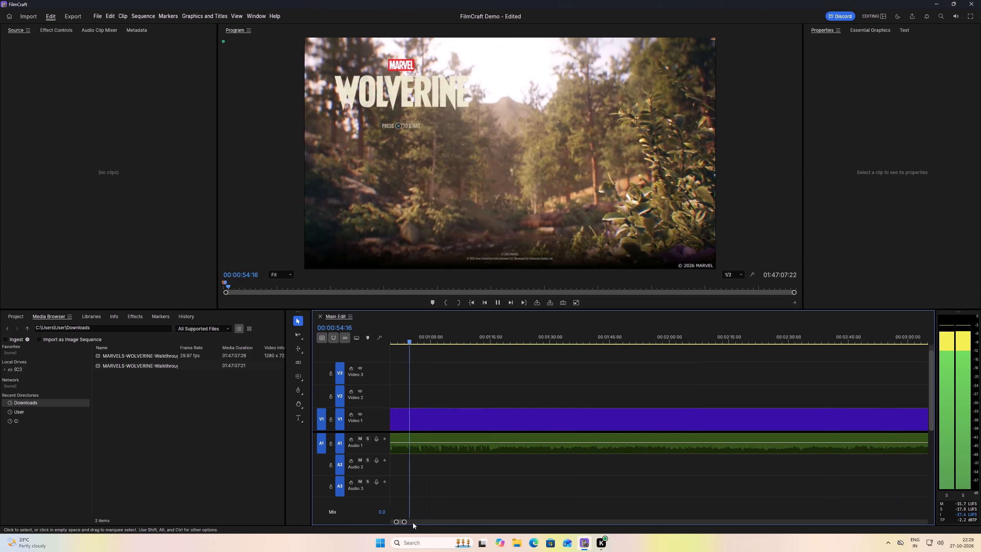
{"action": "left_click_drag", "start_coordinate": [413, 522], "coordinate": [413, 522]}
{"action": "left_click", "coordinate": [454, 341]}
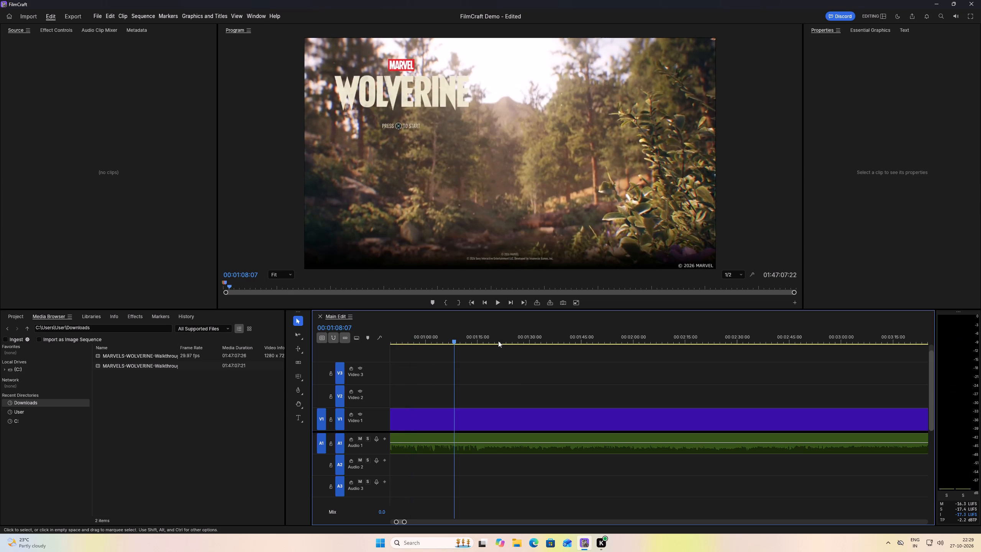
{"action": "left_click", "coordinate": [516, 344]}
{"action": "left_click", "coordinate": [577, 344]}
{"action": "left_click", "coordinate": [652, 344]}
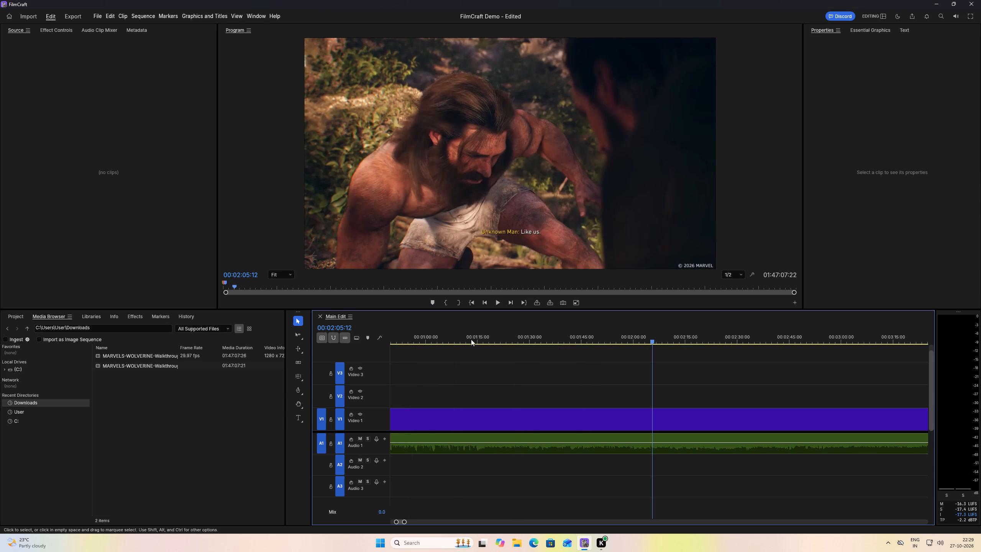
{"action": "left_click_drag", "start_coordinate": [436, 340], "coordinate": [427, 340]}
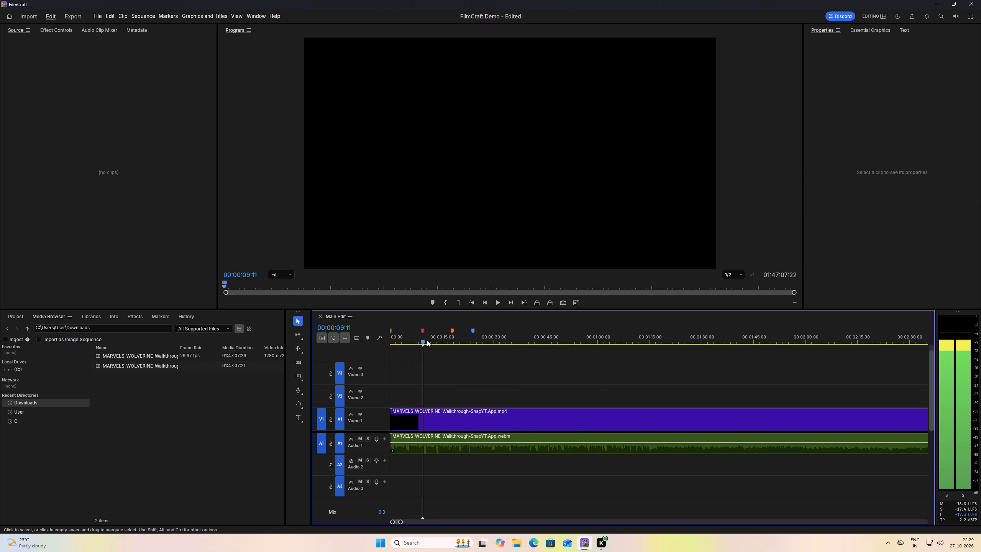
{"action": "left_click_drag", "start_coordinate": [427, 340], "coordinate": [467, 340]}
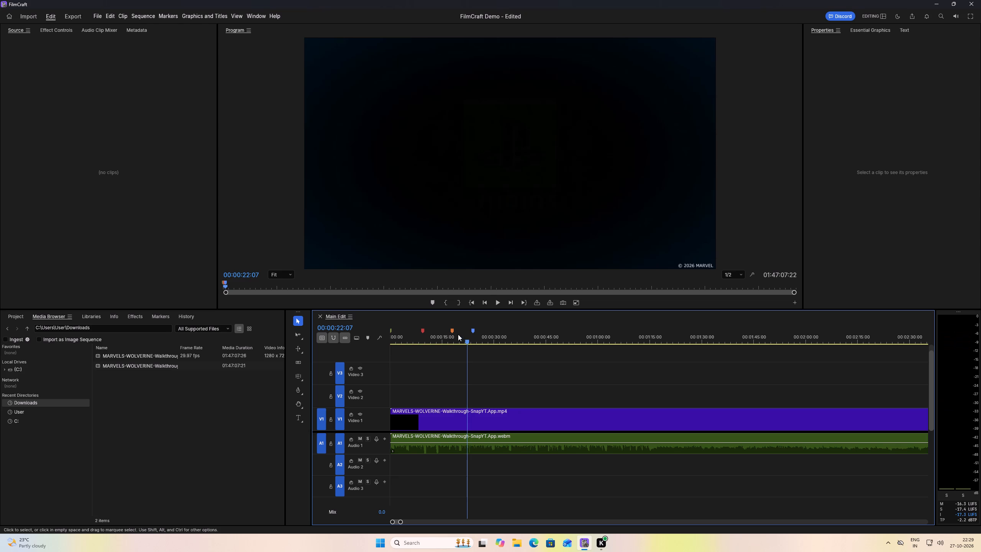
{"action": "key", "text": "space"}
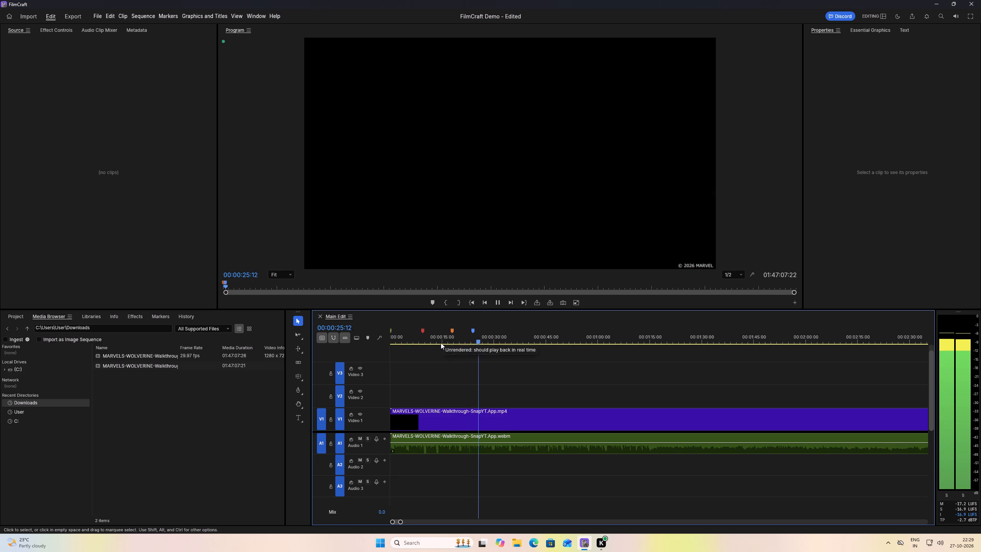
Ripple trim the start of the V1 and A1 clips to 00:00:09:22, at the "Sony Interactive Entertainment presents" title.
{"action": "left_click", "coordinate": [428, 340]}
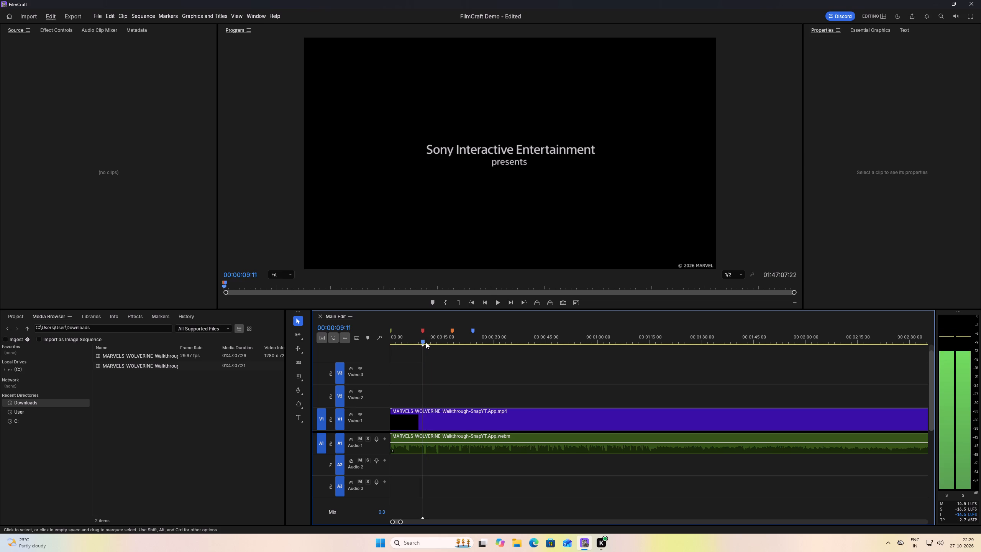
{"action": "left_click_drag", "start_coordinate": [399, 520], "coordinate": [392, 520]}
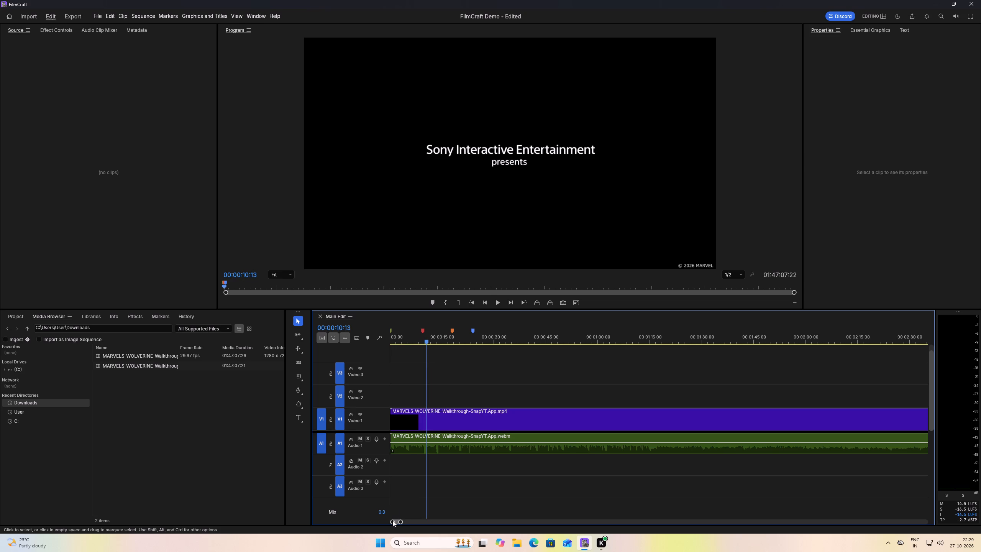
{"action": "left_click_drag", "start_coordinate": [392, 520], "coordinate": [391, 520]}
{"action": "left_click_drag", "start_coordinate": [402, 522], "coordinate": [390, 522]}
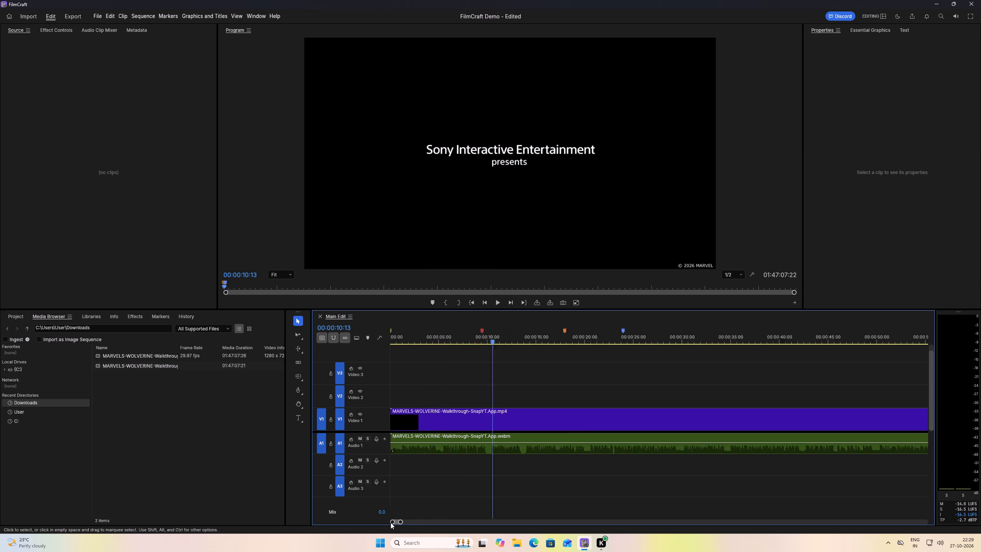
{"action": "left_click_drag", "start_coordinate": [390, 522], "coordinate": [392, 522]}
{"action": "left_click", "coordinate": [489, 342]}
{"action": "left_click", "coordinate": [476, 340]}
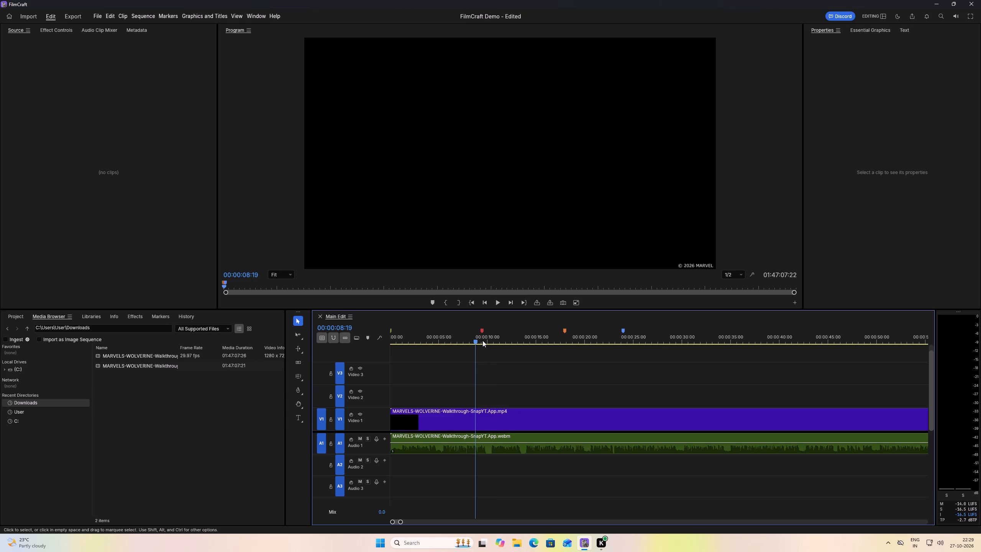
{"action": "left_click", "coordinate": [486, 342]}
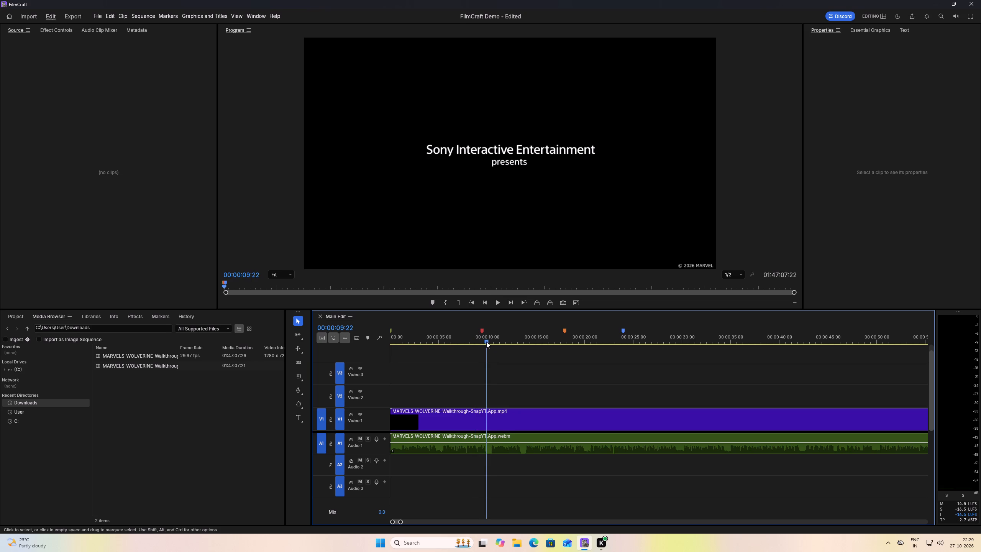
{"action": "key", "text": "q"}
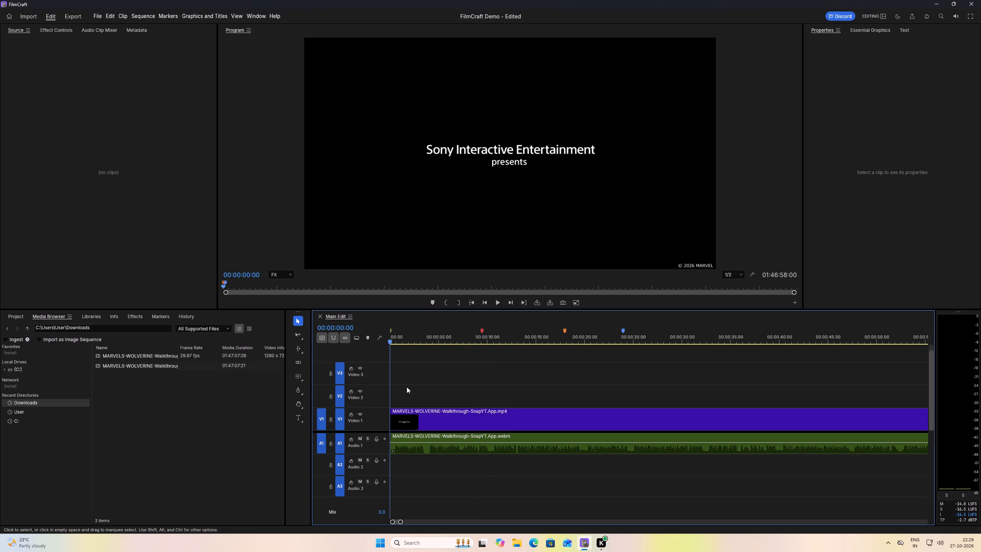
Reassign the keyboard shortcut of the Add Edit command to T and save the shortcut settings.
{"action": "left_click", "coordinate": [110, 16]}
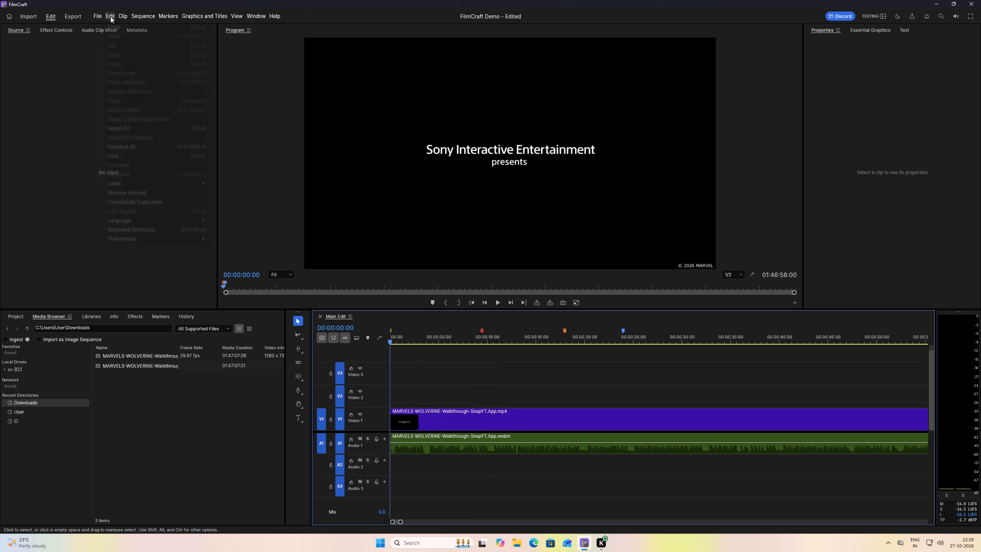
{"action": "left_click", "coordinate": [124, 231]}
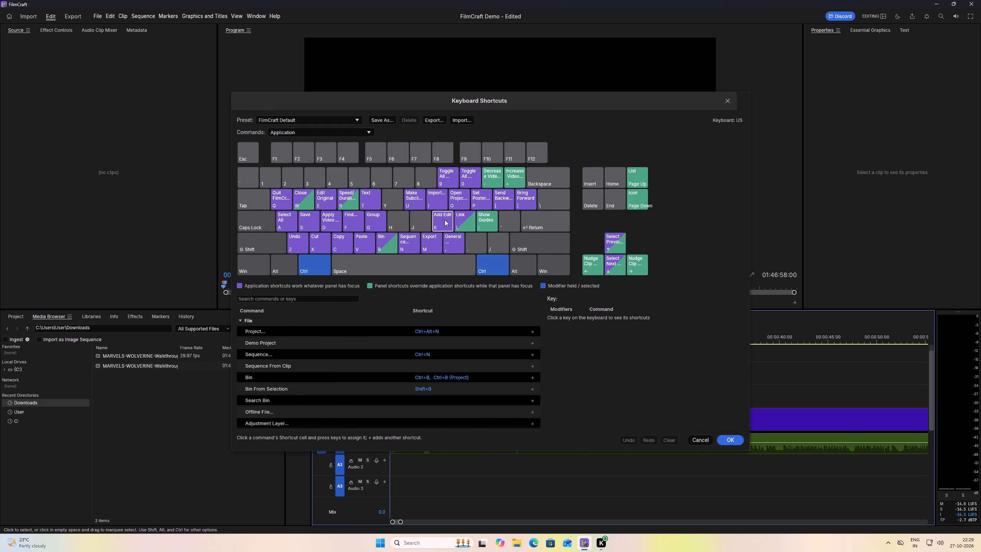
{"action": "scroll", "coordinate": [376, 352], "scroll_direction": "down", "scroll_amount": 20}
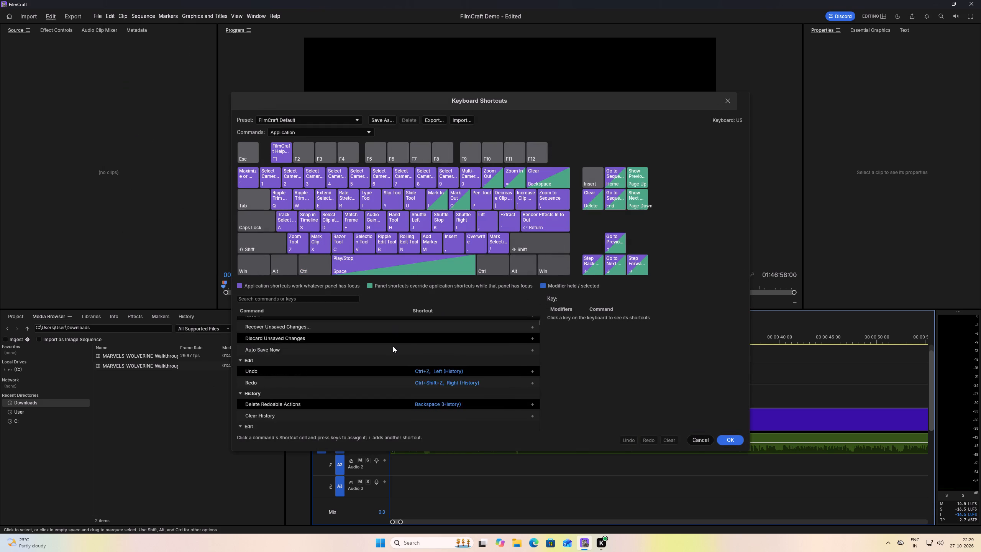
{"action": "scroll", "coordinate": [393, 346], "scroll_direction": "down", "scroll_amount": 16}
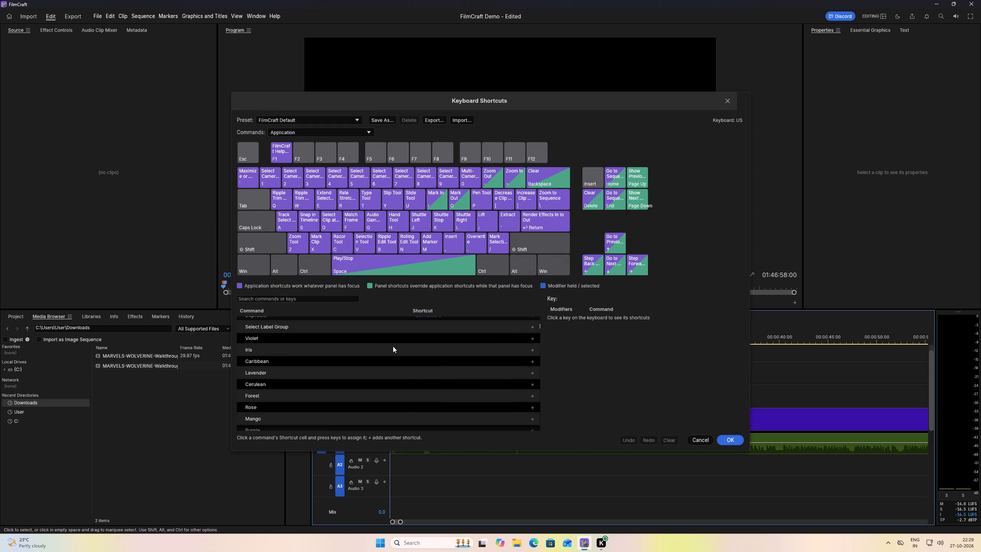
{"action": "scroll", "coordinate": [393, 346], "scroll_direction": "down", "scroll_amount": 14}
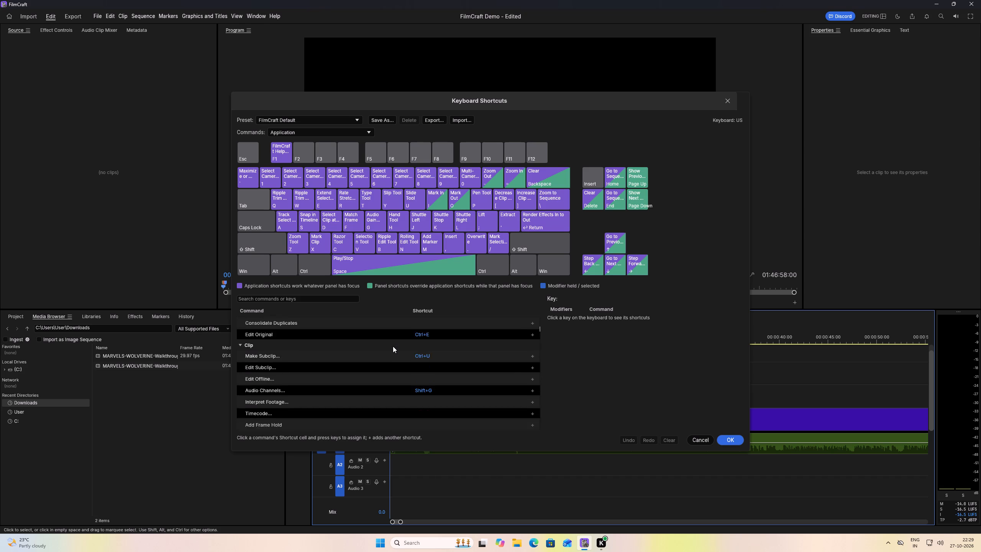
{"action": "scroll", "coordinate": [393, 346], "scroll_direction": "down", "scroll_amount": 12}
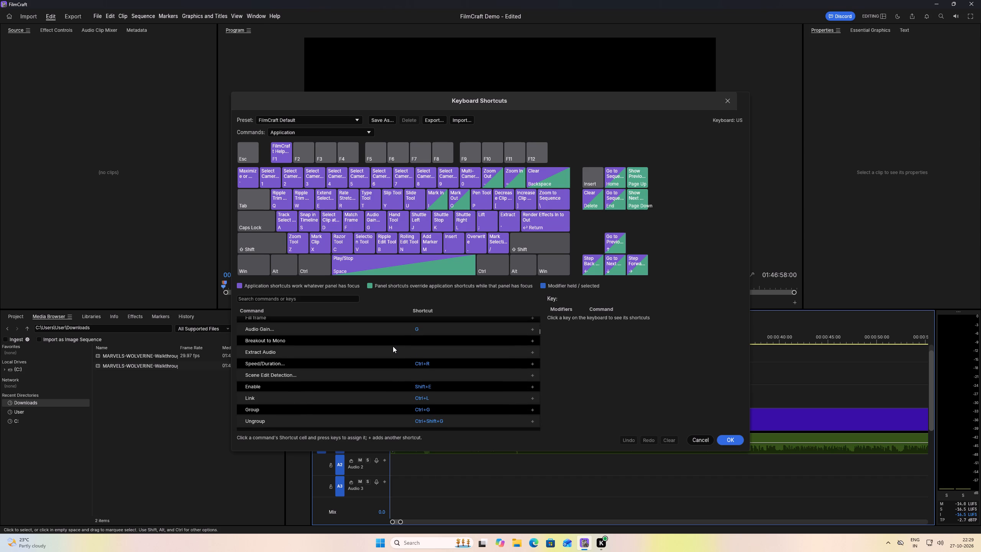
{"action": "scroll", "coordinate": [393, 346], "scroll_direction": "down", "scroll_amount": 14}
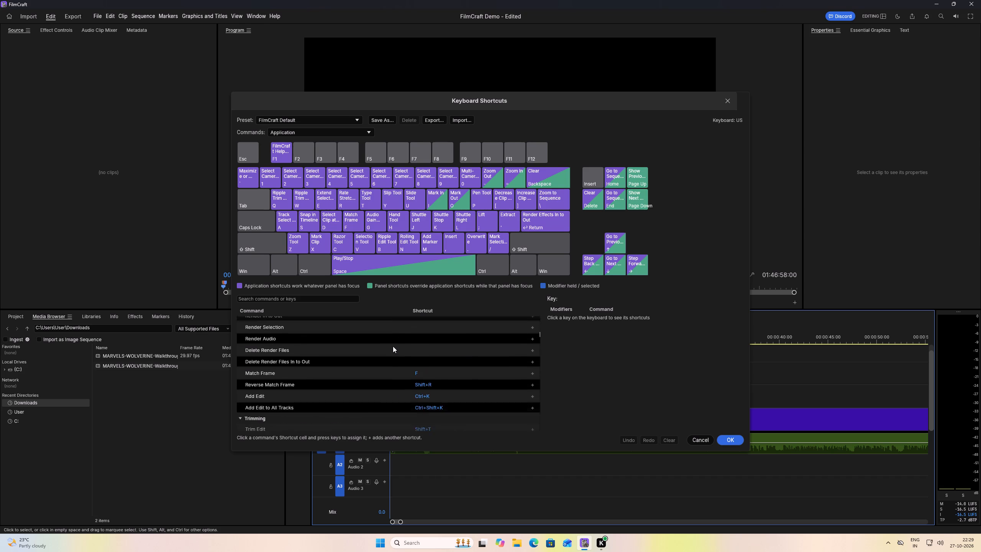
{"action": "left_click", "coordinate": [425, 377]}
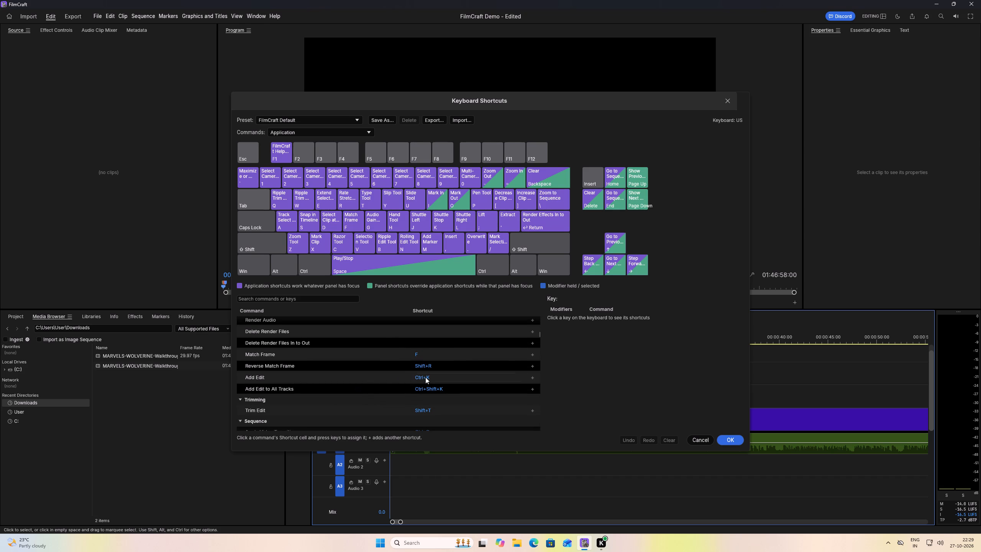
{"action": "key", "text": "t"}
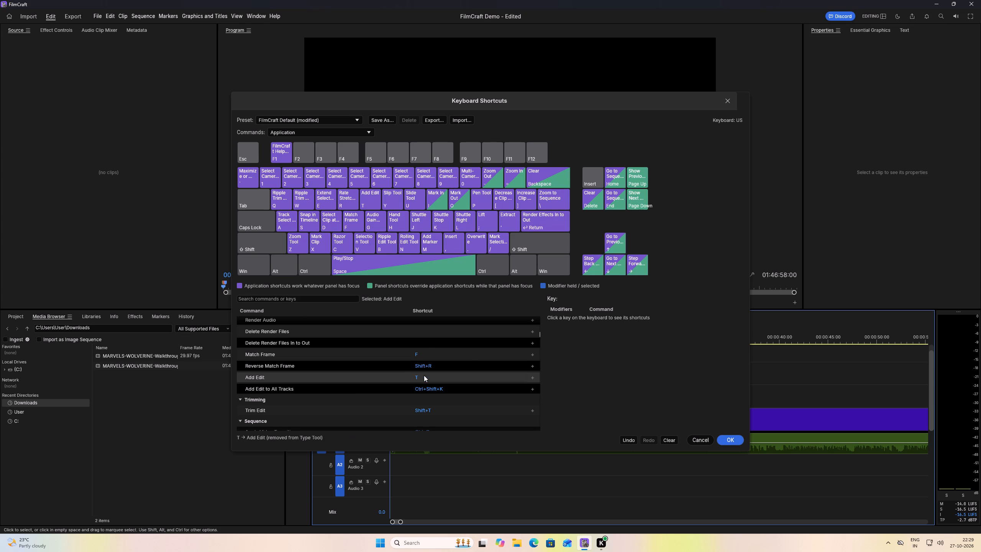
{"action": "left_click", "coordinate": [723, 442]}
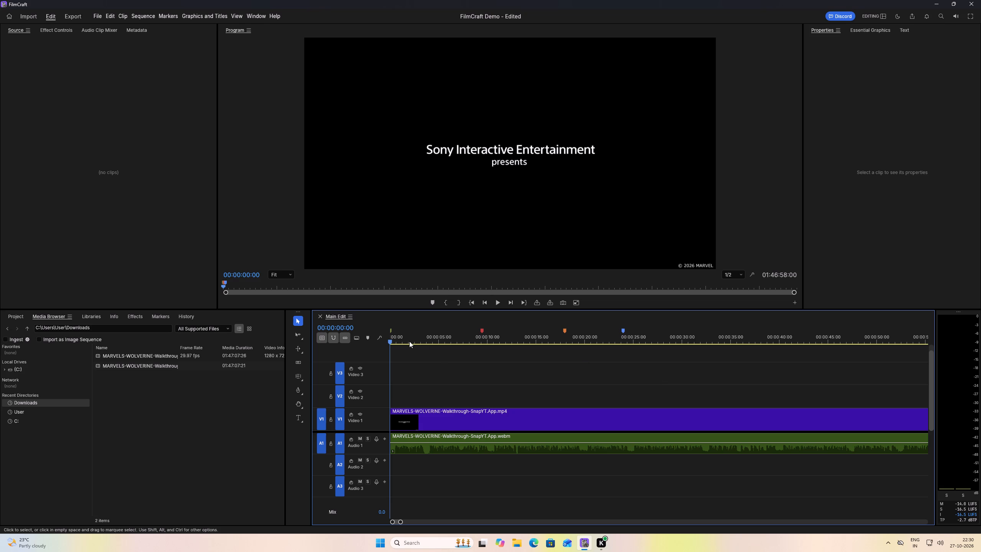
Add a text layer on V2 at the sequence start and extend its clip to about 00:00:49:00.
{"action": "left_click_drag", "start_coordinate": [403, 342], "coordinate": [366, 340]}
{"action": "key", "text": "space"}
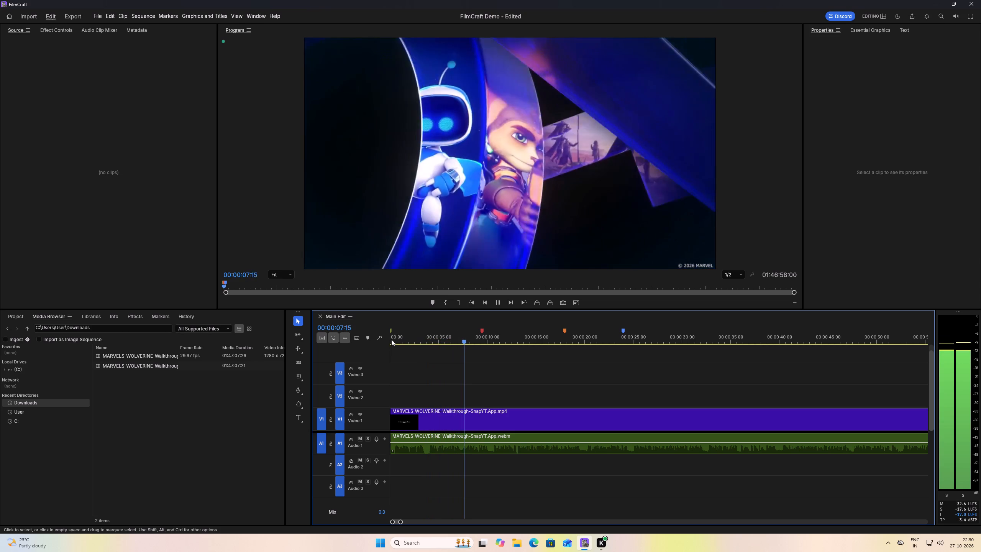
{"action": "left_click_drag", "start_coordinate": [393, 340], "coordinate": [378, 340]}
{"action": "key", "text": "ctrl+t"}
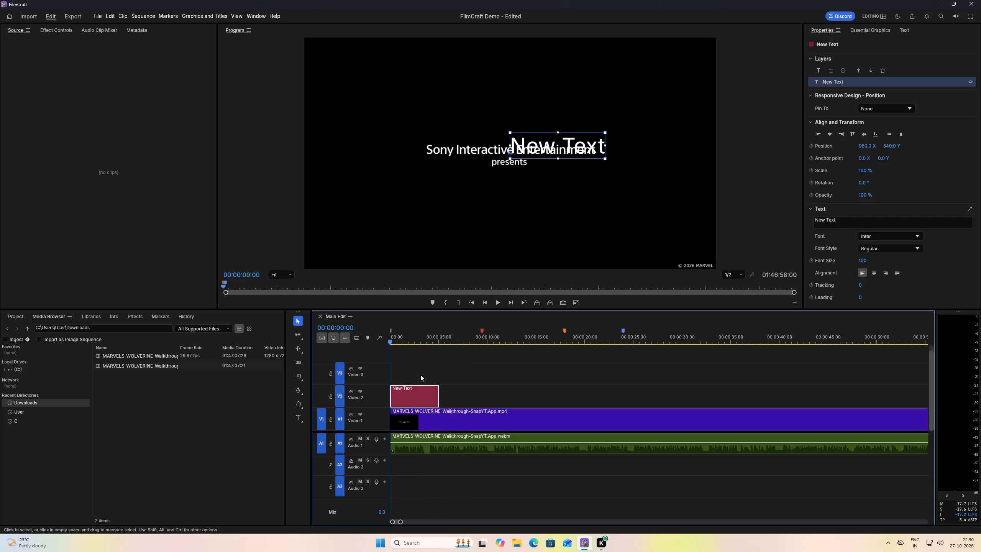
{"action": "left_click_drag", "start_coordinate": [440, 396], "coordinate": [865, 393]}
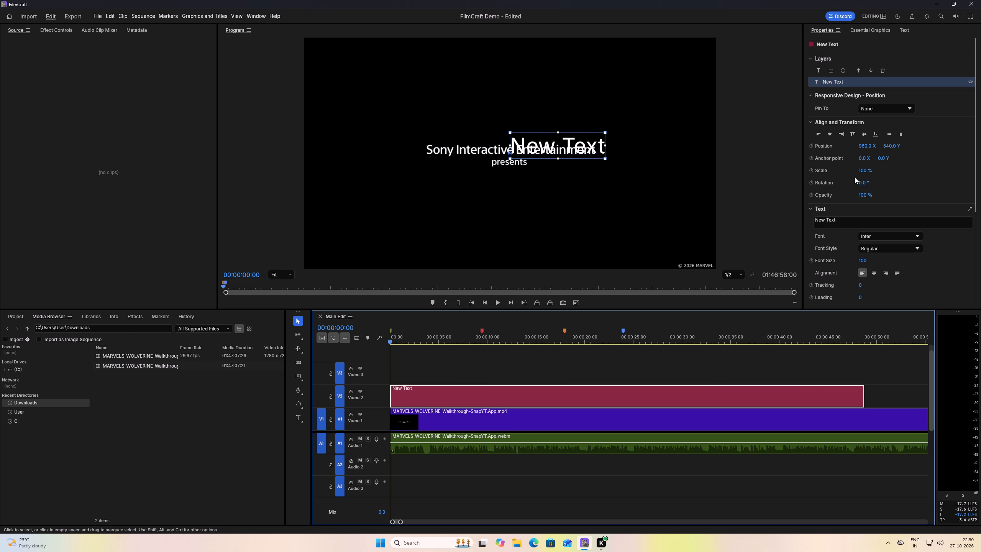
Align the new text layer to the bottom of the frame and centre it horizontally.
{"action": "left_click", "coordinate": [875, 134]}
{"action": "left_click", "coordinate": [861, 134]}
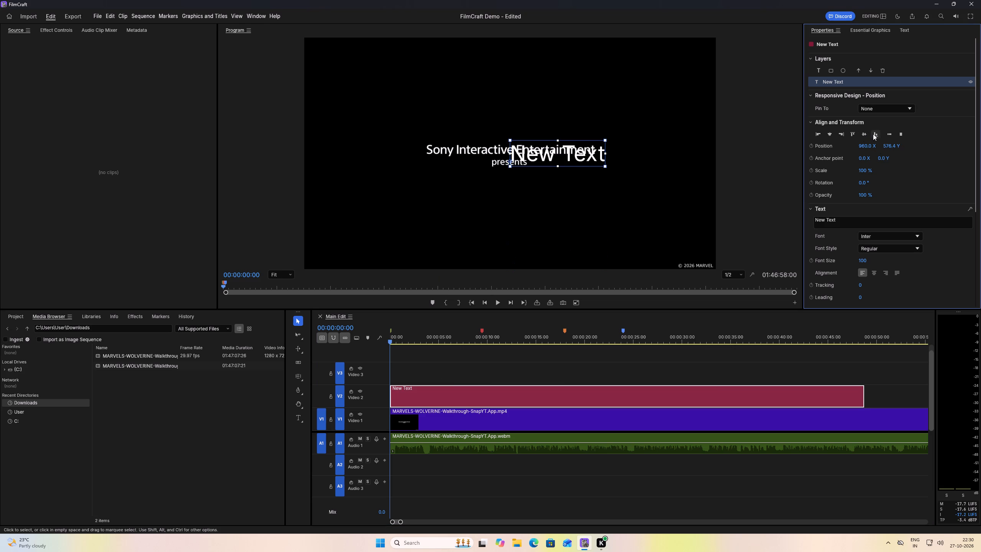
{"action": "left_click", "coordinate": [875, 133]}
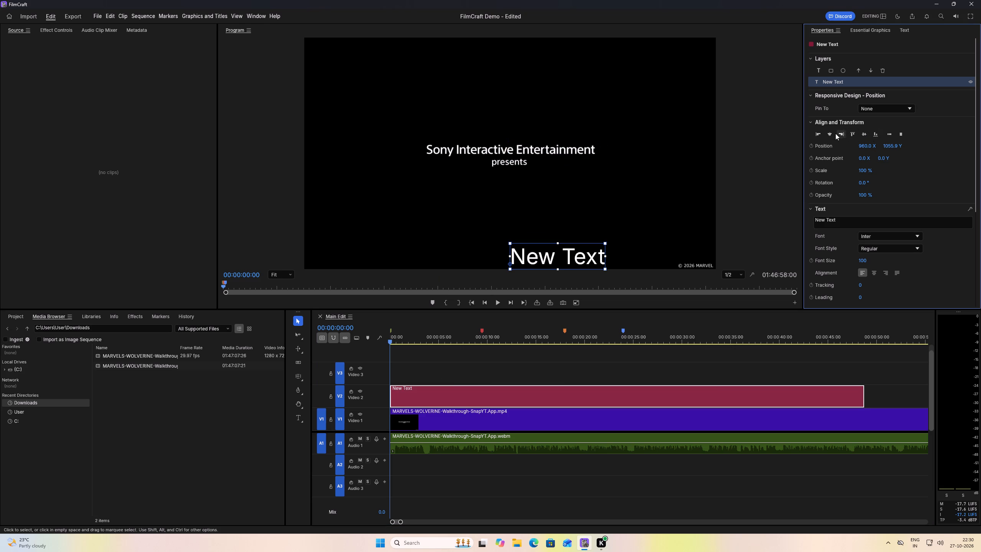
{"action": "left_click", "coordinate": [830, 133]}
Replace the placeholder text in the frame with "Hello YT gang".
{"action": "double_click", "coordinate": [494, 260]}
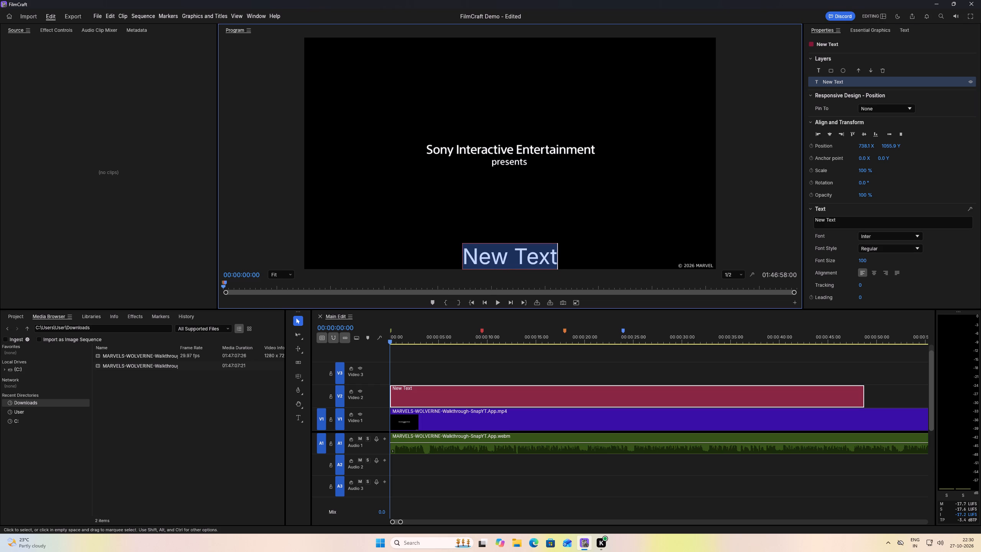
{"action": "type", "text": "He"}
{"action": "type", "text": "llo"}
{"action": "key", "text": "space"}
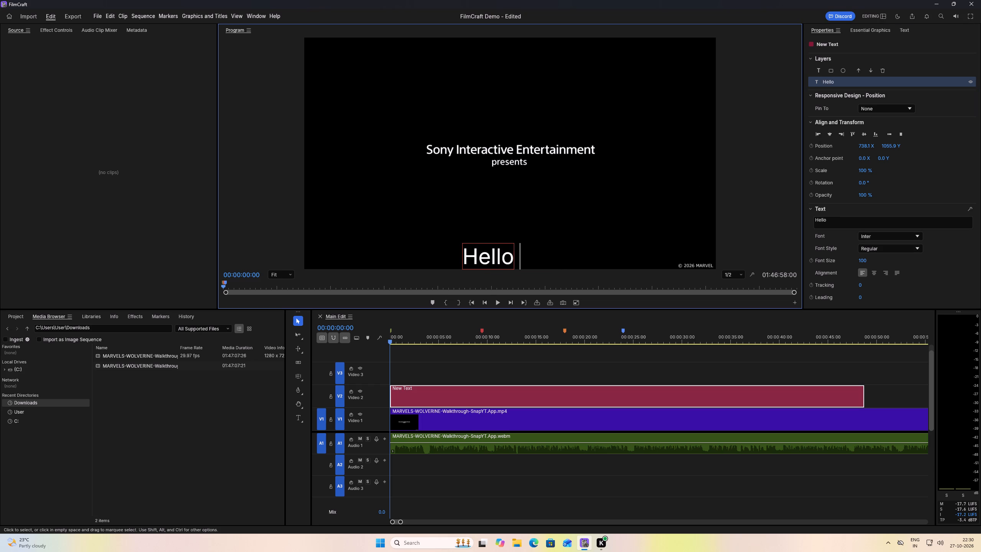
{"action": "type", "text": "Gu"}
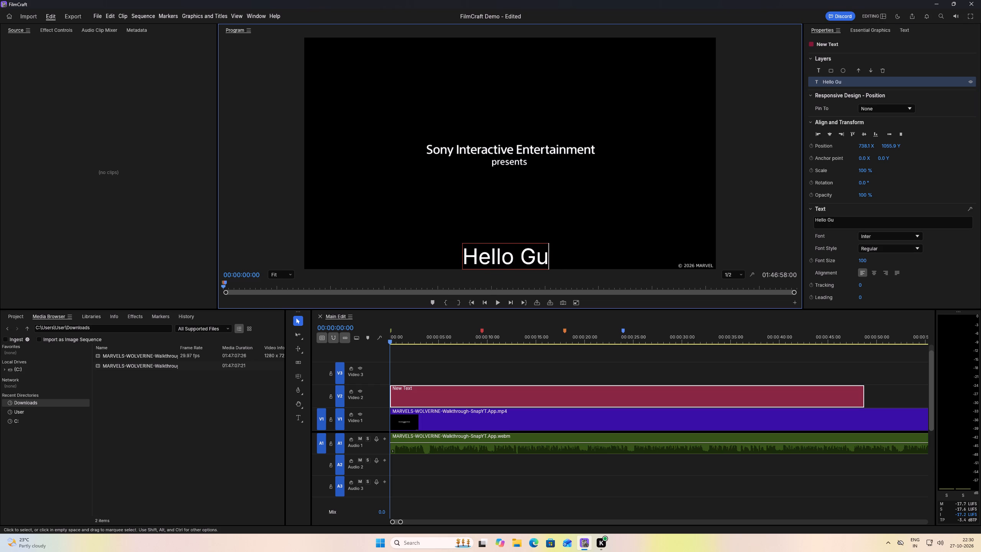
{"action": "type", "text": "yz"}
{"action": "key", "text": "BackSpace"}
{"action": "key", "text": "BackSpace"}
{"action": "key", "text": "BackSpace"}
{"action": "key", "text": "BackSpace"}
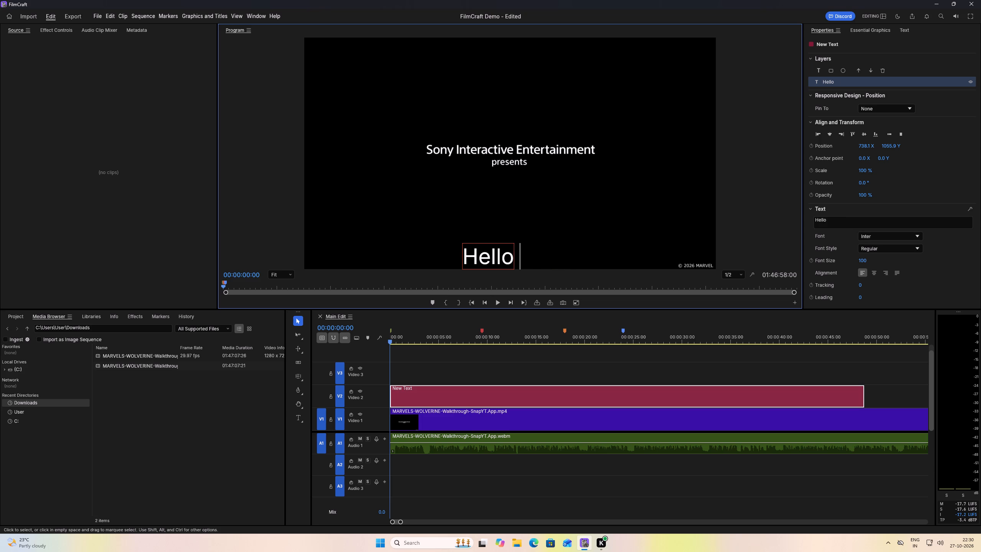
{"action": "key", "text": "space"}
{"action": "key", "text": "BackSpace"}
{"action": "type", "text": "yt gang"}
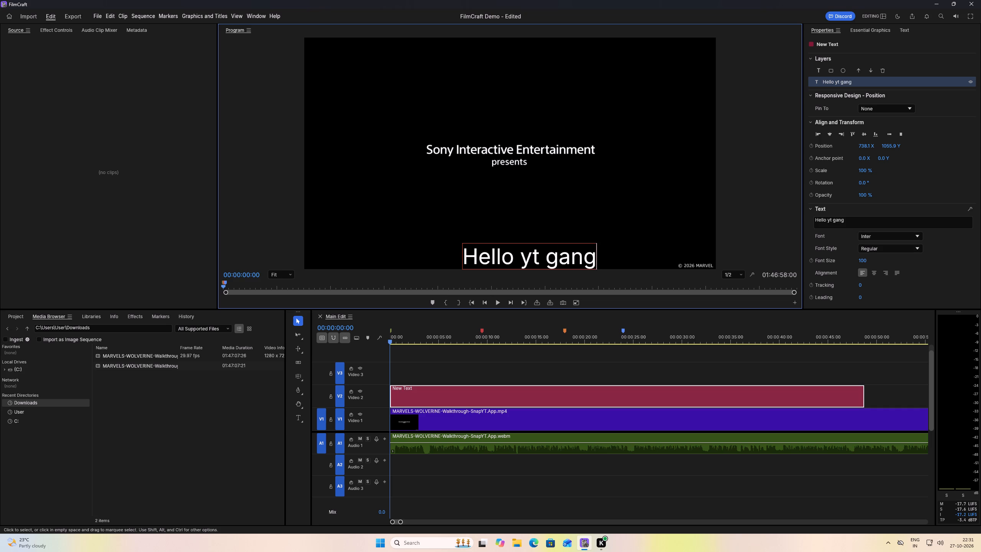
{"action": "left_click", "coordinate": [533, 254]}
{"action": "left_click", "coordinate": [538, 255]}
{"action": "key", "text": "BackSpace"}
{"action": "key", "text": "BackSpace"}
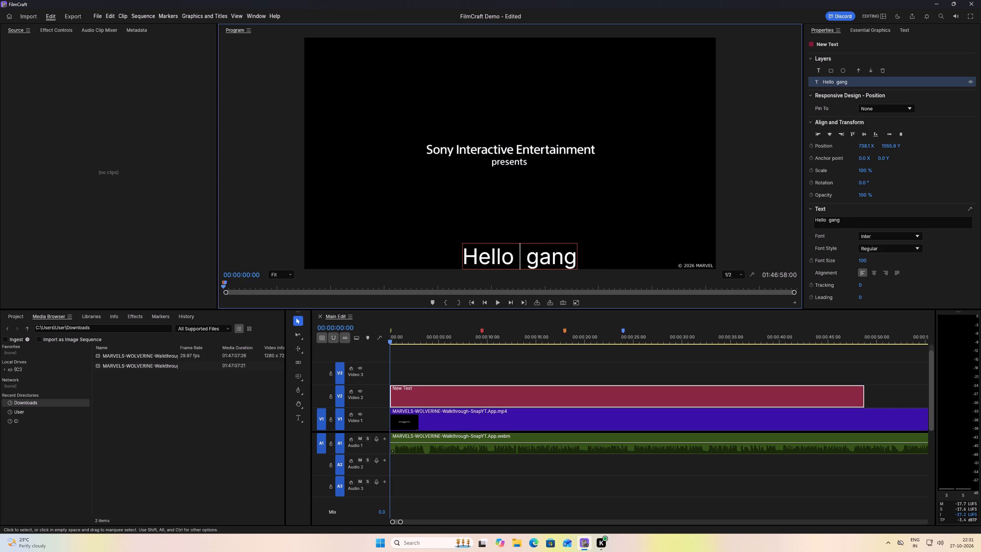
{"action": "type", "text": "YT"}
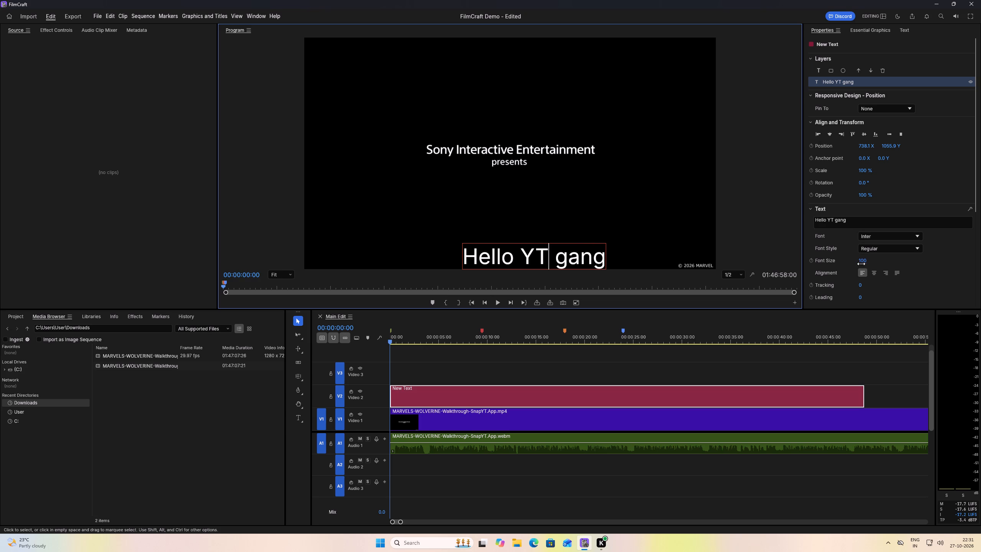
Realign the "Hello YT gang" caption to the bottom of the frame and centre it horizontally.
{"action": "left_click", "coordinate": [876, 136]}
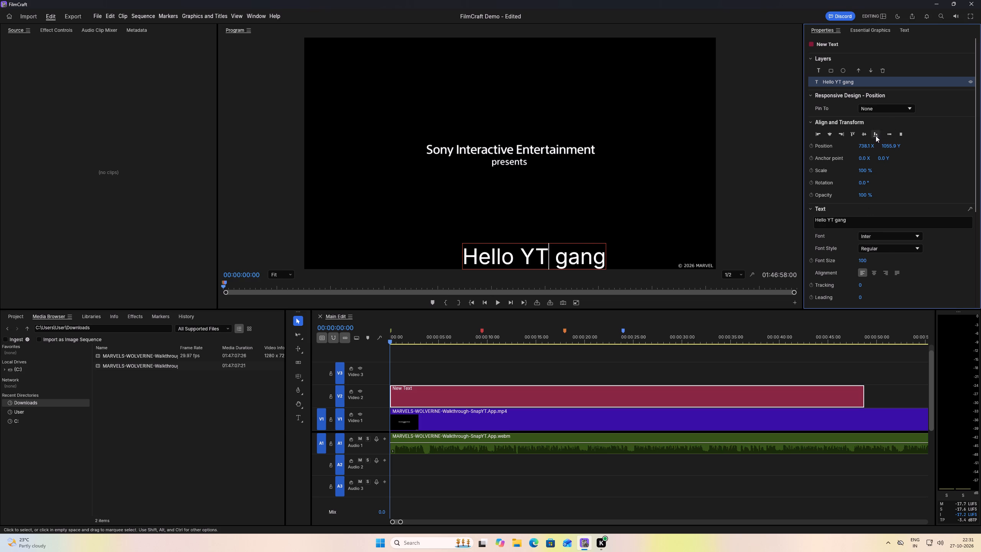
{"action": "left_click", "coordinate": [827, 135]}
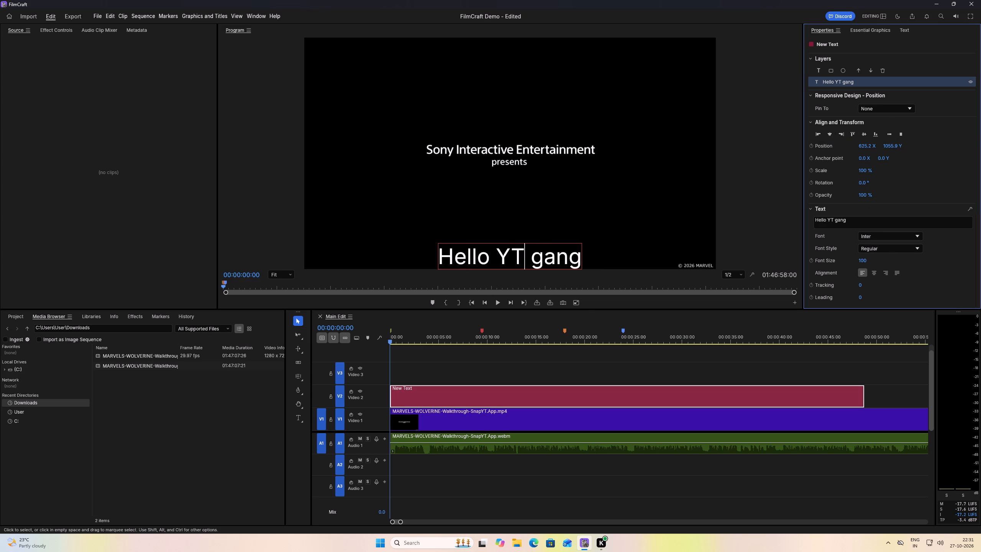
Retrim the end of the V2 text clip to about 00:00:50:15.
{"action": "left_click_drag", "start_coordinate": [865, 394], "coordinate": [289, 413]}
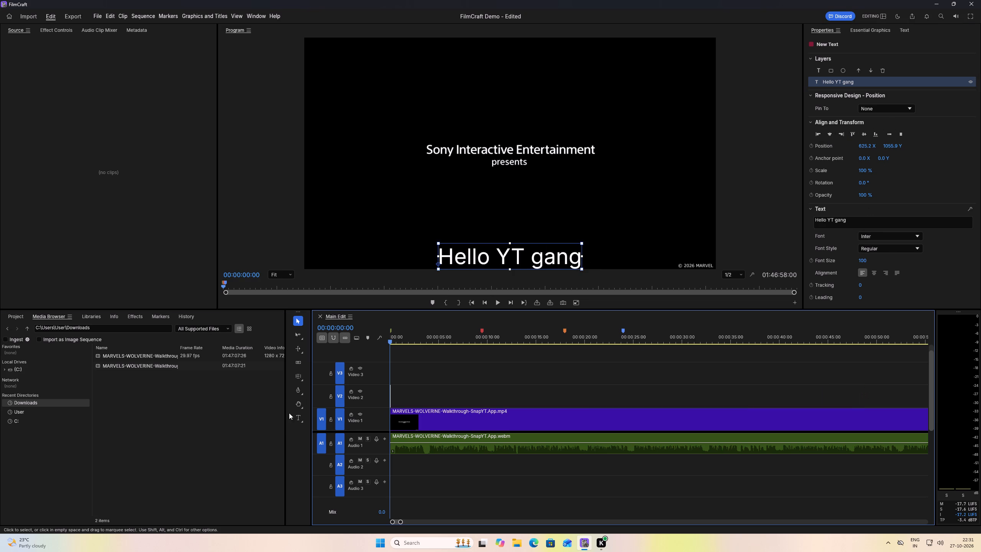
{"action": "left_click_drag", "start_coordinate": [289, 413], "coordinate": [849, 371]}
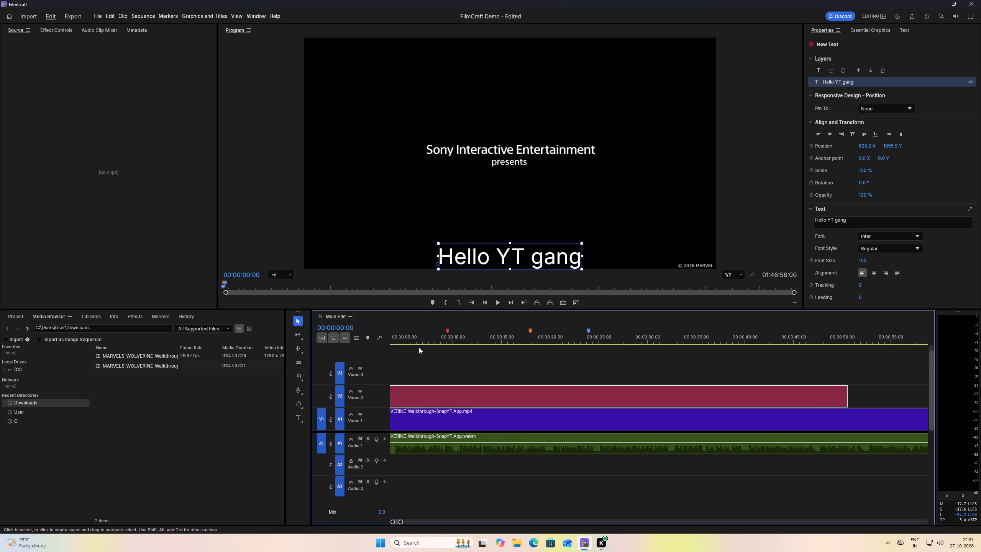
Play the opening from the start and split the V2 text clip at 00:00:01:00.
{"action": "left_click_drag", "start_coordinate": [409, 342], "coordinate": [354, 345]}
{"action": "key", "text": "space"}
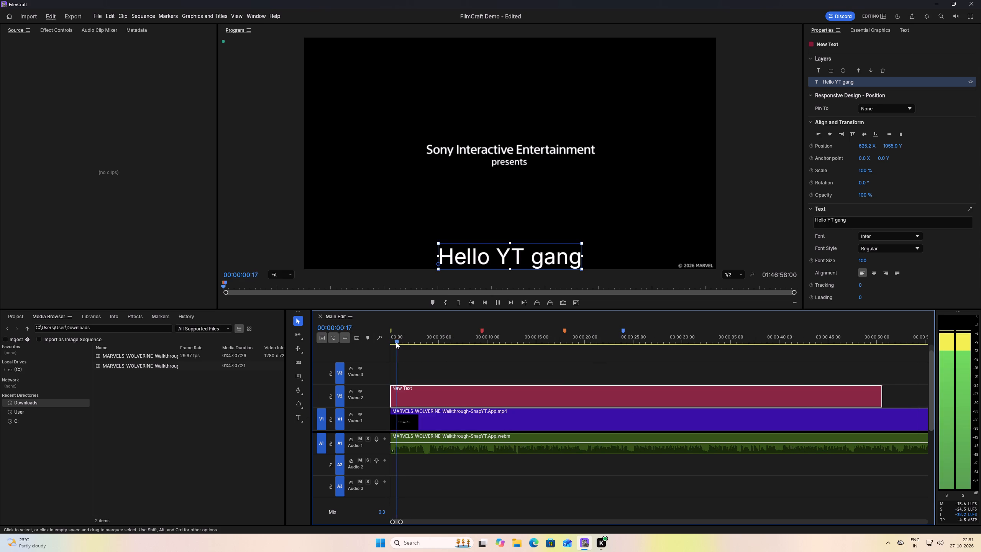
{"action": "key", "text": "space"}
{"action": "left_click", "coordinate": [398, 341]}
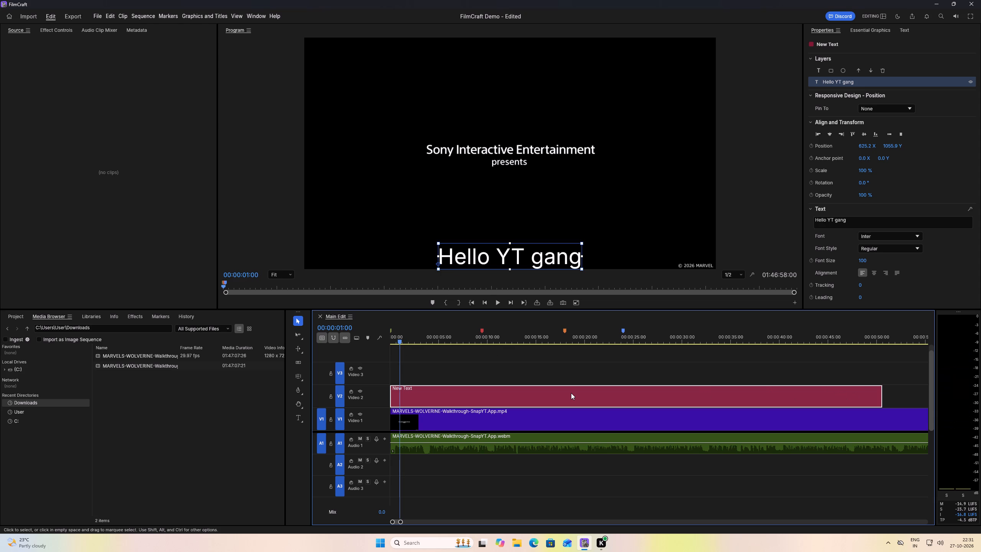
{"action": "key", "text": "t"}
Change the caption of the second V2 text clip, after the cut, to "welcome".
{"action": "key", "text": "space"}
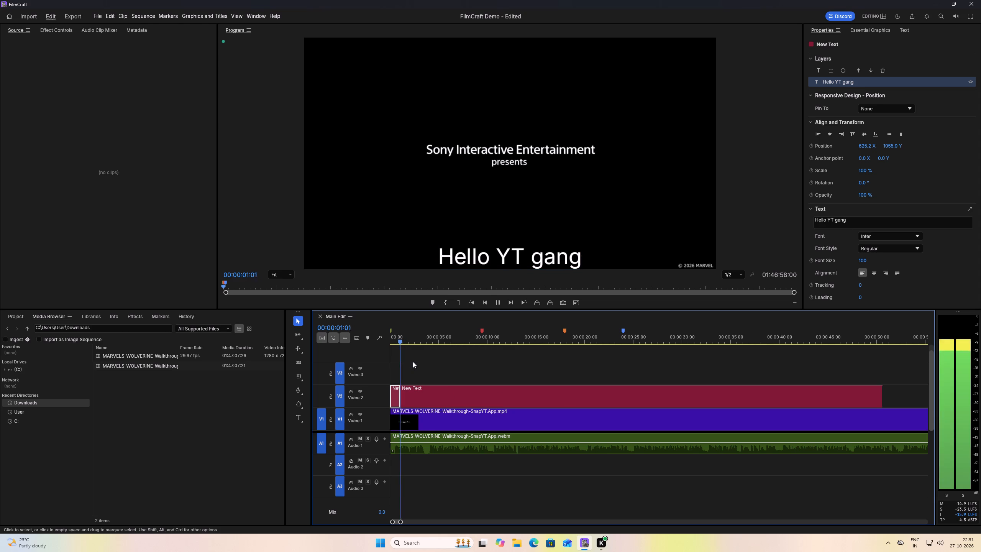
{"action": "key", "text": "space"}
{"action": "double_click", "coordinate": [479, 261]}
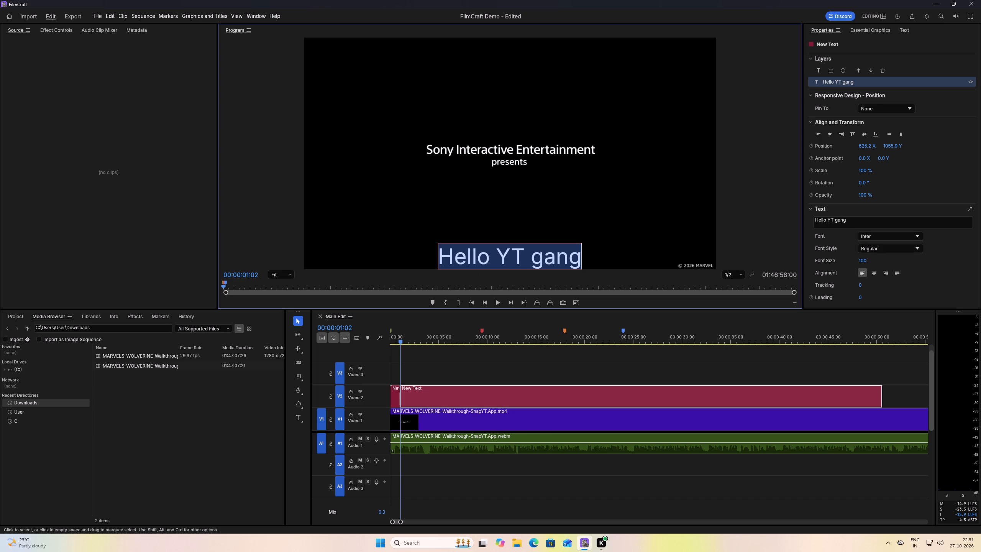
{"action": "type", "text": "wel"}
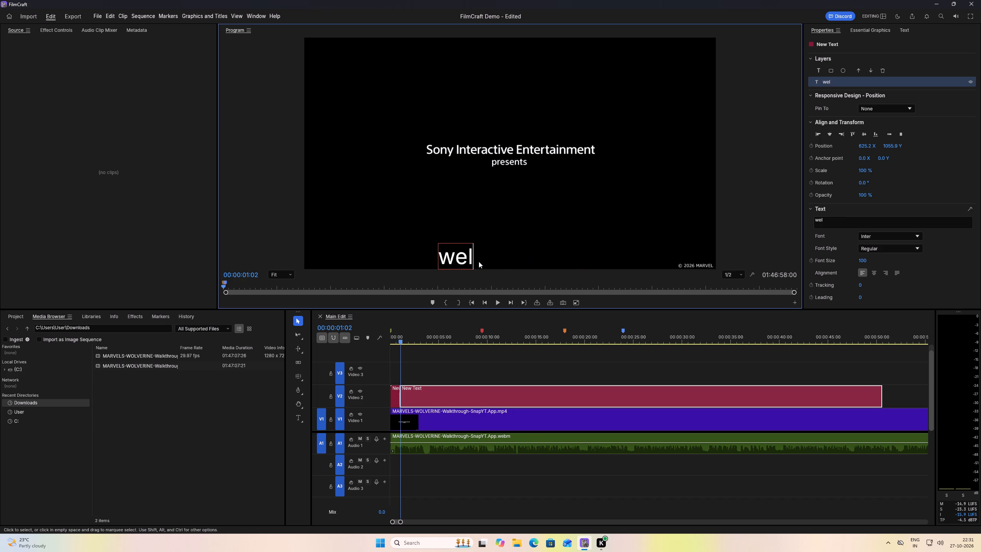
{"action": "type", "text": "come"}
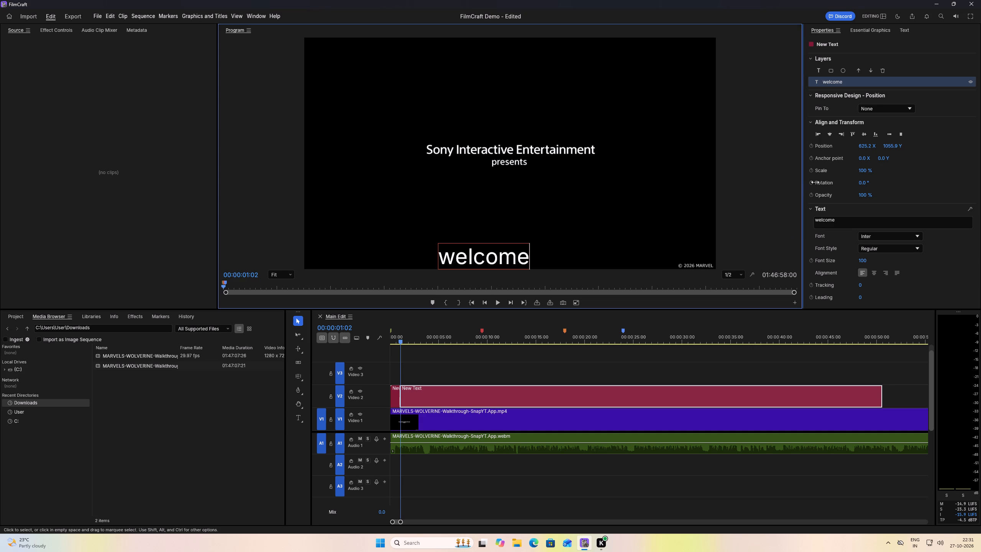
Align the "welcome" caption to the bottom of the frame and centre it horizontally.
{"action": "left_click", "coordinate": [874, 136]}
{"action": "left_click", "coordinate": [830, 133]}
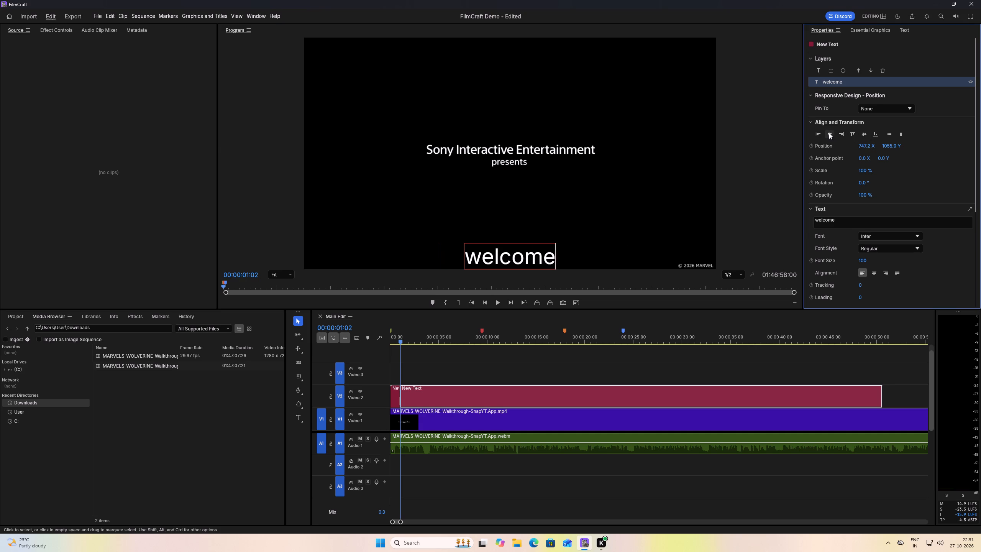
{"action": "key", "text": "space"}
{"action": "key", "text": "BackSpace"}
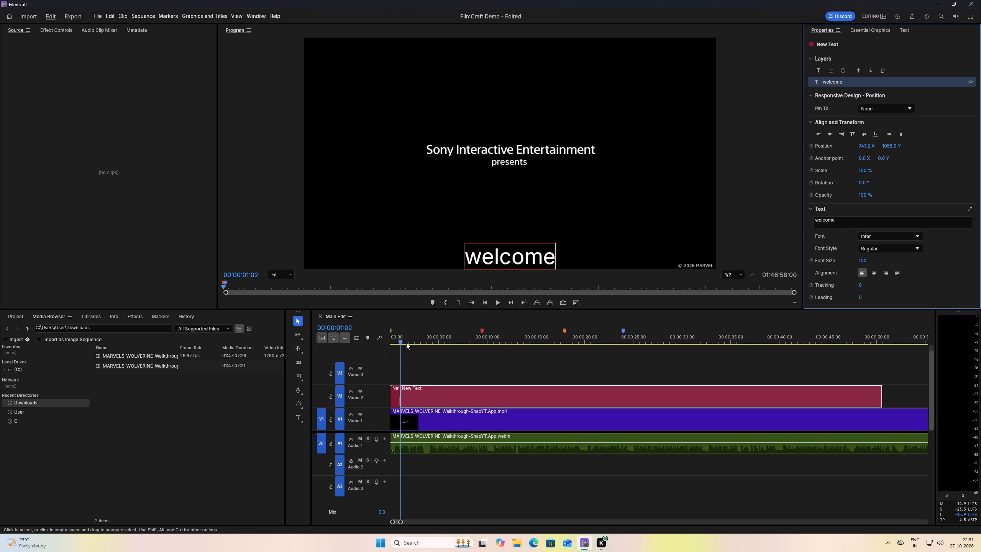
Check the change between the two captions around the cut and play the first caption from the sequence start.
{"action": "left_click", "coordinate": [409, 337]}
{"action": "left_click_drag", "start_coordinate": [407, 340], "coordinate": [396, 340]}
{"action": "left_click", "coordinate": [397, 340]}
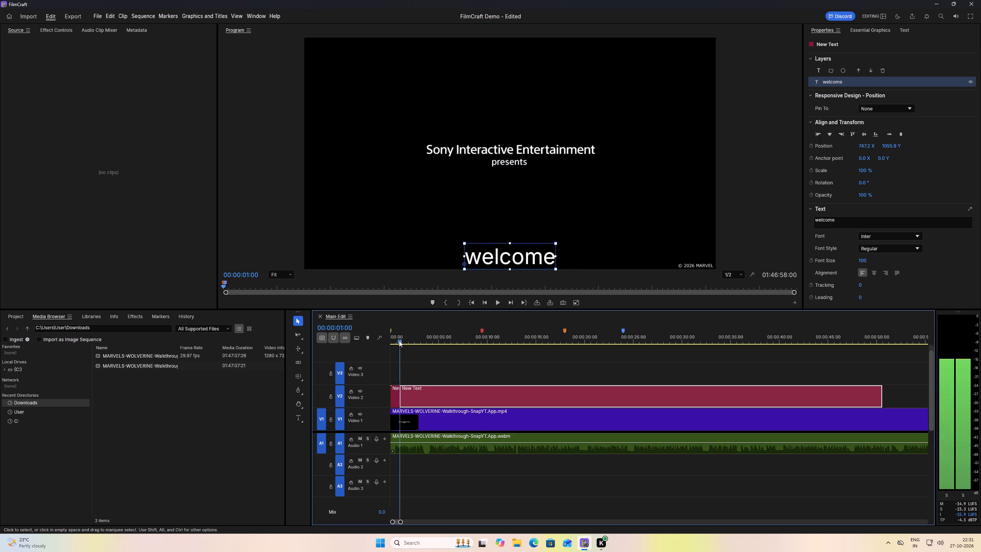
{"action": "left_click_drag", "start_coordinate": [400, 340], "coordinate": [386, 340]}
{"action": "key", "text": "space"}
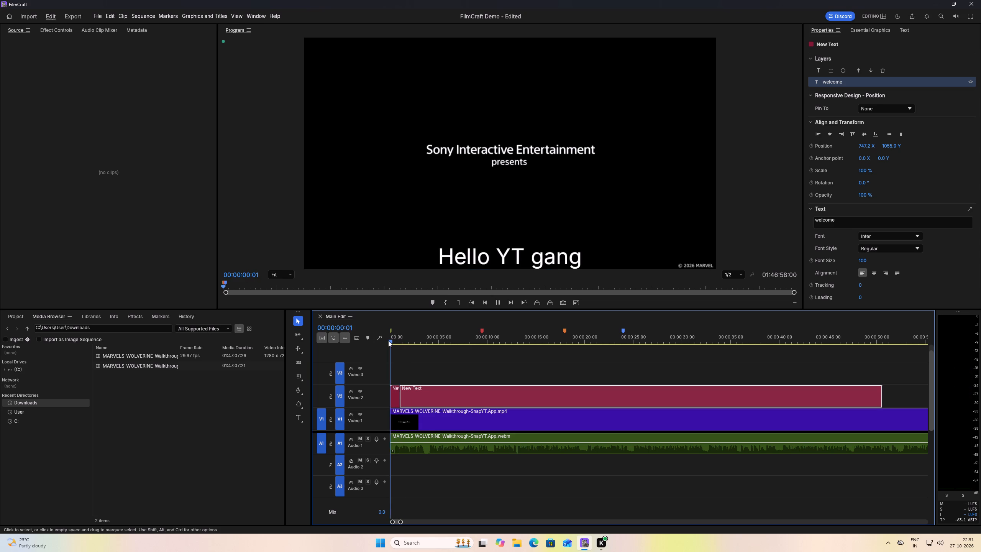
{"action": "key", "text": "space"}
{"action": "key", "text": "space"}
{"action": "key", "text": "space"}
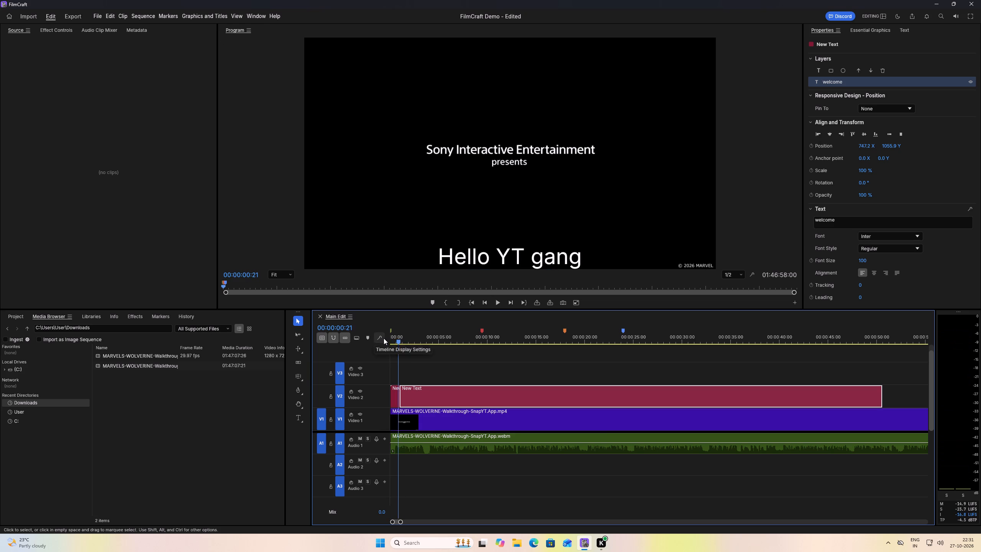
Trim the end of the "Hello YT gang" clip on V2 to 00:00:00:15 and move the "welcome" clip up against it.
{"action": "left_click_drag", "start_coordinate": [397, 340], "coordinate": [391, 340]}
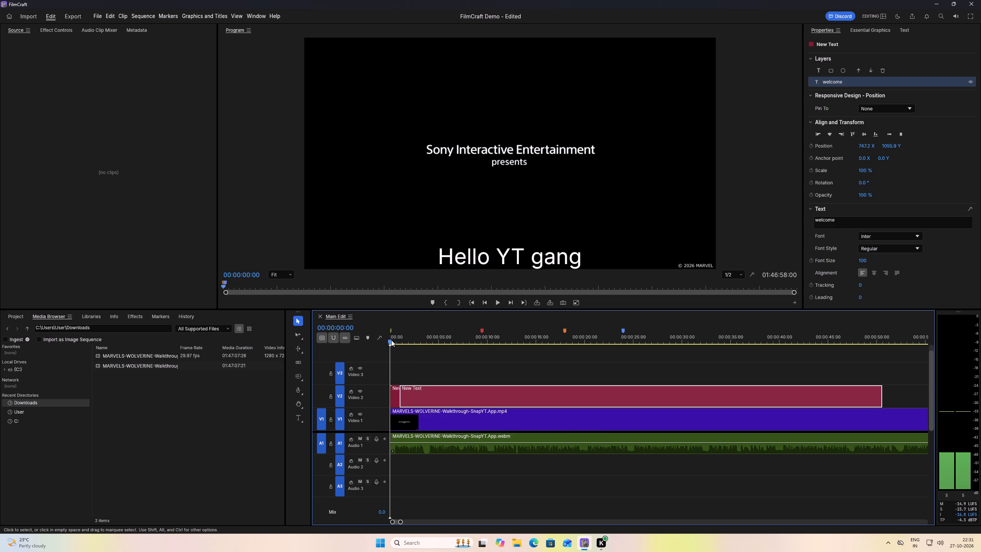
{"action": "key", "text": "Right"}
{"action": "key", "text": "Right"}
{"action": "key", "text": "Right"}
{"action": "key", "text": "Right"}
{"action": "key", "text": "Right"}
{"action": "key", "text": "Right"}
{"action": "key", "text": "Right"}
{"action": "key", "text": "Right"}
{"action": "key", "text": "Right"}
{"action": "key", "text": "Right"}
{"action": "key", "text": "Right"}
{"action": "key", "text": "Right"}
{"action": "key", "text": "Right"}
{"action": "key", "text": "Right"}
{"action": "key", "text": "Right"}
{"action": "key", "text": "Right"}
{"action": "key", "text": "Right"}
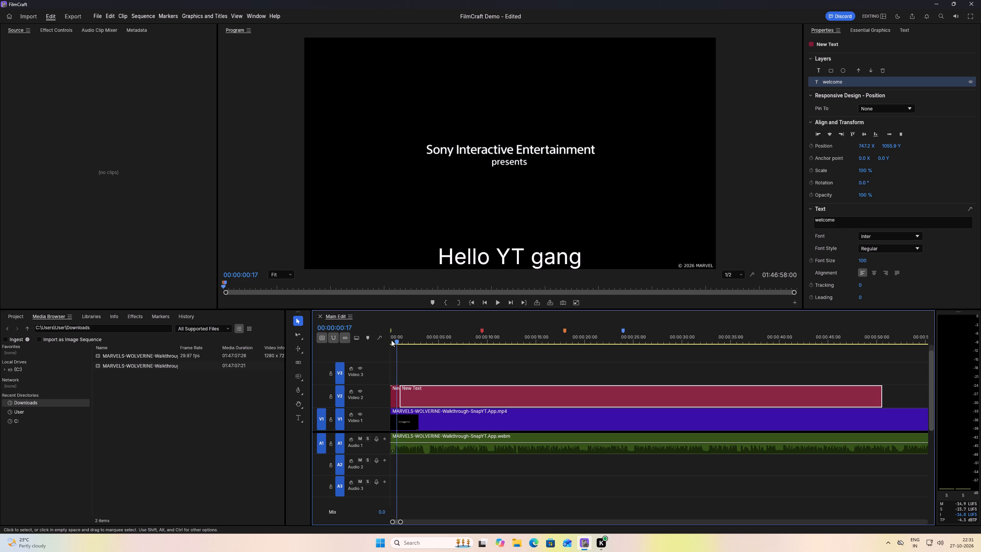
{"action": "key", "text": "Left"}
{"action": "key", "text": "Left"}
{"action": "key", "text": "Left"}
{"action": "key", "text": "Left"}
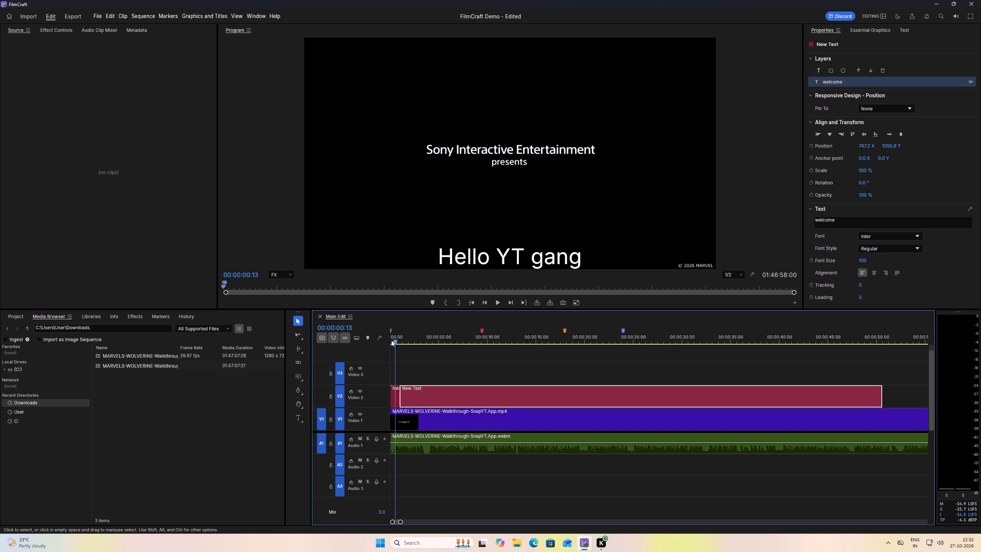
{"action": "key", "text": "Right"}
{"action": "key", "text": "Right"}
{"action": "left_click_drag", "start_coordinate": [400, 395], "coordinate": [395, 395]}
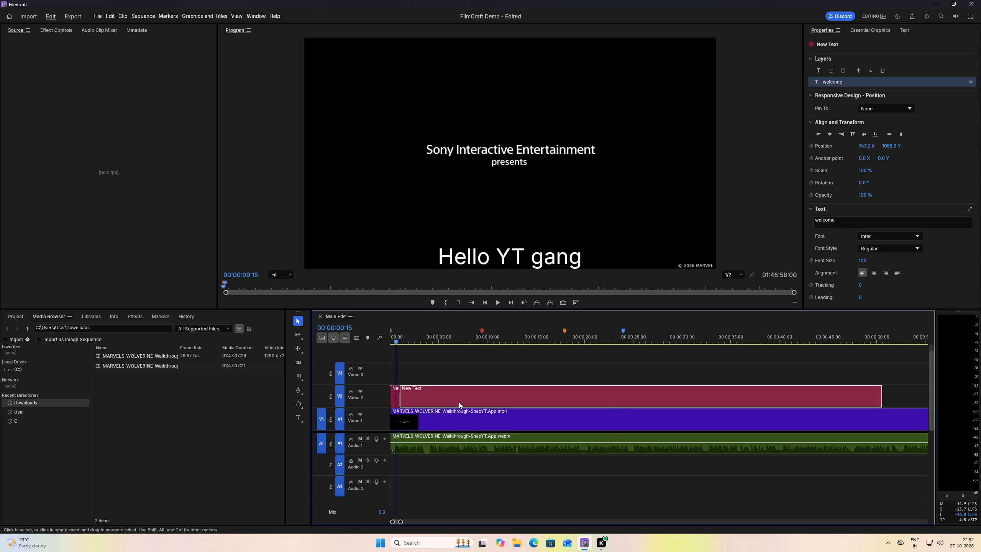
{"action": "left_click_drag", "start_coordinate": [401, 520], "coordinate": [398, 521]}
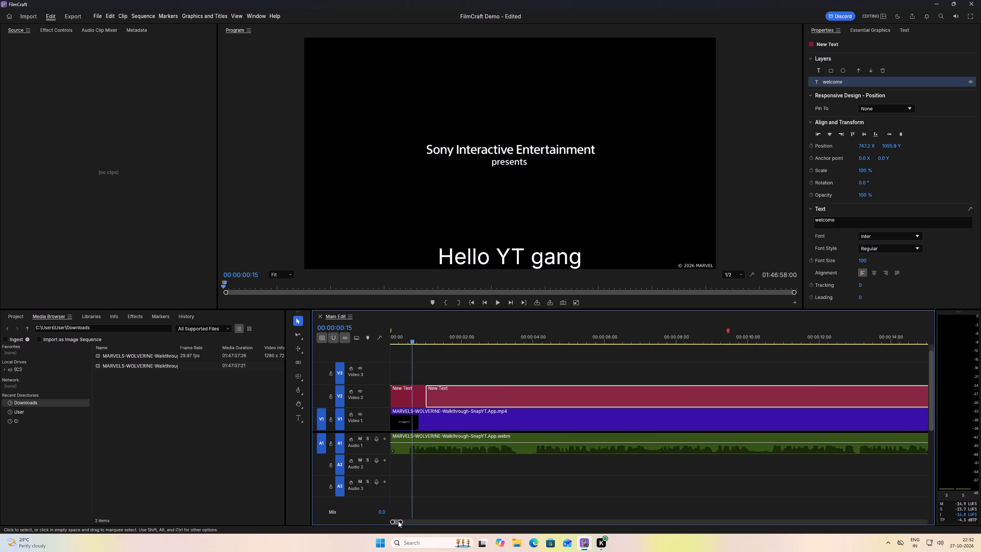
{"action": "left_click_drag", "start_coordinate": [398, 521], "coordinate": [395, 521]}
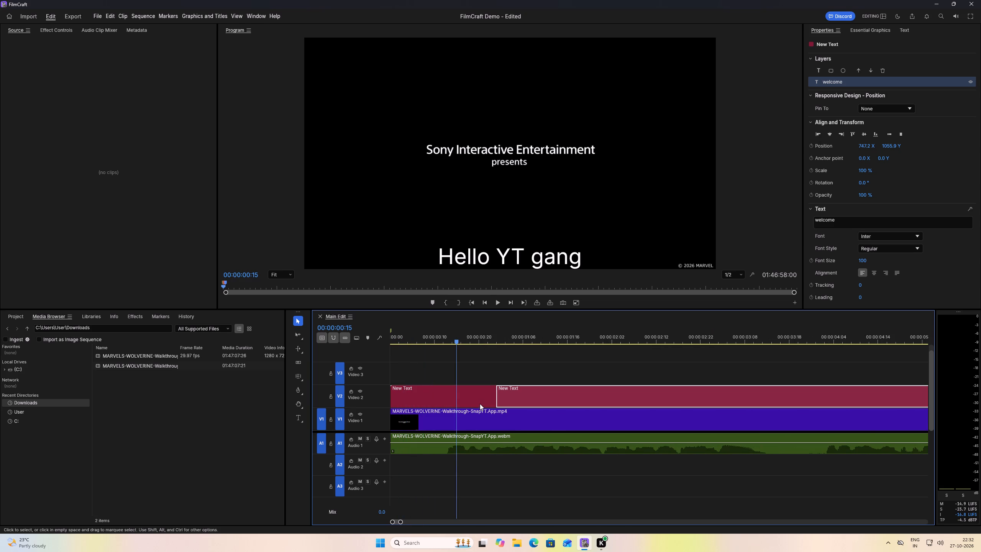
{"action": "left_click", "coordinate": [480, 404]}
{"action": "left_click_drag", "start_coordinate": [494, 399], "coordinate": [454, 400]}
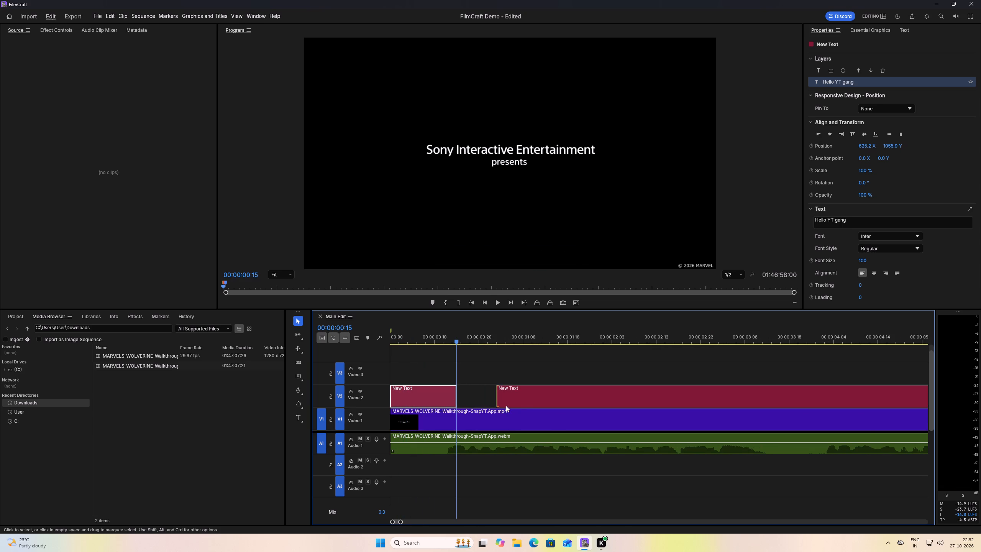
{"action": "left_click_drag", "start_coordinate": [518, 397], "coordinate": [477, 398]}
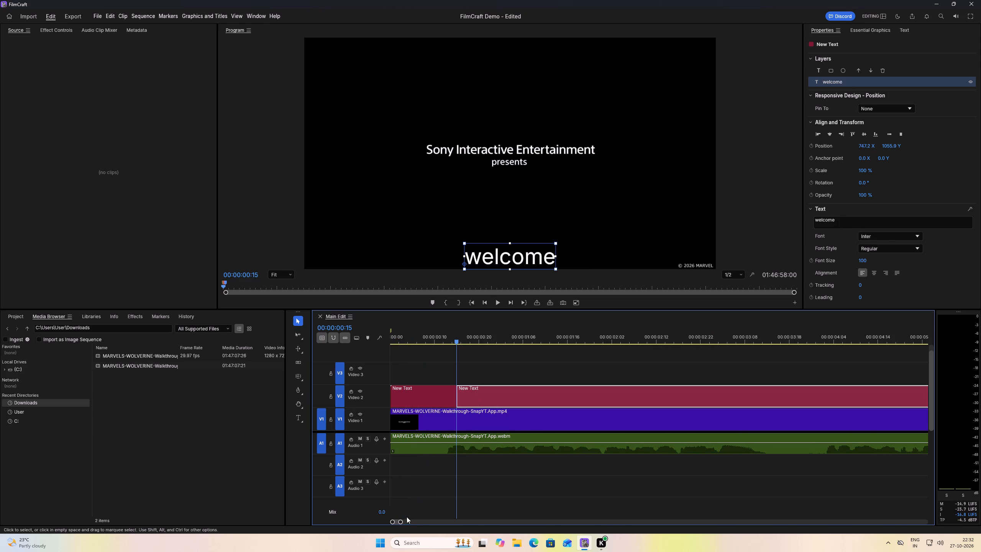
Play the opening from the sequence start to check the timing of the change between the two captions.
{"action": "left_click", "coordinate": [402, 521]}
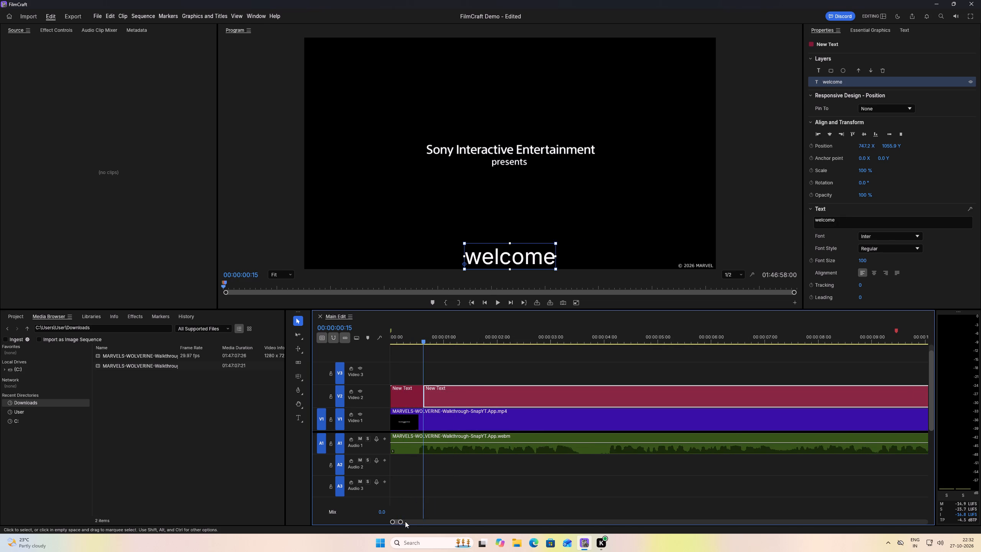
{"action": "left_click_drag", "start_coordinate": [422, 338], "coordinate": [388, 340]}
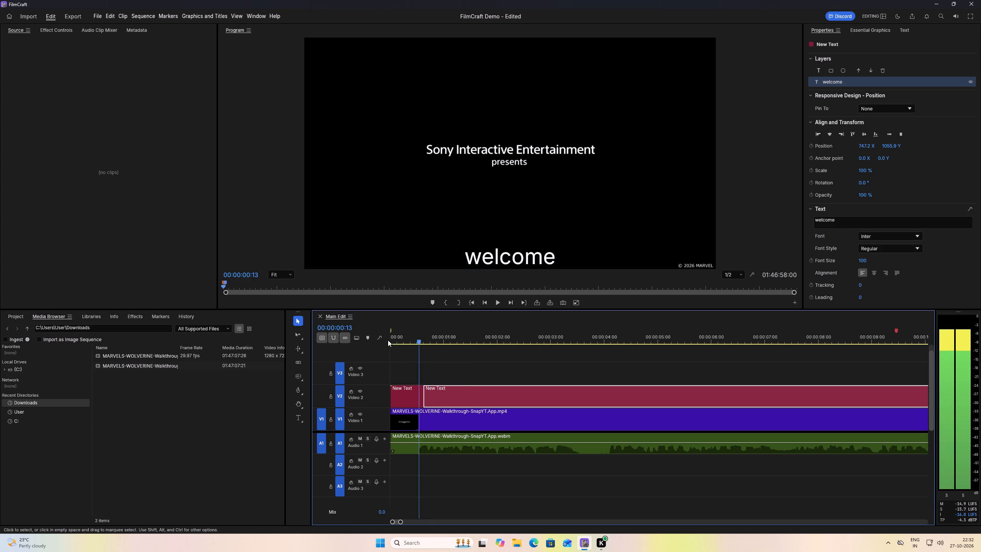
{"action": "left_click_drag", "start_coordinate": [388, 340], "coordinate": [380, 340]}
{"action": "key", "text": "space"}
{"action": "key", "text": "space"}
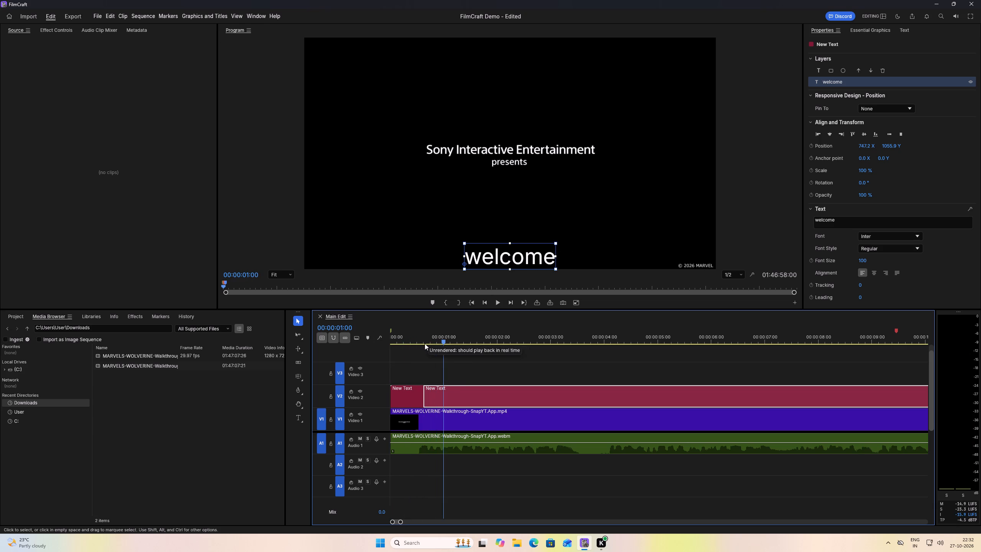
{"action": "left_click_drag", "start_coordinate": [422, 343], "coordinate": [370, 340]}
{"action": "key", "text": "space"}
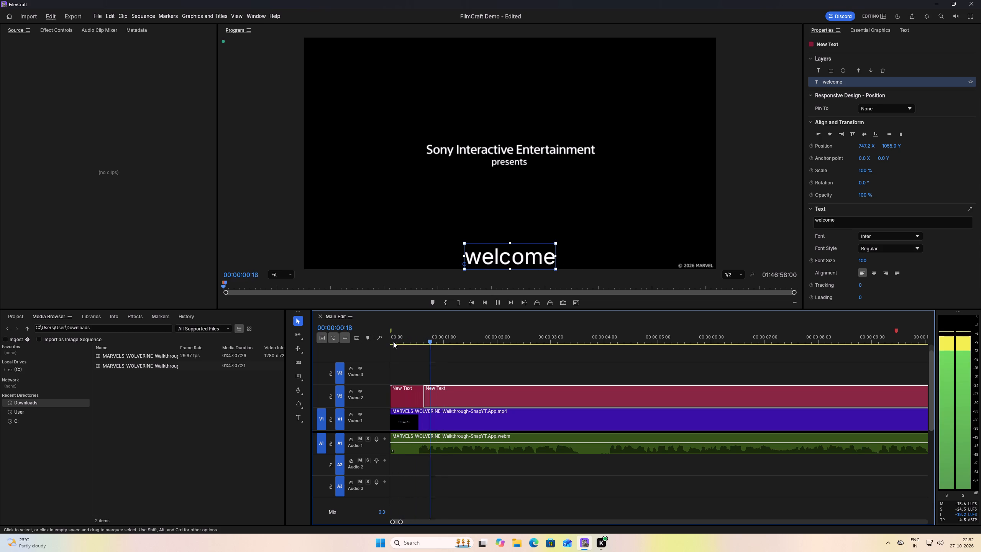
Shorten the "Hello YT gang" clip on V2 to end at 00:00:00:10 and close the gap with the "welcome" clip.
{"action": "left_click", "coordinate": [411, 339]}
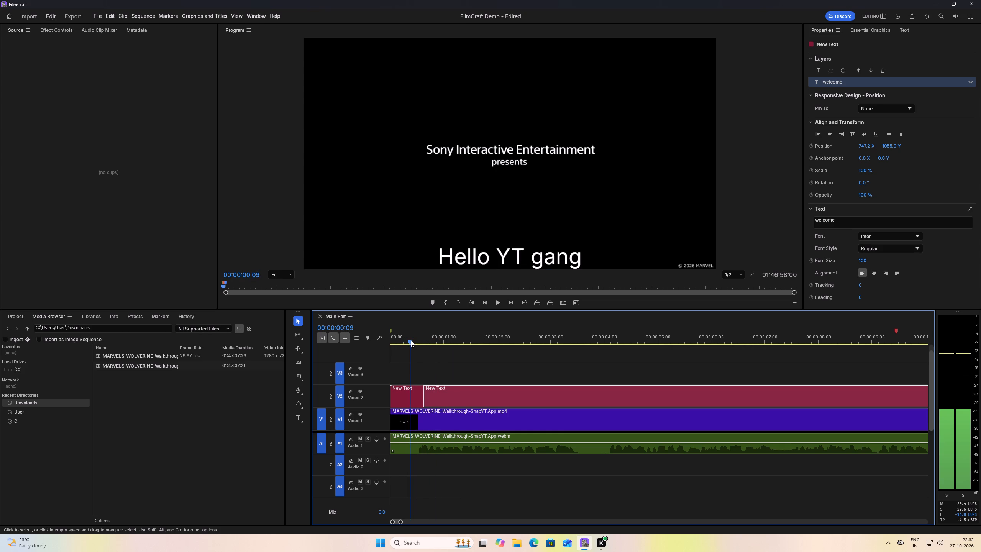
{"action": "left_click_drag", "start_coordinate": [422, 396], "coordinate": [413, 396]}
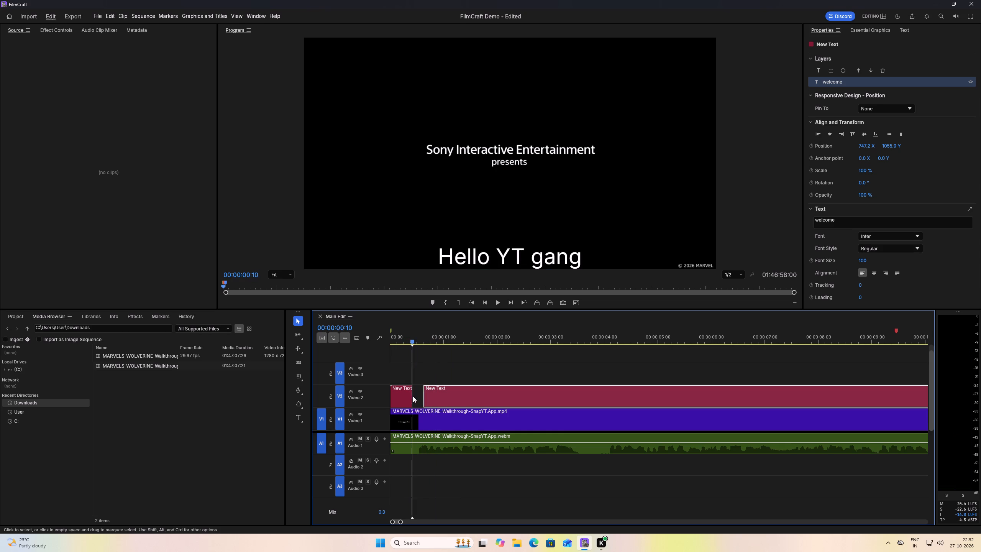
{"action": "left_click_drag", "start_coordinate": [413, 396], "coordinate": [412, 396]}
{"action": "left_click_drag", "start_coordinate": [435, 395], "coordinate": [423, 394]}
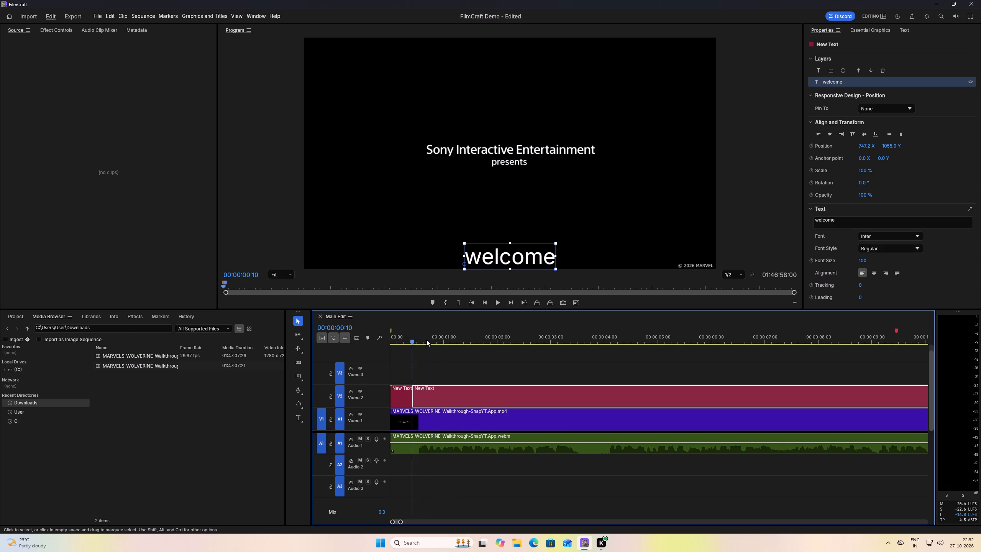
Play on from the start of the "welcome" caption and split its V2 clip at 00:00:00:20.
{"action": "key", "text": "space"}
{"action": "key", "text": "space"}
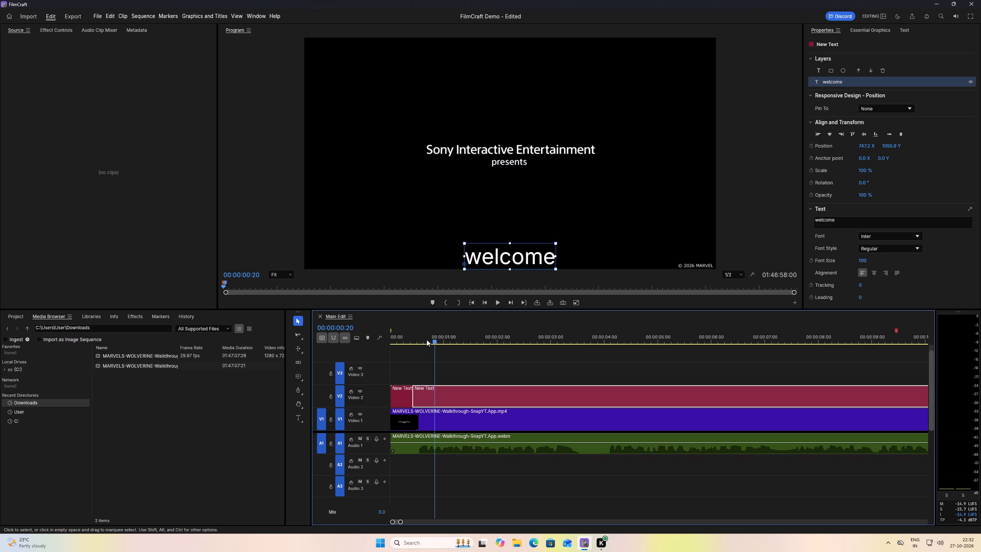
{"action": "key", "text": "t"}
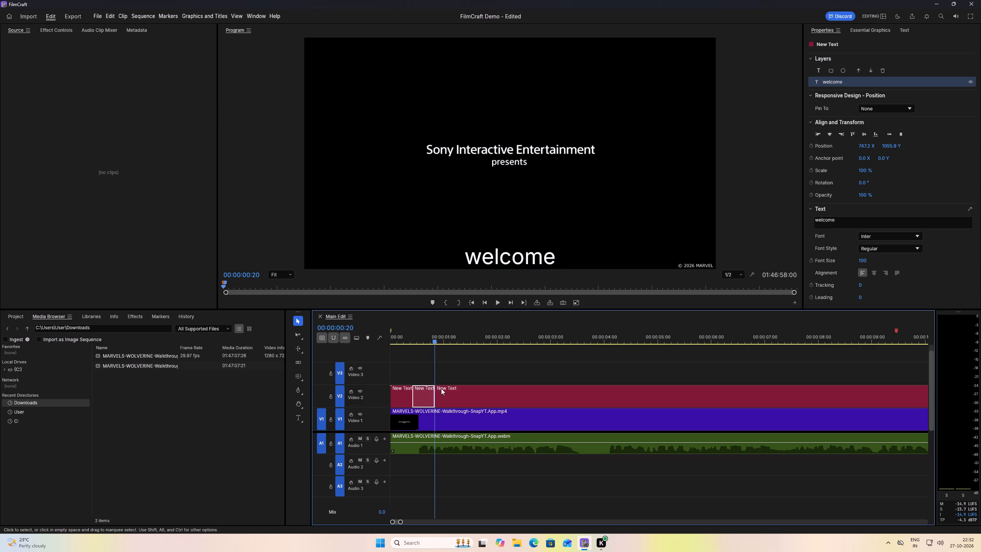
Change the caption of the third V2 text clip, after the new cut, to "Back".
{"action": "key", "text": "space"}
{"action": "key", "text": "space"}
{"action": "double_click", "coordinate": [494, 261]}
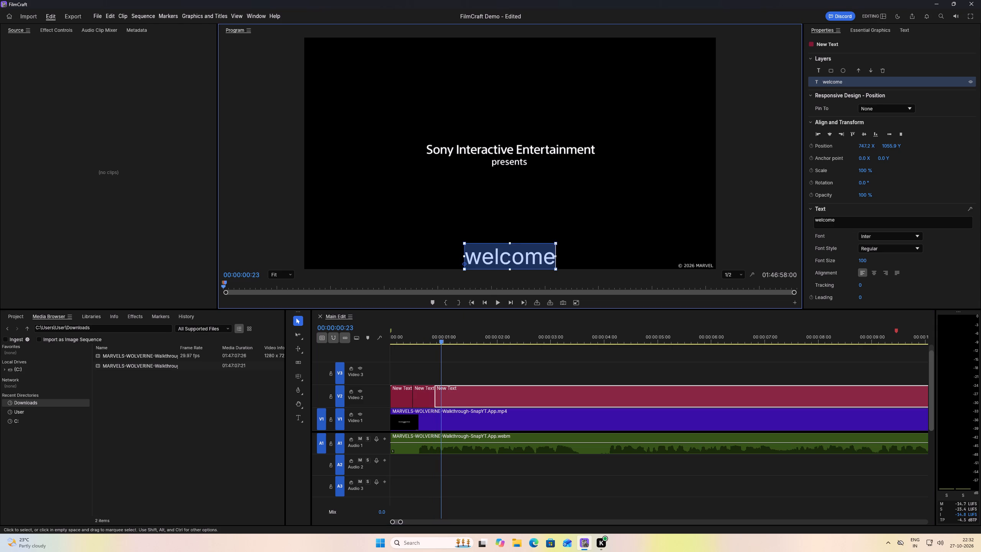
{"action": "key", "text": "shift+b"}
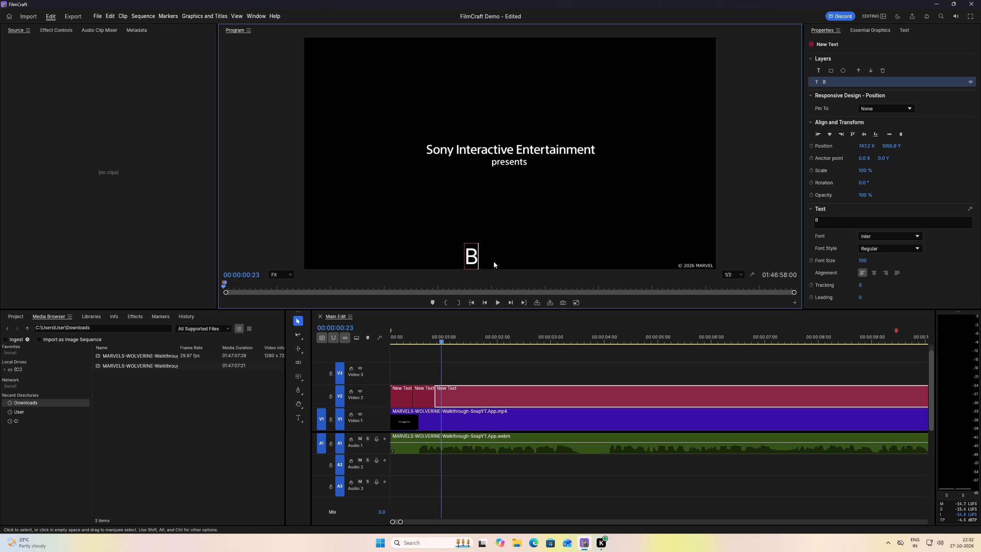
{"action": "type", "text": "ack"}
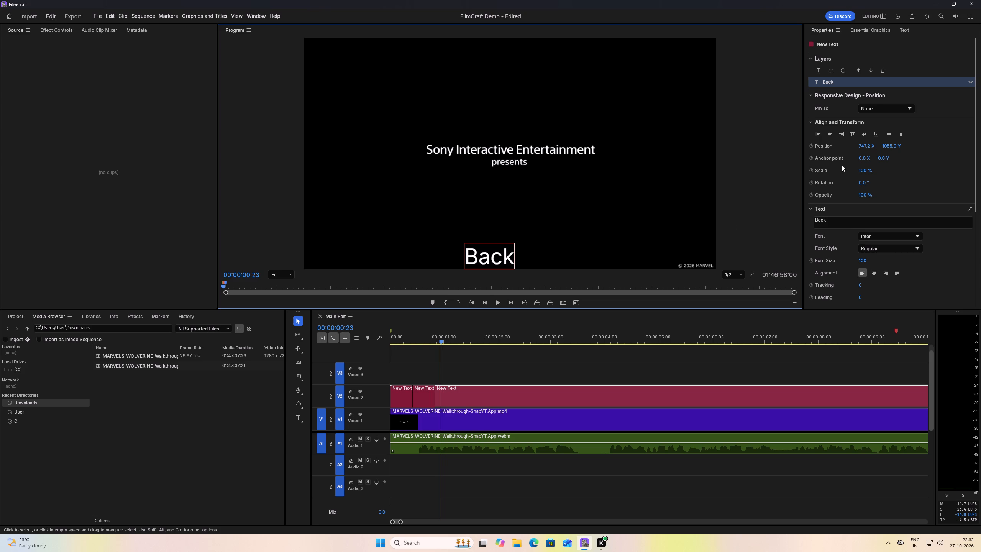
Align the "Back" caption to the bottom of the frame and centre it horizontally.
{"action": "left_click", "coordinate": [872, 135]}
{"action": "left_click", "coordinate": [830, 133]}
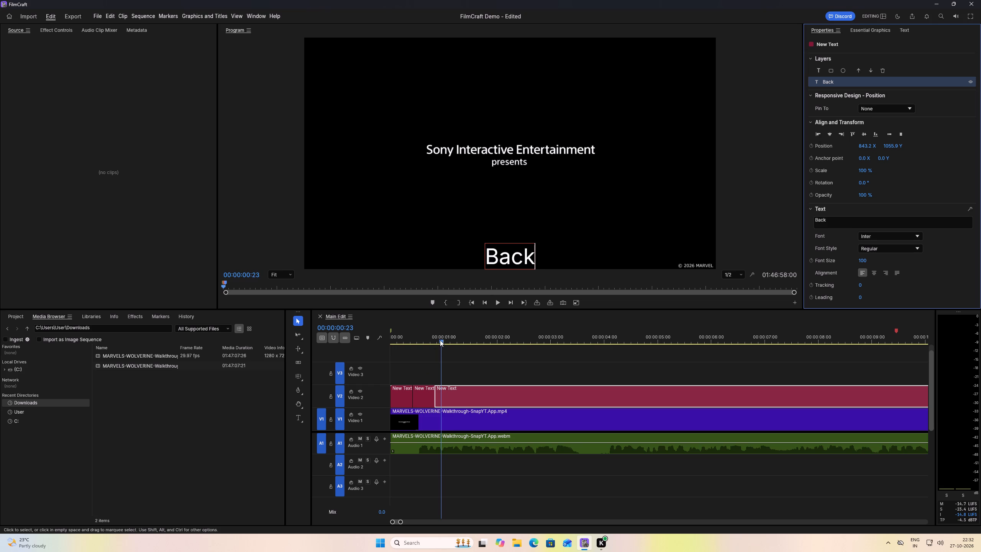
Scrub through the opening to check the changes between the three captions.
{"action": "left_click_drag", "start_coordinate": [440, 340], "coordinate": [444, 340]}
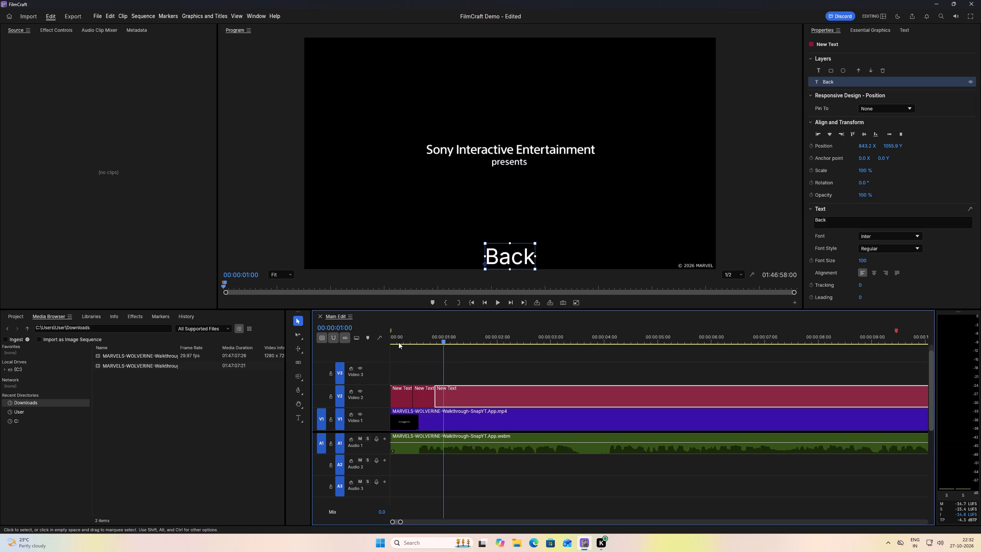
{"action": "left_click_drag", "start_coordinate": [399, 342], "coordinate": [409, 343]}
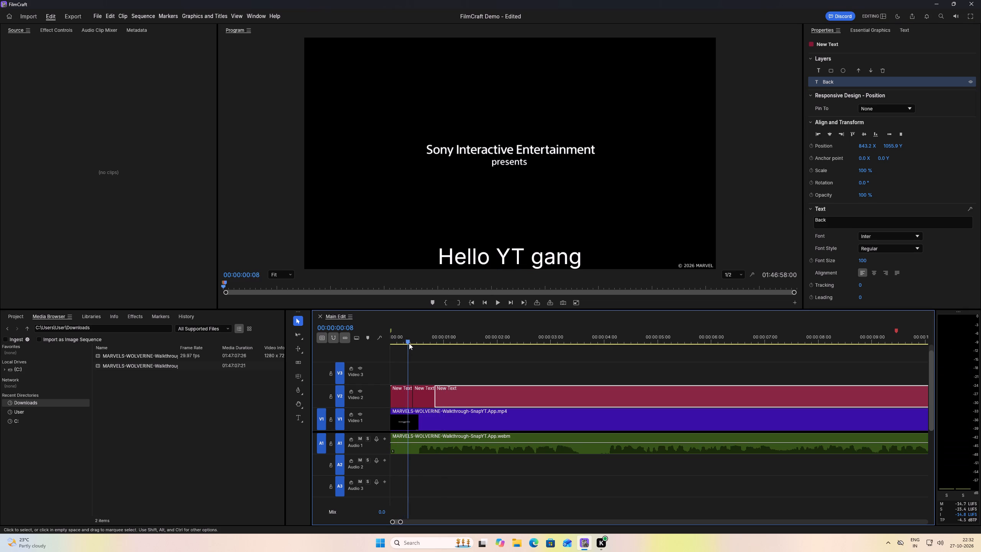
{"action": "left_click_drag", "start_coordinate": [409, 343], "coordinate": [428, 343]}
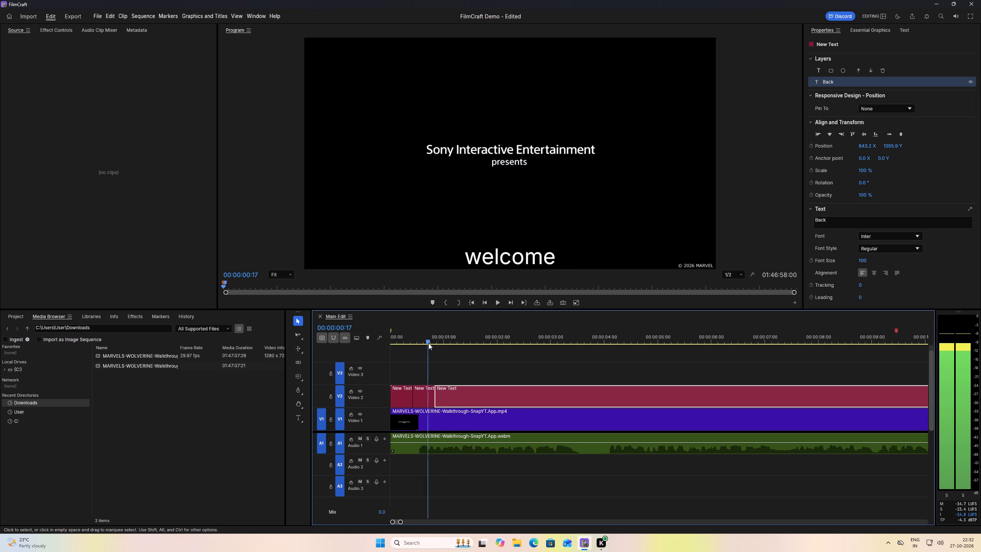
{"action": "left_click_drag", "start_coordinate": [428, 343], "coordinate": [447, 343]}
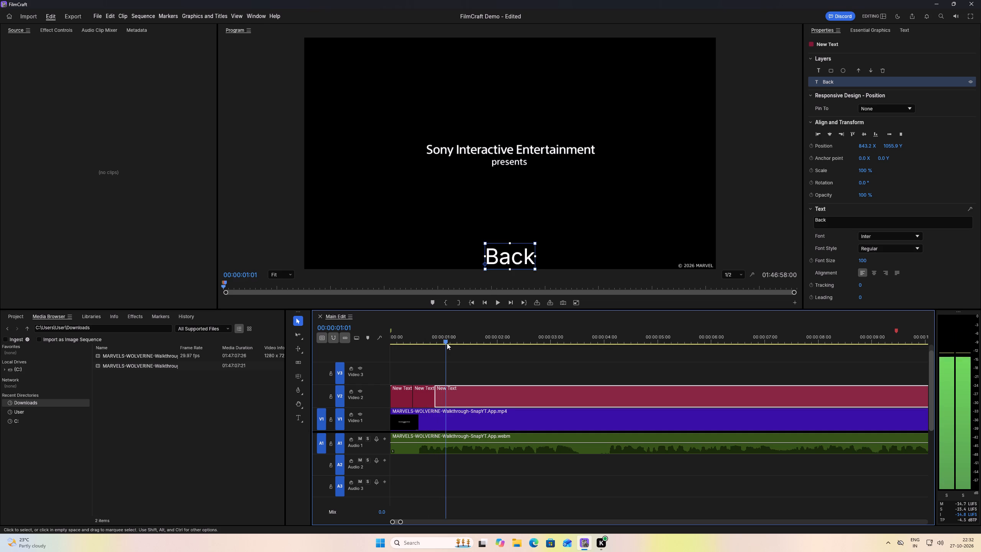
{"action": "left_click_drag", "start_coordinate": [447, 343], "coordinate": [443, 345]}
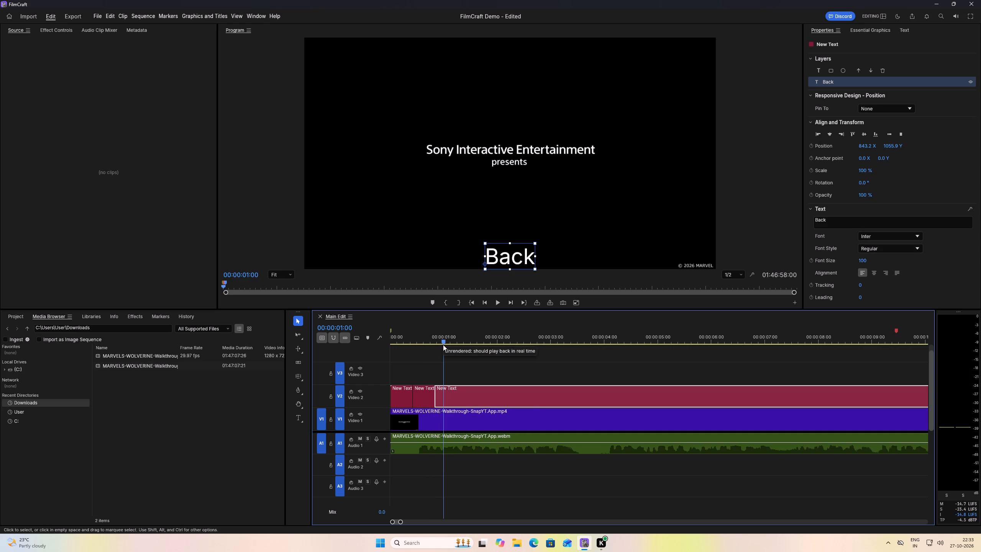
Split the "Back" text clip on V2 at 00:00:01:07.
{"action": "left_click_drag", "start_coordinate": [443, 345], "coordinate": [439, 346]}
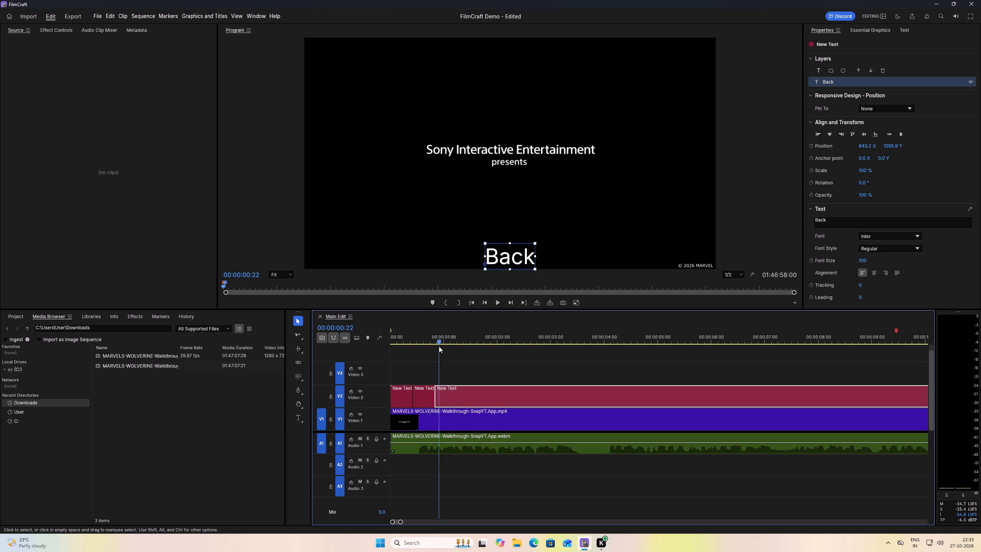
{"action": "key", "text": "Right"}
{"action": "key", "text": "Right"}
{"action": "key", "text": "Right"}
{"action": "key", "text": "Right"}
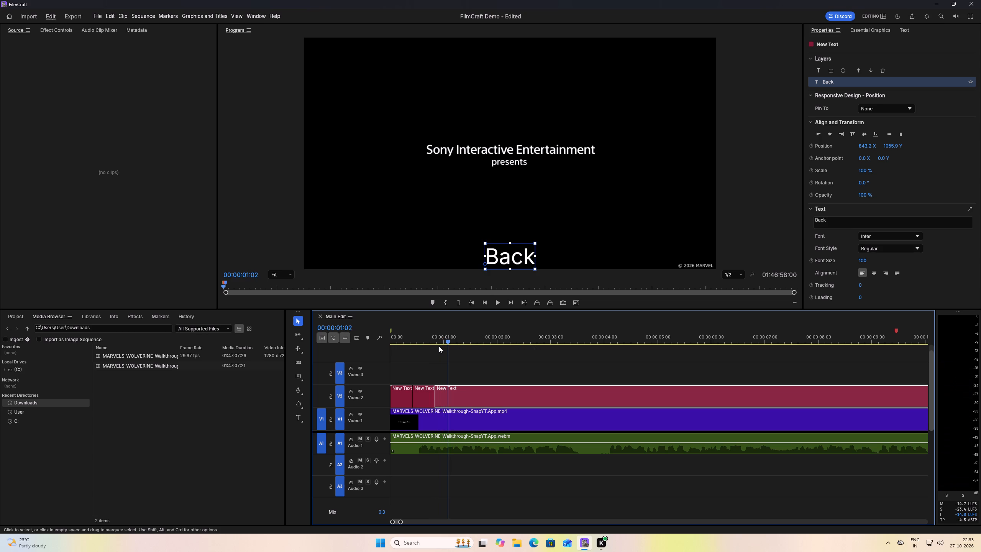
{"action": "key", "text": "Right"}
{"action": "key", "text": "Right"}
{"action": "key", "text": "Right"}
{"action": "key", "text": "Right"}
{"action": "key", "text": "Right"}
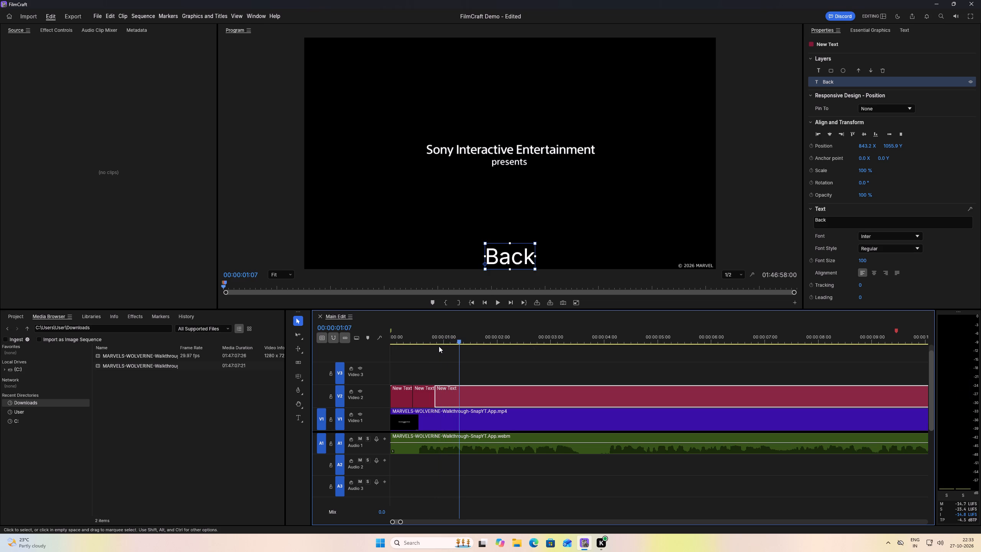
{"action": "key", "text": "t"}
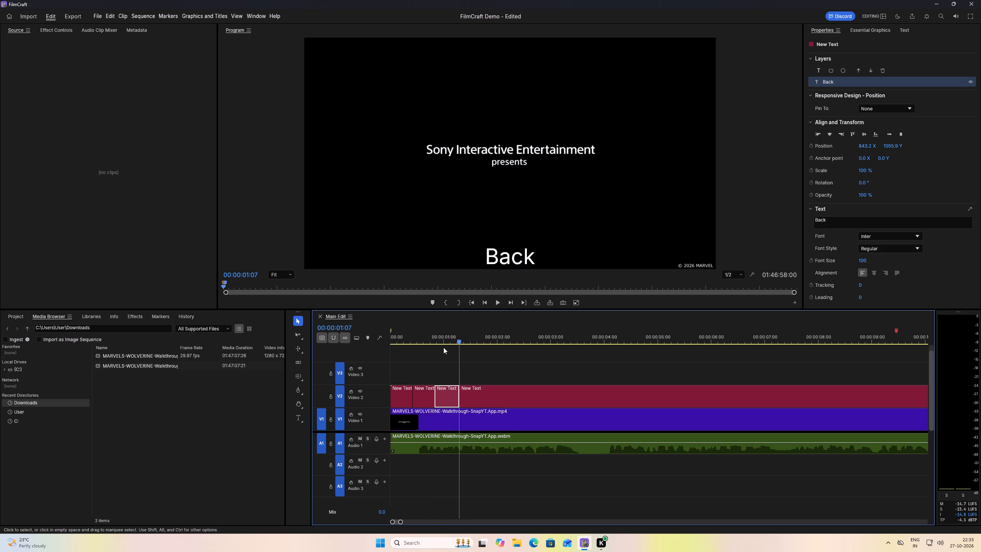
Change the caption of the fourth V2 text clip, after the last cut, to "to our".
{"action": "left_click_drag", "start_coordinate": [460, 342], "coordinate": [468, 342]}
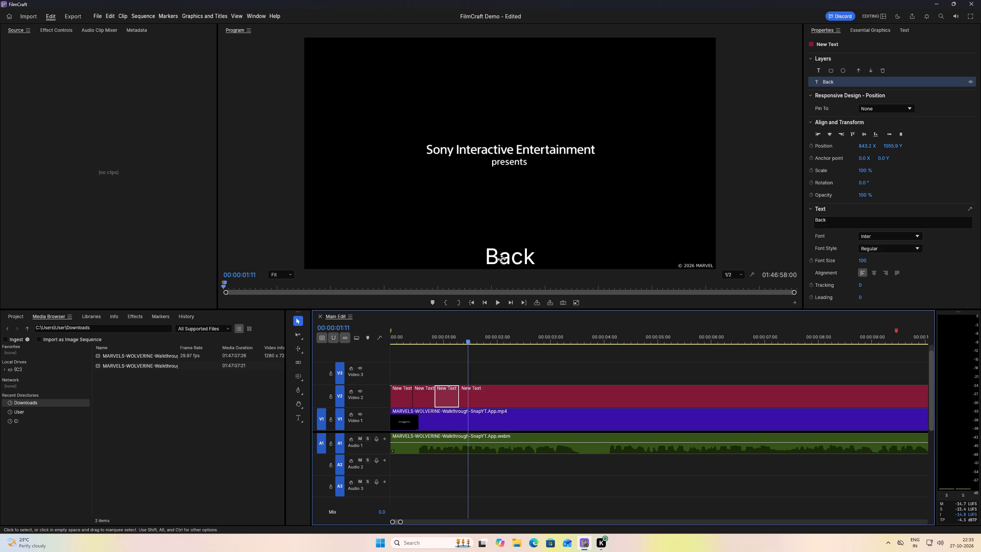
{"action": "double_click", "coordinate": [502, 259]}
{"action": "type", "text": "to"}
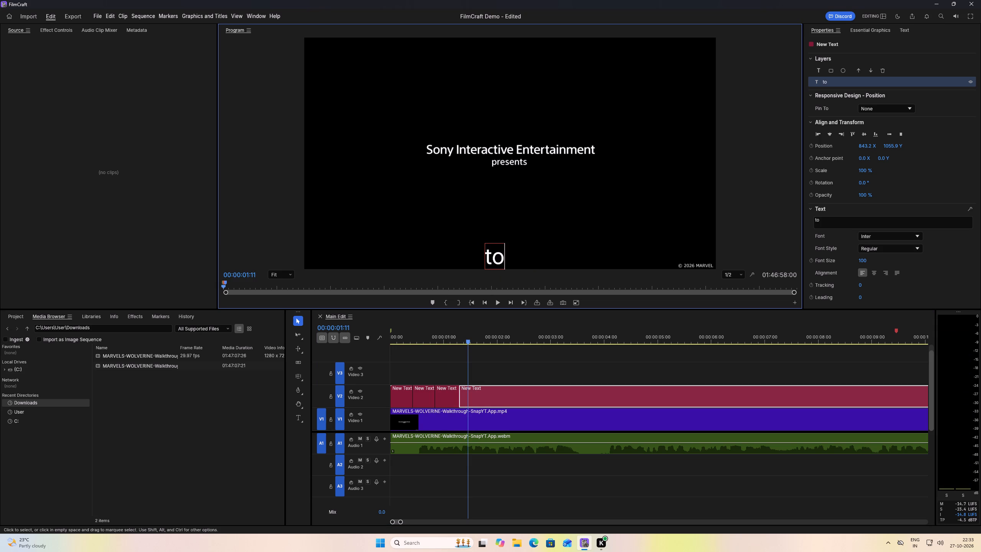
{"action": "key", "text": "space"}
{"action": "type", "text": "Our"}
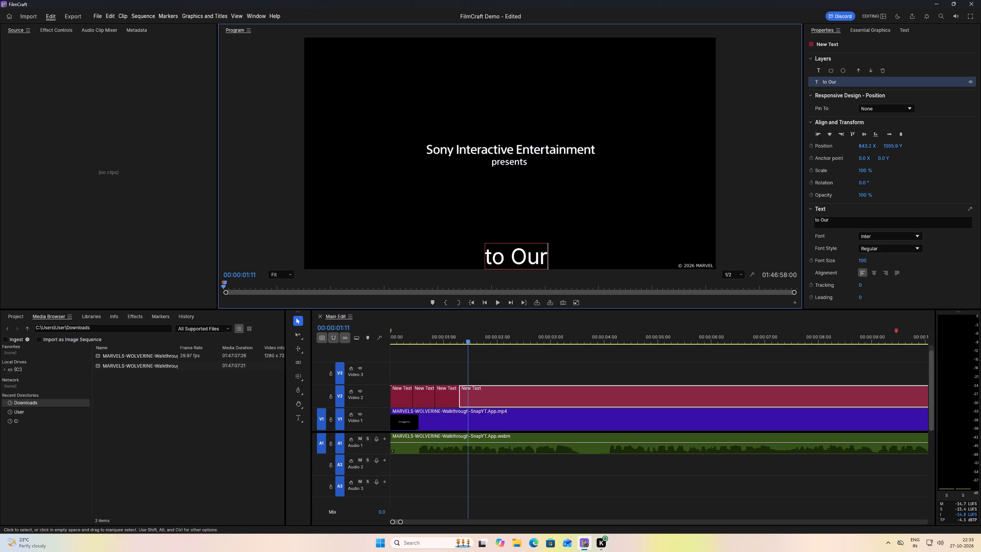
{"action": "key", "text": "Left"}
{"action": "key", "text": "Left"}
{"action": "key", "text": "BackSpace"}
{"action": "key", "text": "o"}
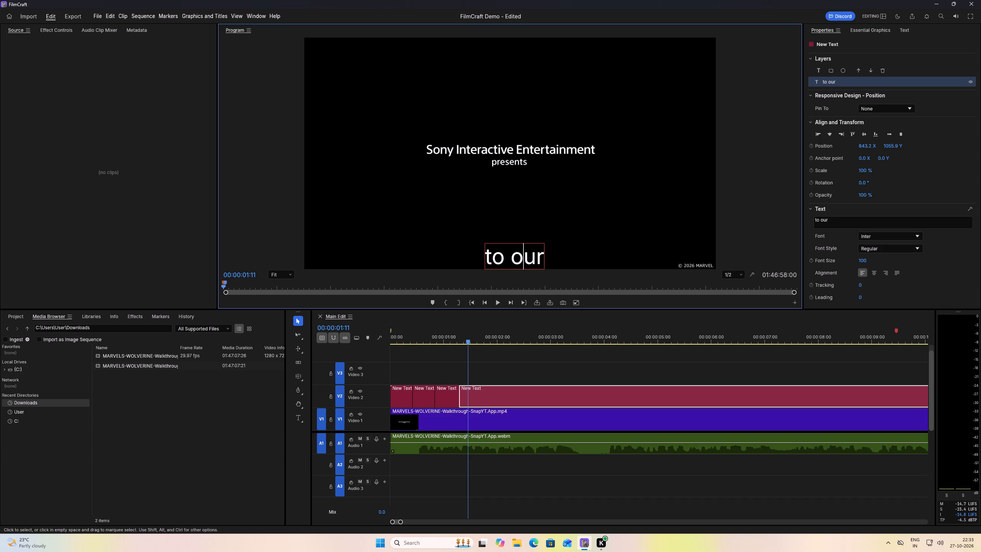
Align the "to our" caption to the bottom of the frame and centre it horizontally.
{"action": "left_click", "coordinate": [874, 137]}
{"action": "left_click", "coordinate": [828, 133]}
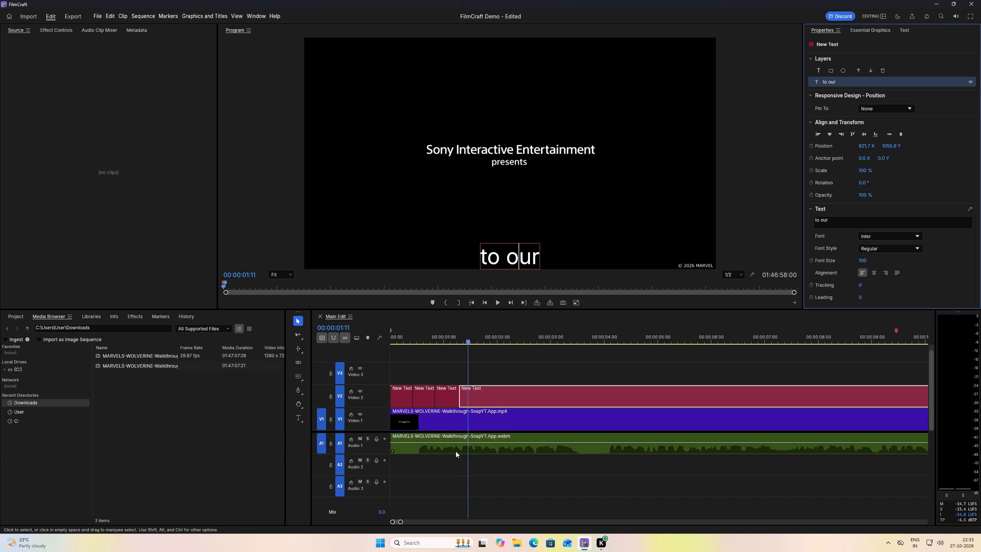
Split the "to our" text clip on V2 at 00:00:01:17.
{"action": "left_click_drag", "start_coordinate": [457, 340], "coordinate": [459, 341]}
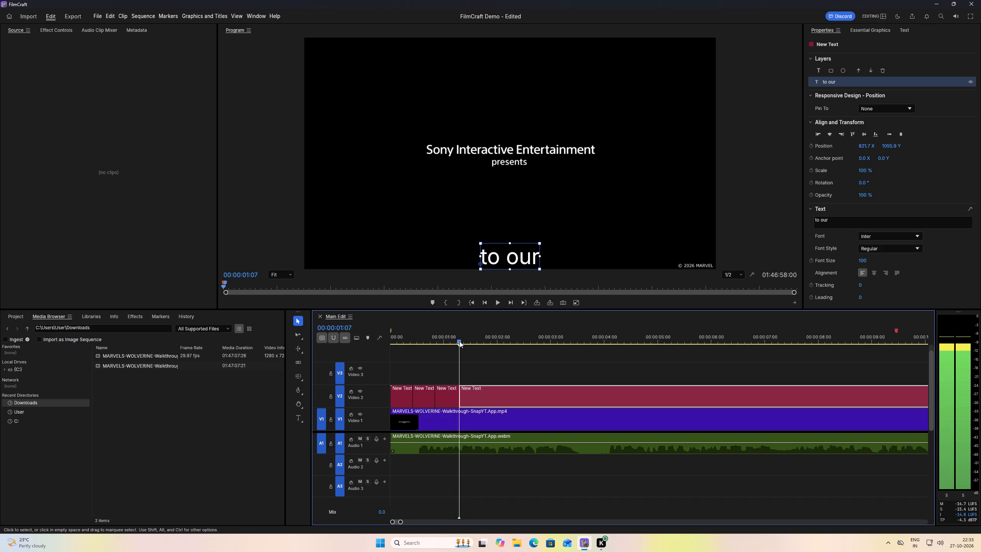
{"action": "left_click_drag", "start_coordinate": [459, 341], "coordinate": [478, 343]}
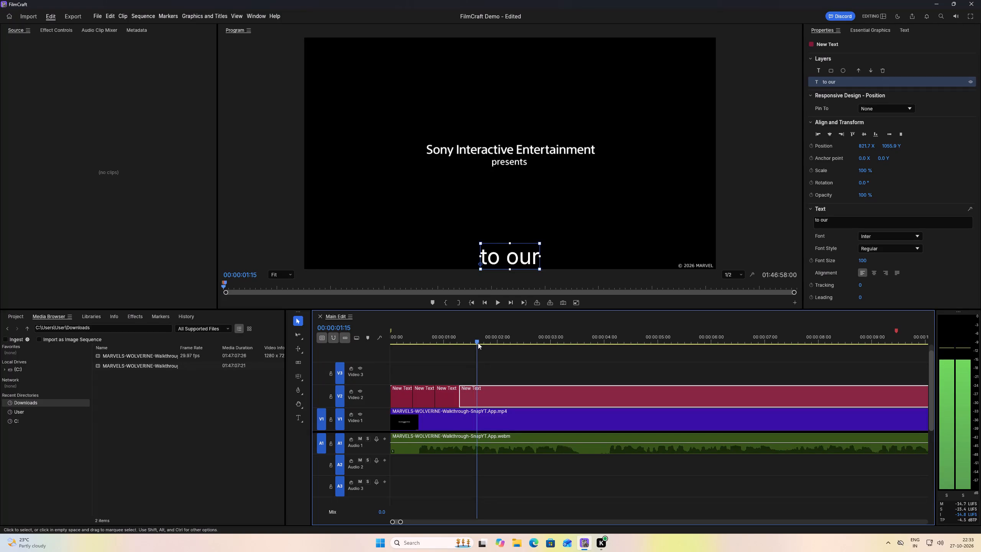
{"action": "left_click_drag", "start_coordinate": [478, 343], "coordinate": [482, 343]}
{"action": "key", "text": "t"}
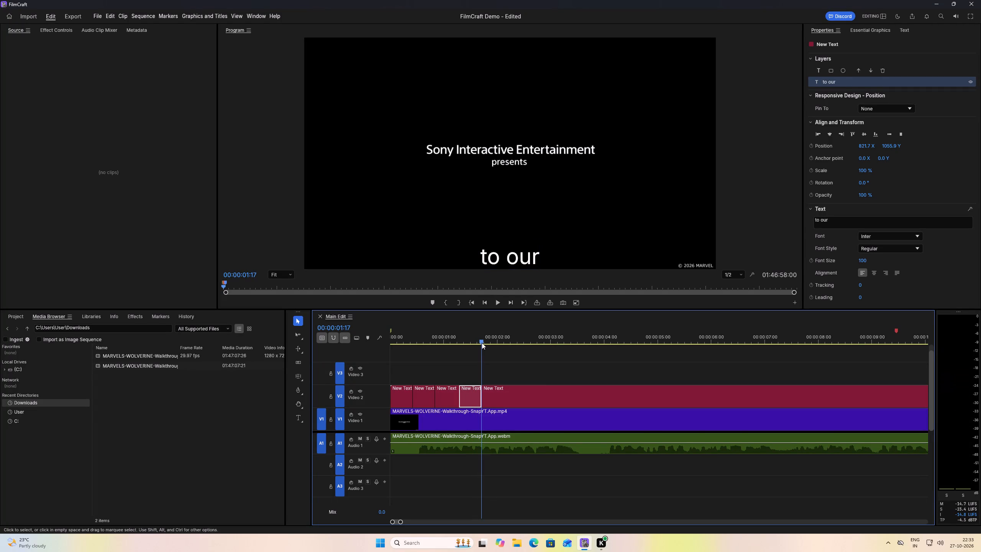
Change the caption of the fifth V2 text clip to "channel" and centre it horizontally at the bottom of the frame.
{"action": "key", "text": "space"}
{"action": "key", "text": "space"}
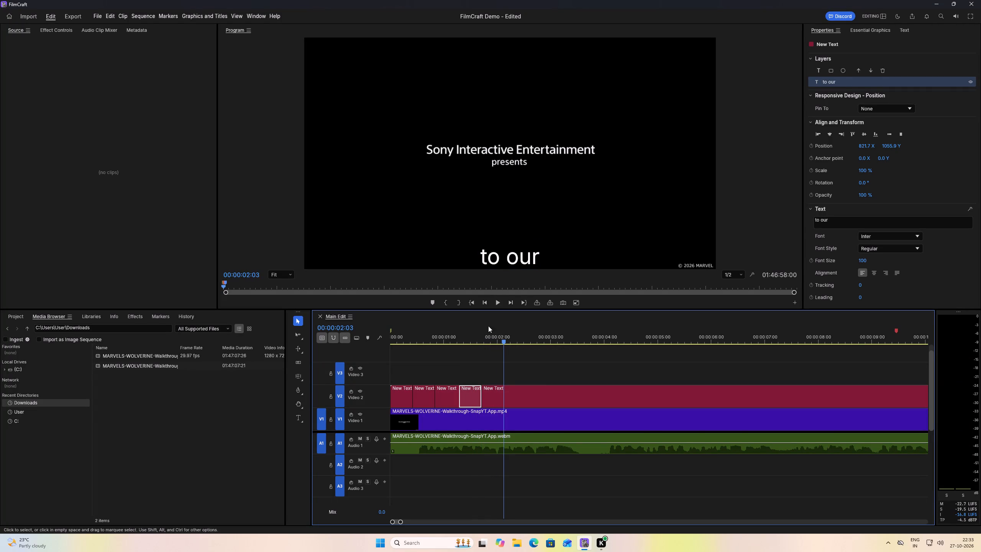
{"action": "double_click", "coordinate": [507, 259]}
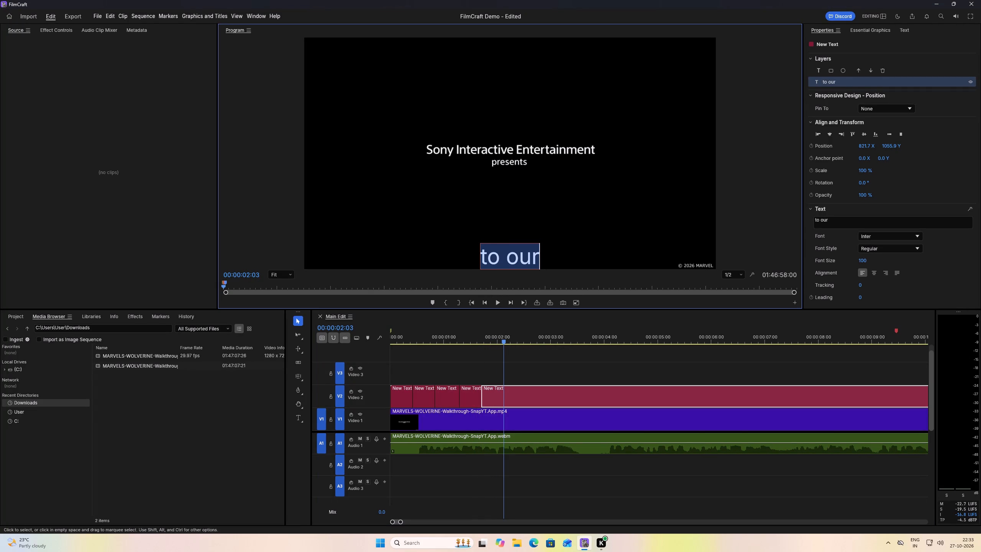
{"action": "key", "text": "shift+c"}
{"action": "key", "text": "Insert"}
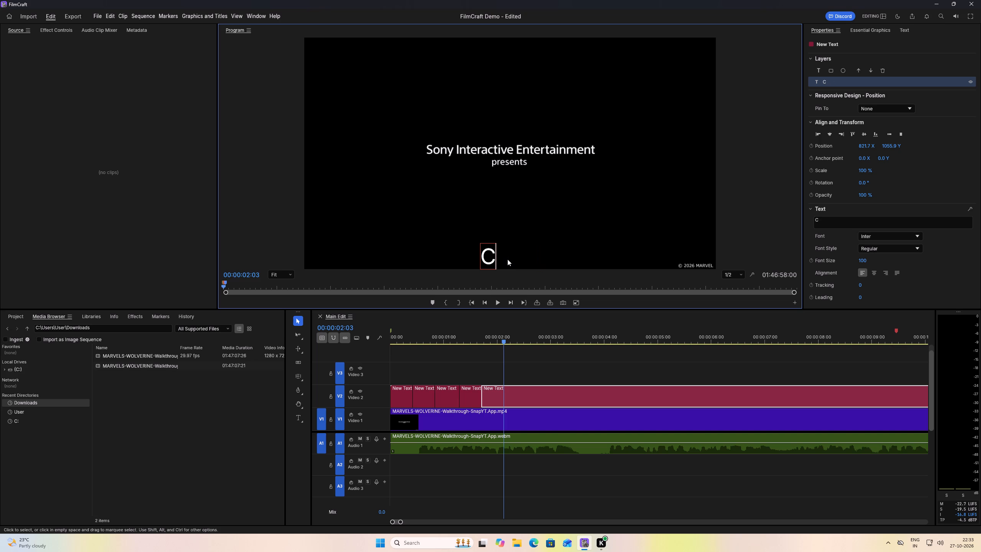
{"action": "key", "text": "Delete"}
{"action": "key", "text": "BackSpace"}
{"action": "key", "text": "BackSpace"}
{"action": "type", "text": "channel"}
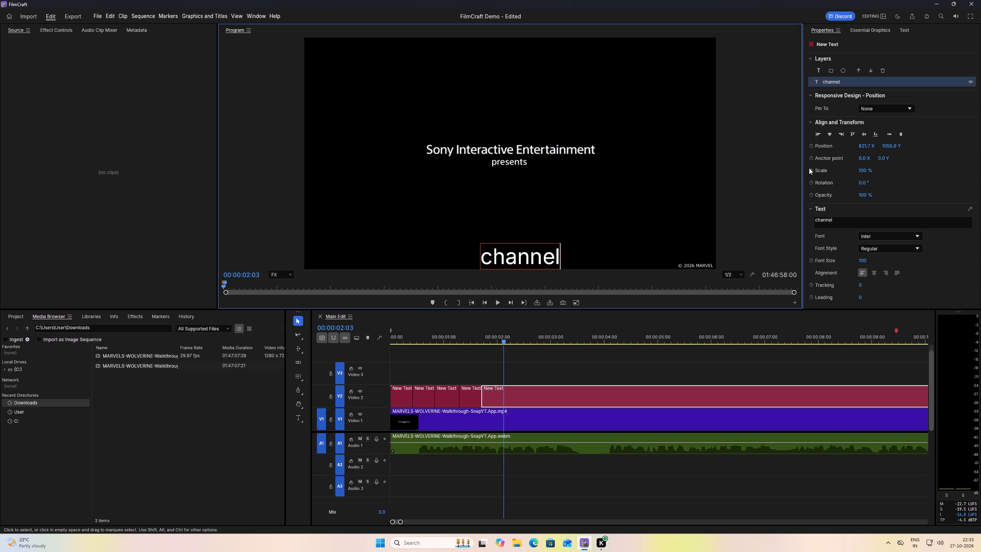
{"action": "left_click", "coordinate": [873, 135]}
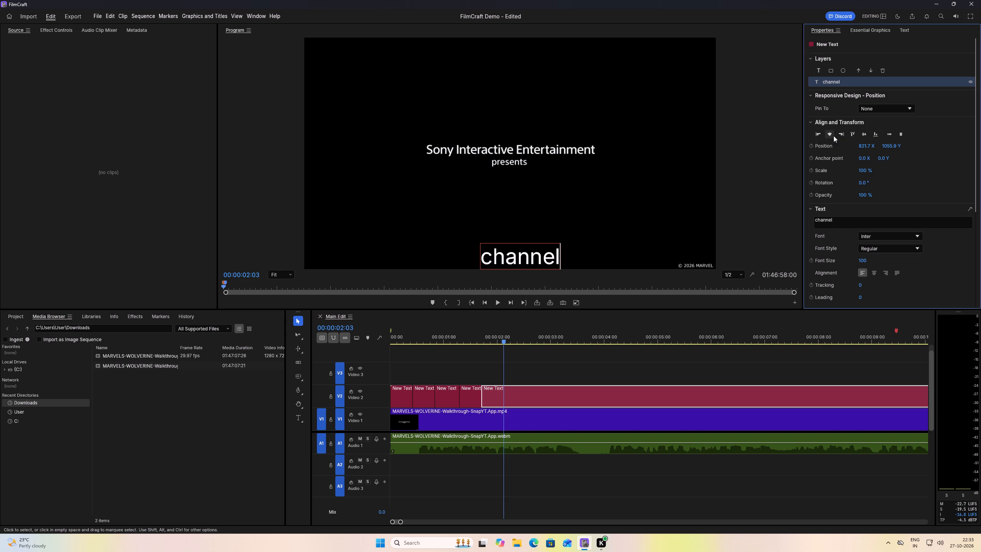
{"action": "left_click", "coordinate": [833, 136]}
Play the opening from the start to check the timing of the five captions.
{"action": "left_click_drag", "start_coordinate": [406, 341], "coordinate": [386, 342]}
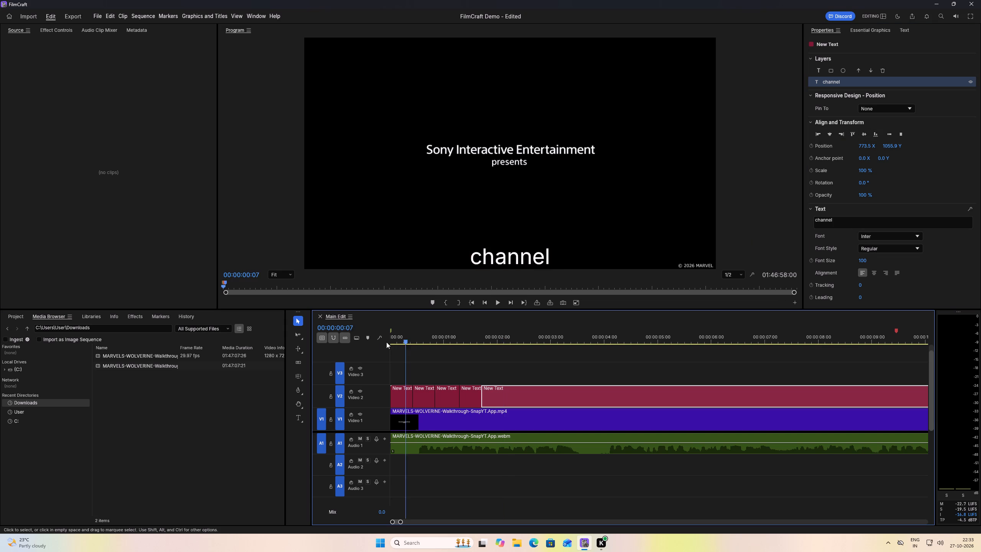
{"action": "left_click_drag", "start_coordinate": [386, 342], "coordinate": [379, 342]}
{"action": "key", "text": "space"}
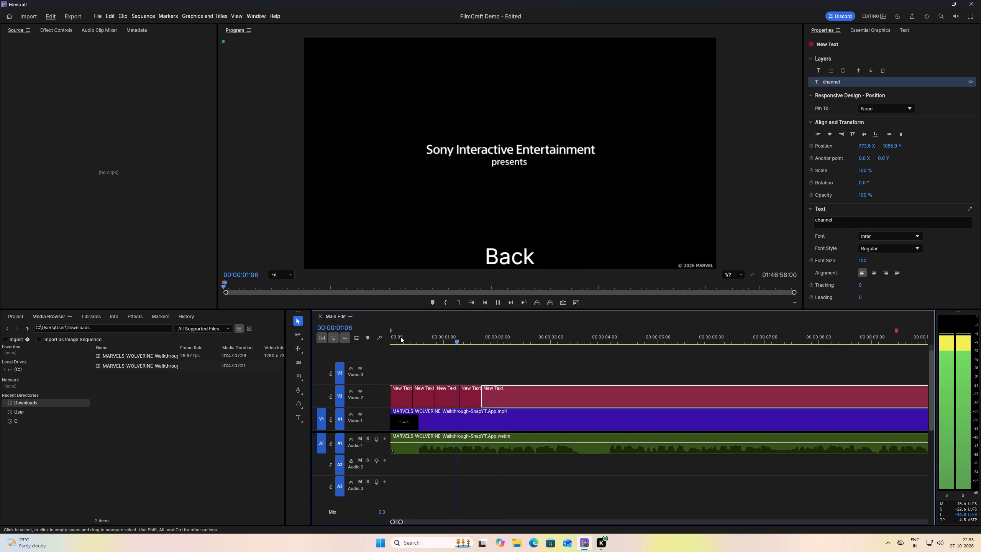
{"action": "key", "text": "space"}
{"action": "left_click_drag", "start_coordinate": [474, 343], "coordinate": [389, 341]}
{"action": "key", "text": "space"}
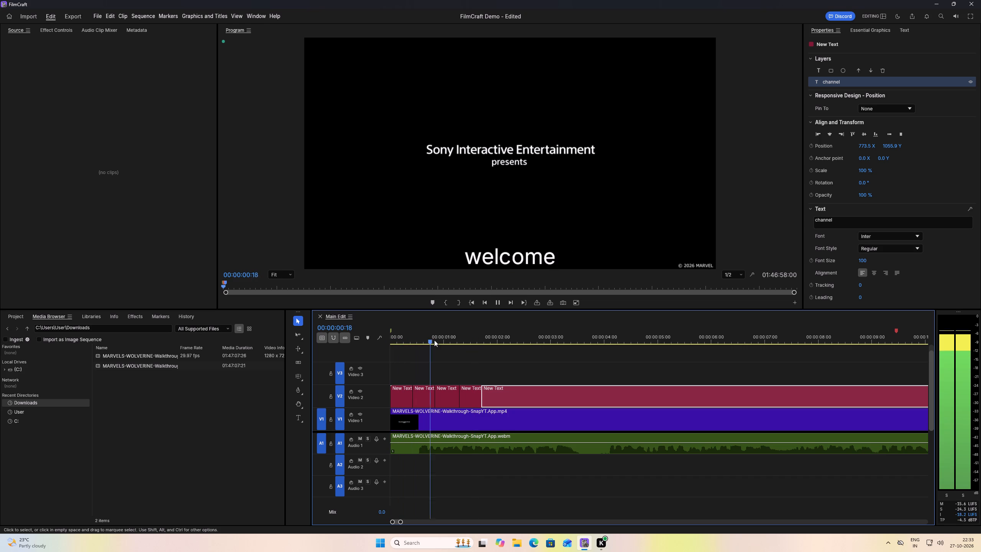
{"action": "key", "text": "space"}
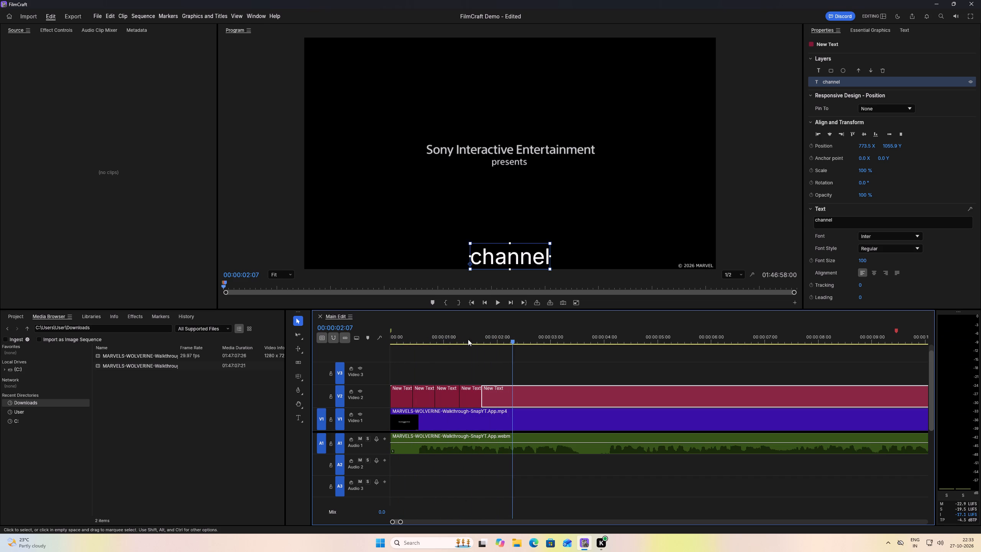
Change the caption of the fifth V2 text clip, after the last cut, to "today we are".
{"action": "left_click_drag", "start_coordinate": [479, 340], "coordinate": [495, 340]}
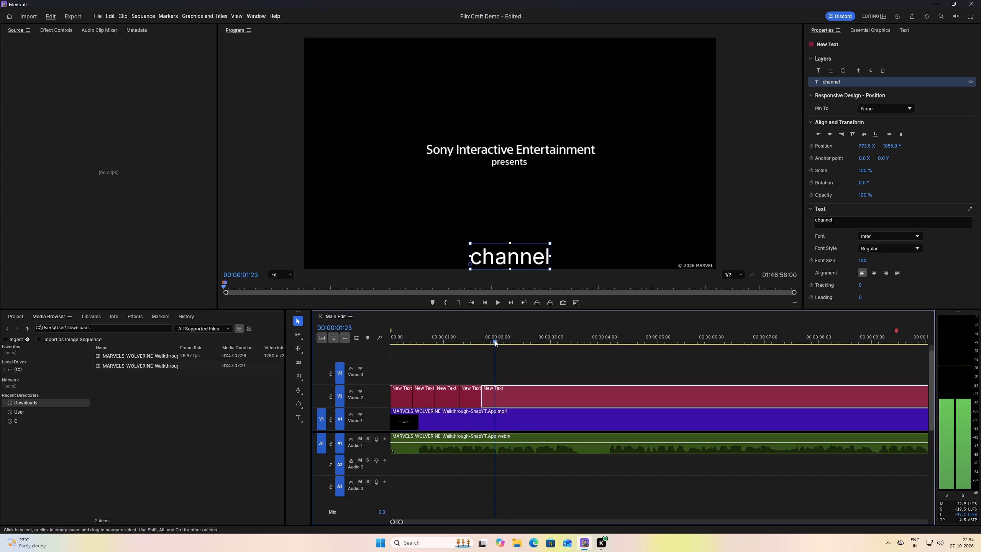
{"action": "left_click_drag", "start_coordinate": [495, 340], "coordinate": [491, 340]}
{"action": "double_click", "coordinate": [504, 261]}
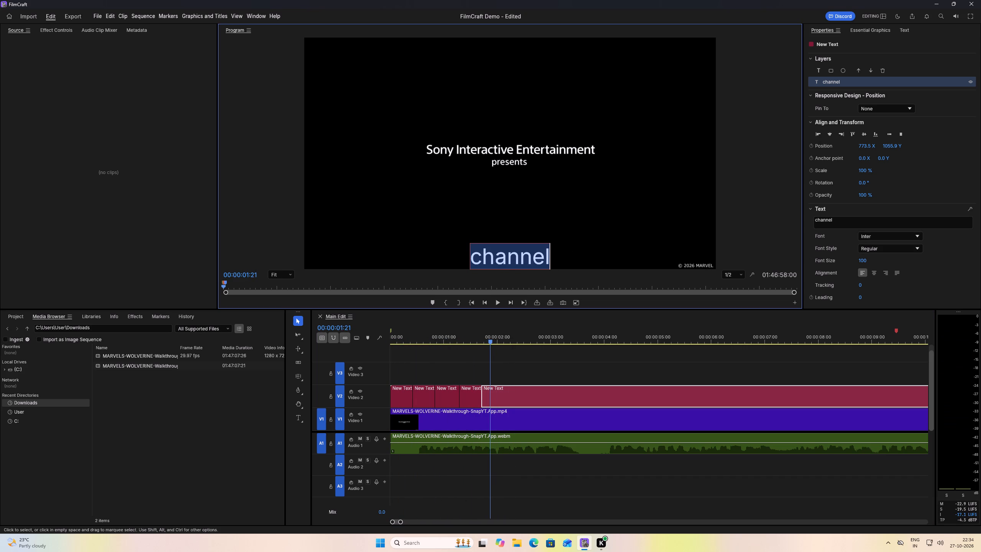
{"action": "type", "text": "tod"}
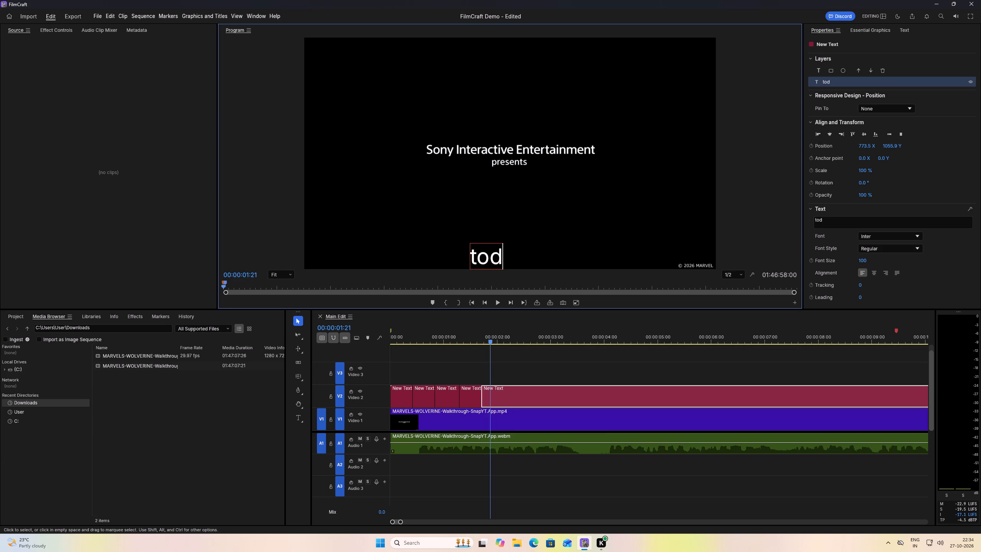
{"action": "type", "text": "ay"}
{"action": "key", "text": "space"}
{"action": "type", "text": "we"}
{"action": "key", "text": "space"}
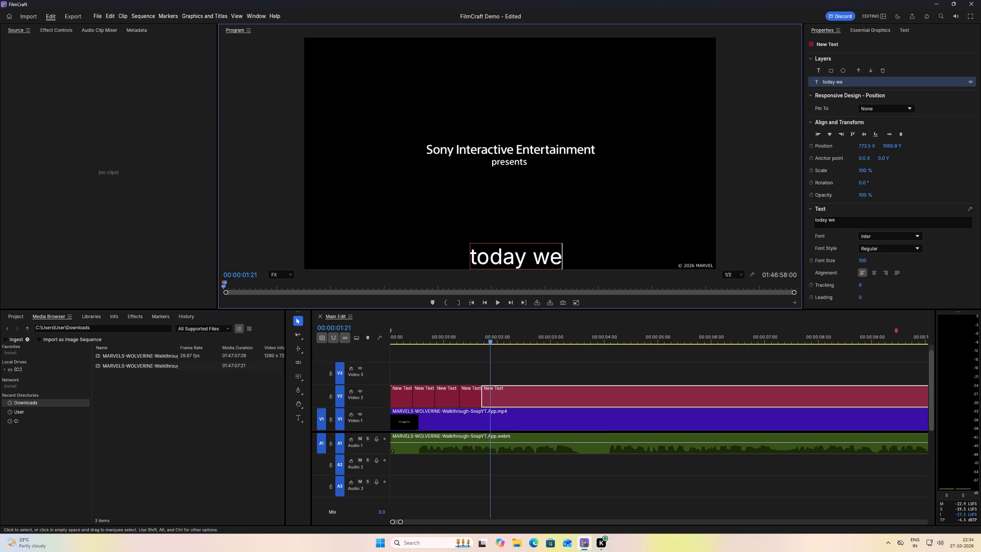
{"action": "type", "text": "are"}
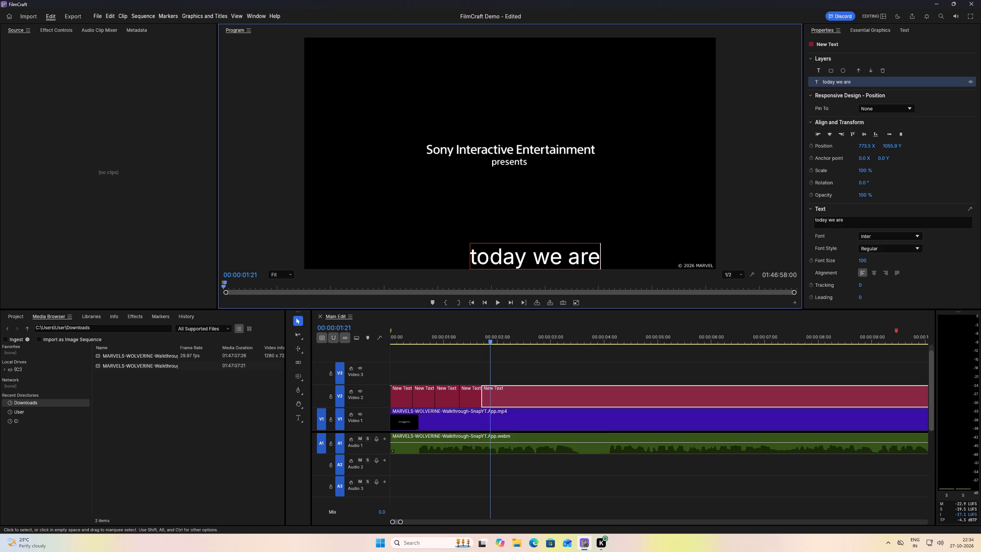
Split the "today we are" text clip on V2 at 00:00:02:03.
{"action": "left_click_drag", "start_coordinate": [490, 341], "coordinate": [492, 341]}
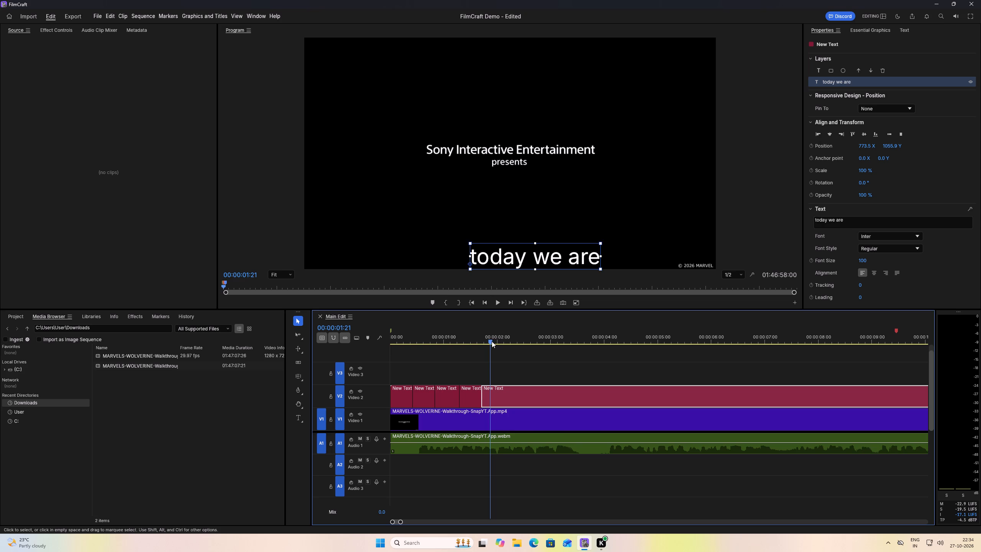
{"action": "left_click_drag", "start_coordinate": [492, 341], "coordinate": [495, 342]}
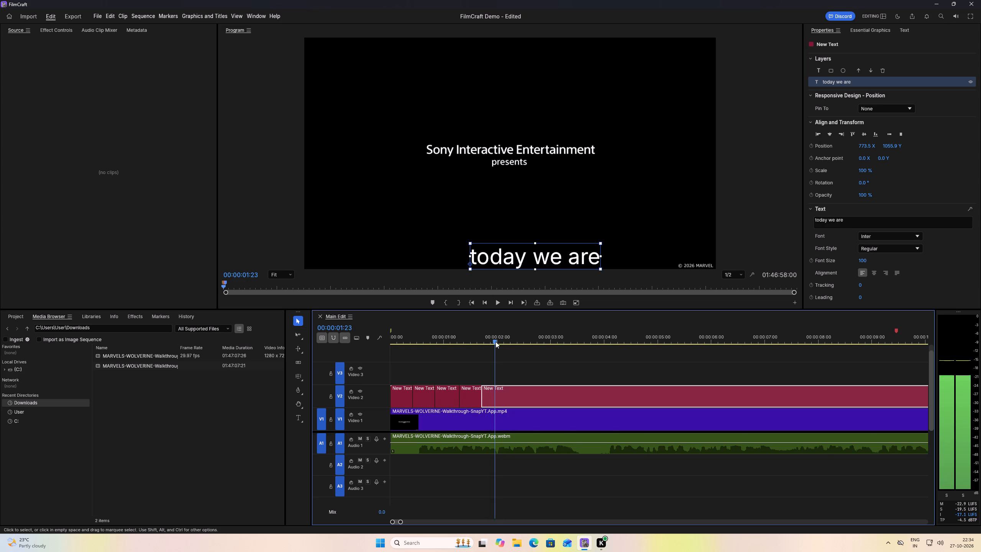
{"action": "left_click_drag", "start_coordinate": [495, 342], "coordinate": [484, 342]}
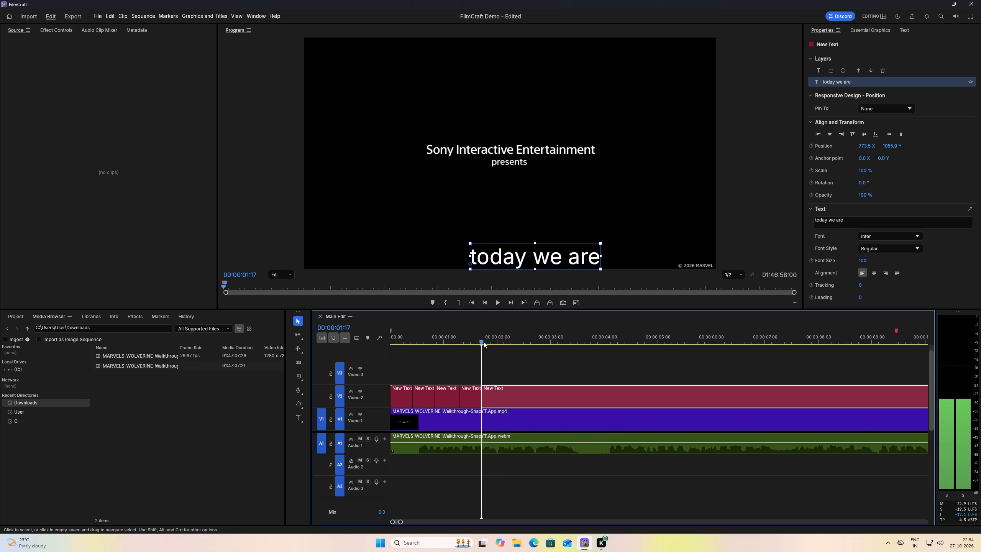
{"action": "left_click_drag", "start_coordinate": [484, 342], "coordinate": [484, 342]}
{"action": "key", "text": "Right"}
{"action": "key", "text": "Right"}
{"action": "key", "text": "Right"}
{"action": "key", "text": "Right"}
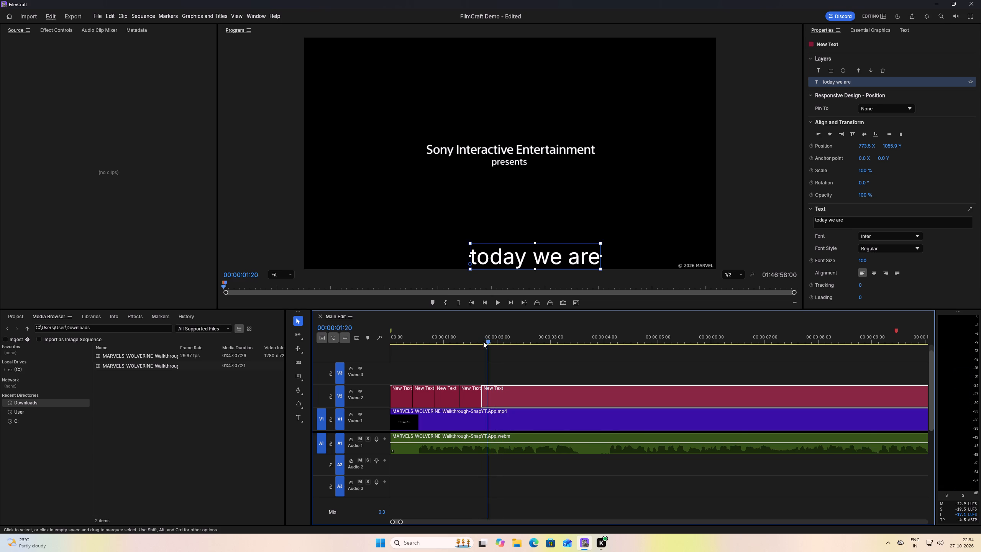
{"action": "key", "text": "Right"}
{"action": "key", "text": "Right"}
{"action": "key", "text": "Right"}
{"action": "key", "text": "Right"}
{"action": "key", "text": "Right"}
{"action": "key", "text": "Right"}
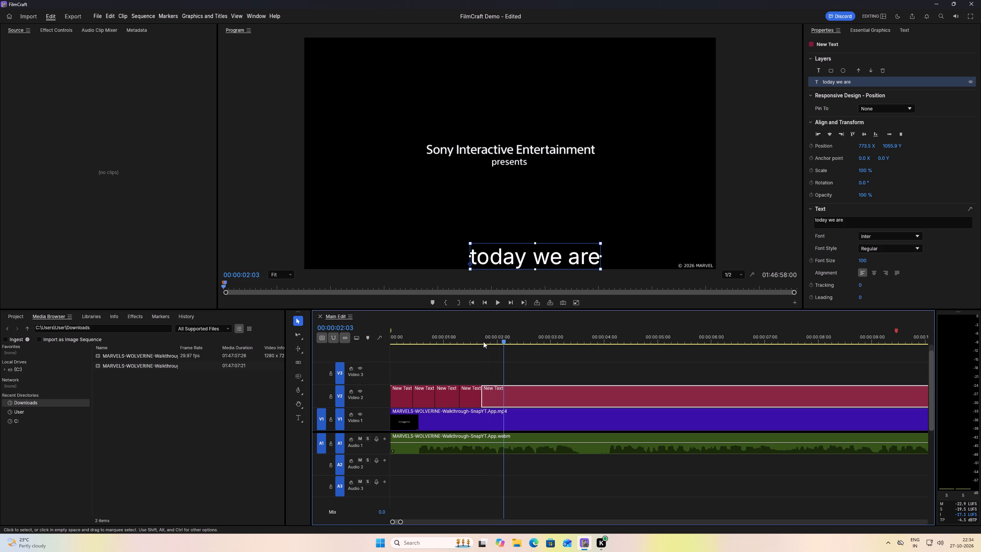
{"action": "key", "text": "t"}
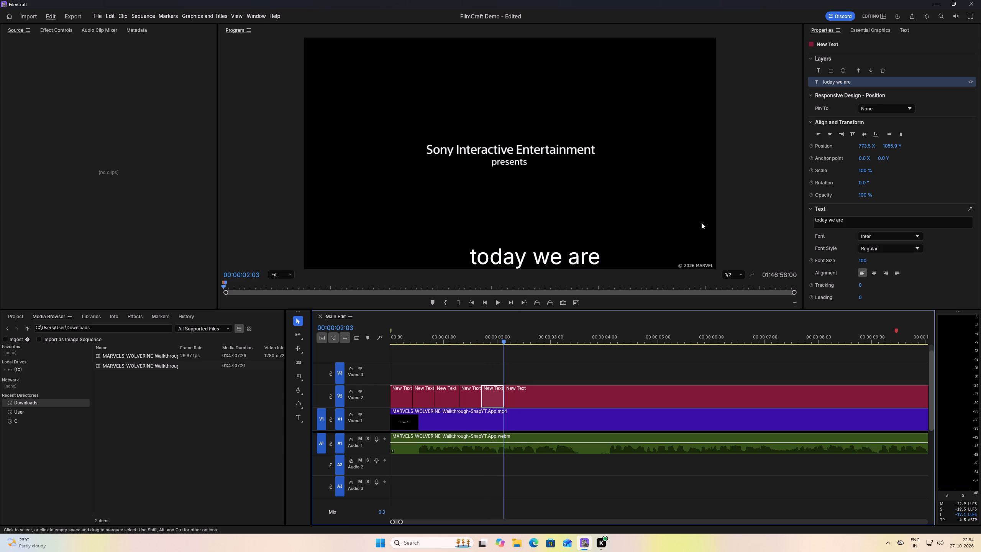
Align the fifth clip's "today we are" caption to the bottom of the frame and centre it horizontally.
{"action": "left_click", "coordinate": [493, 338]}
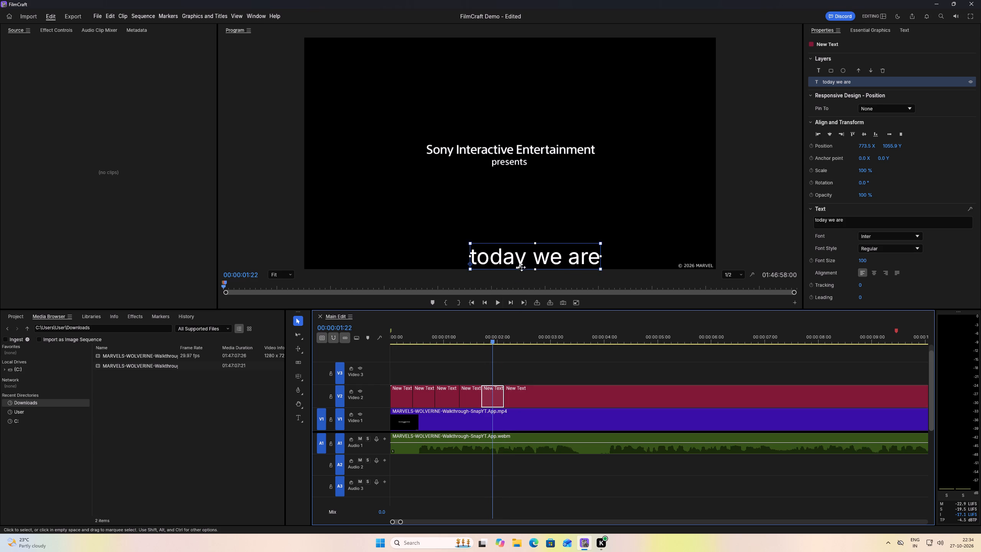
{"action": "left_click", "coordinate": [490, 398]}
{"action": "left_click", "coordinate": [874, 135]}
{"action": "left_click", "coordinate": [830, 135]}
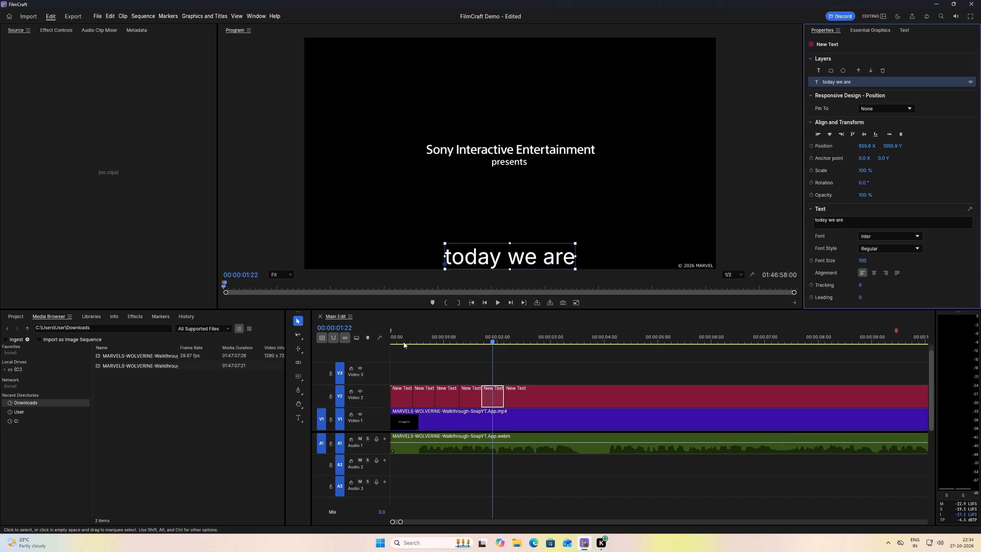
Play the opening from the start and scrub around the last cut to check the caption changes.
{"action": "left_click_drag", "start_coordinate": [404, 342], "coordinate": [384, 342]}
{"action": "key", "text": "space"}
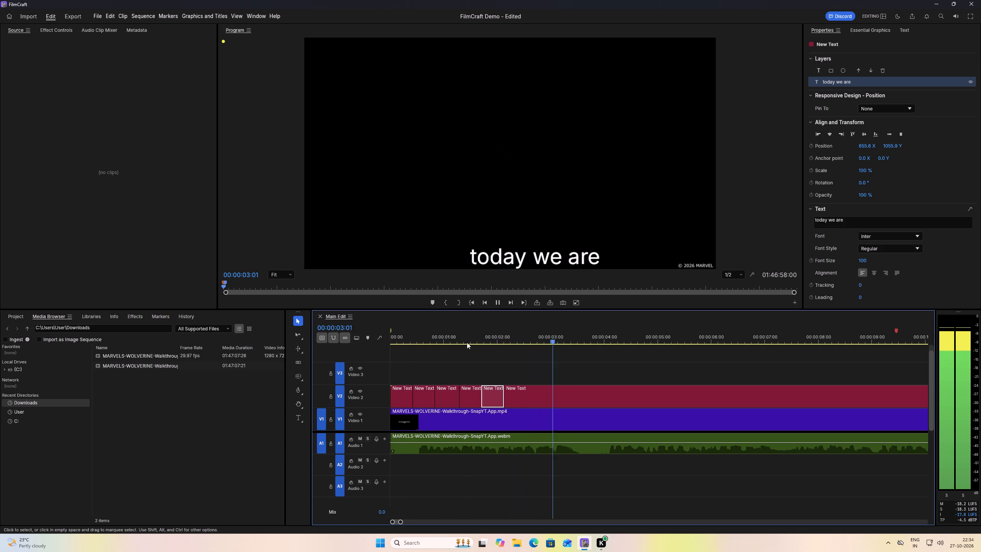
{"action": "key", "text": "space"}
{"action": "left_click", "coordinate": [495, 338]}
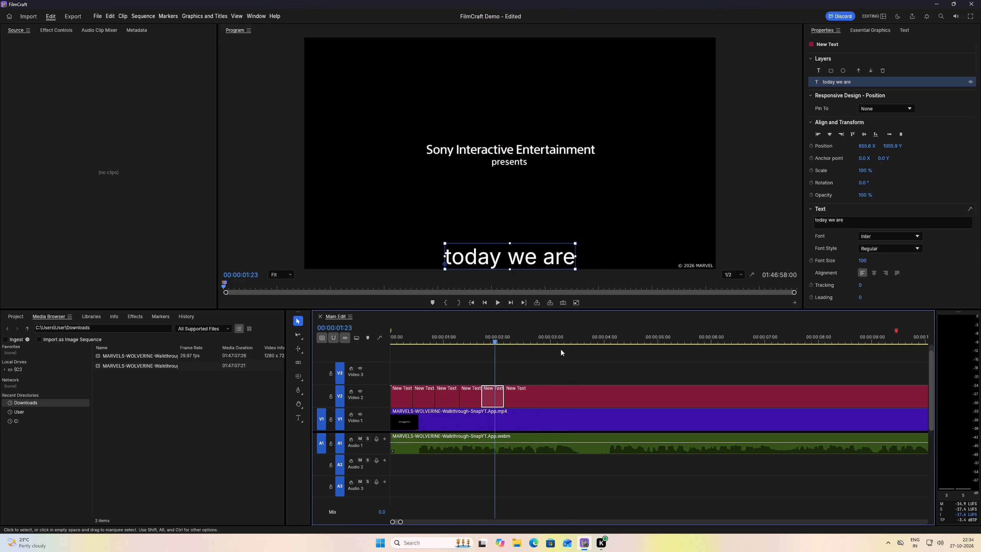
{"action": "left_click_drag", "start_coordinate": [479, 331], "coordinate": [502, 337]}
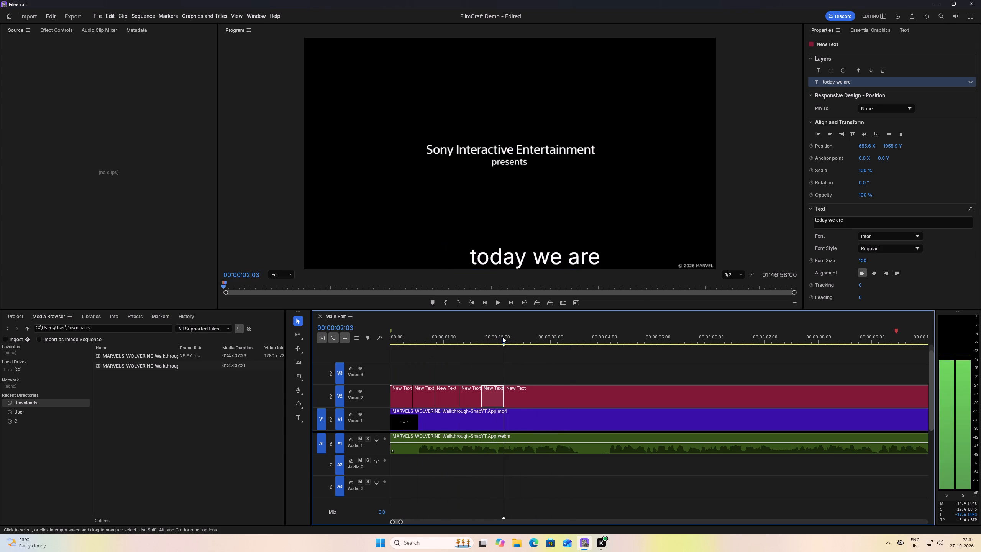
{"action": "left_click_drag", "start_coordinate": [502, 337], "coordinate": [489, 338]}
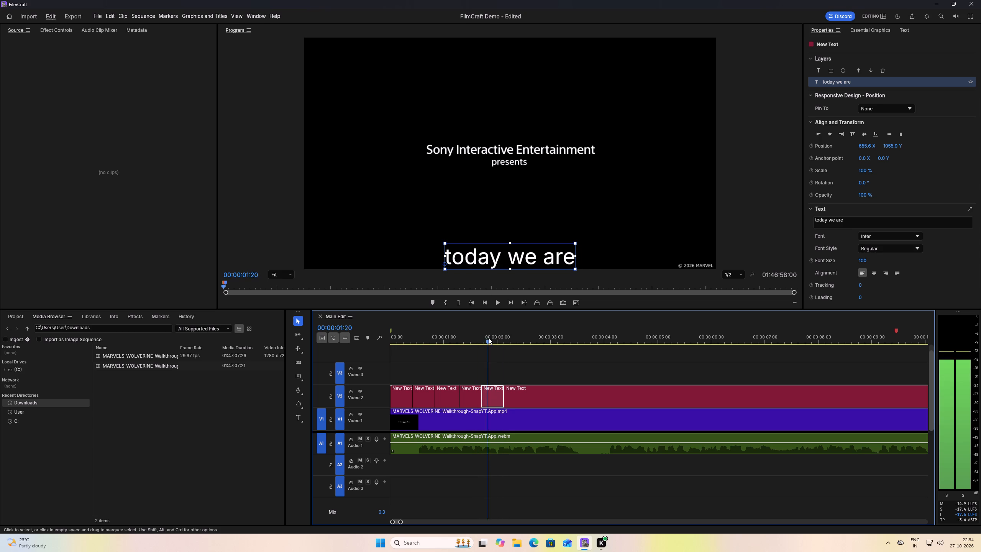
{"action": "left_click_drag", "start_coordinate": [489, 338], "coordinate": [505, 338]}
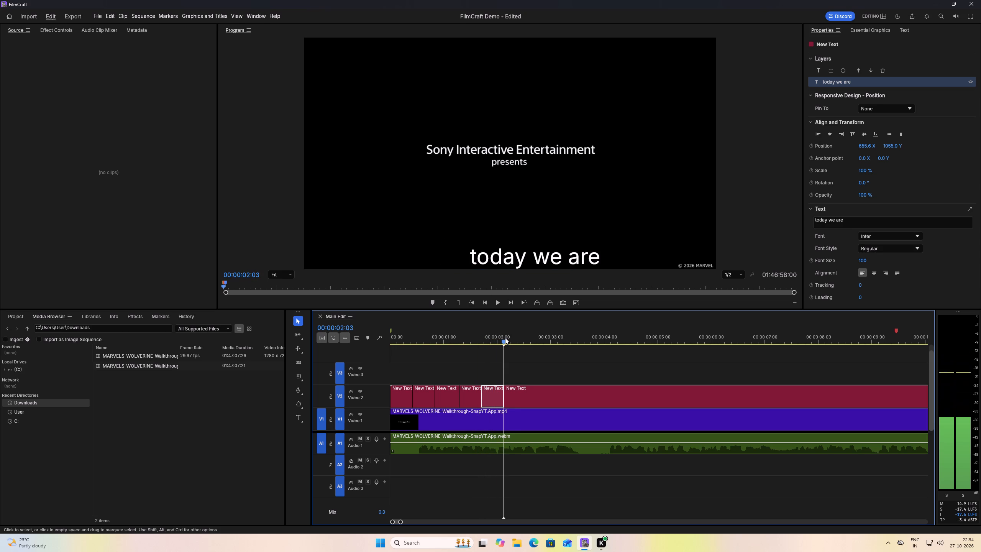
Change the caption of the last V2 text clip, after the 00:00:02:03 cut, to "playing".
{"action": "left_click_drag", "start_coordinate": [505, 338], "coordinate": [518, 338]}
{"action": "double_click", "coordinate": [513, 262]}
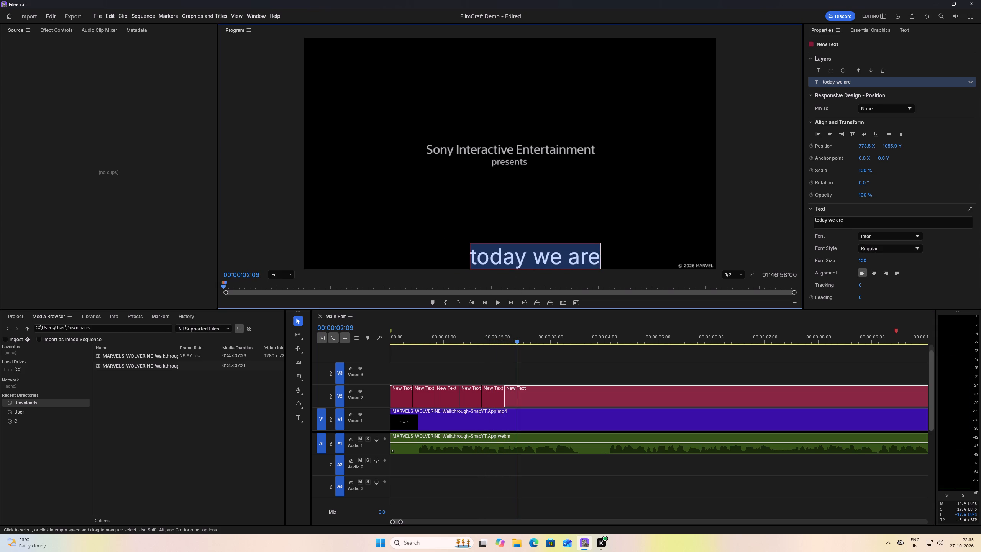
{"action": "type", "text": "pa"}
{"action": "key", "text": "BackSpace"}
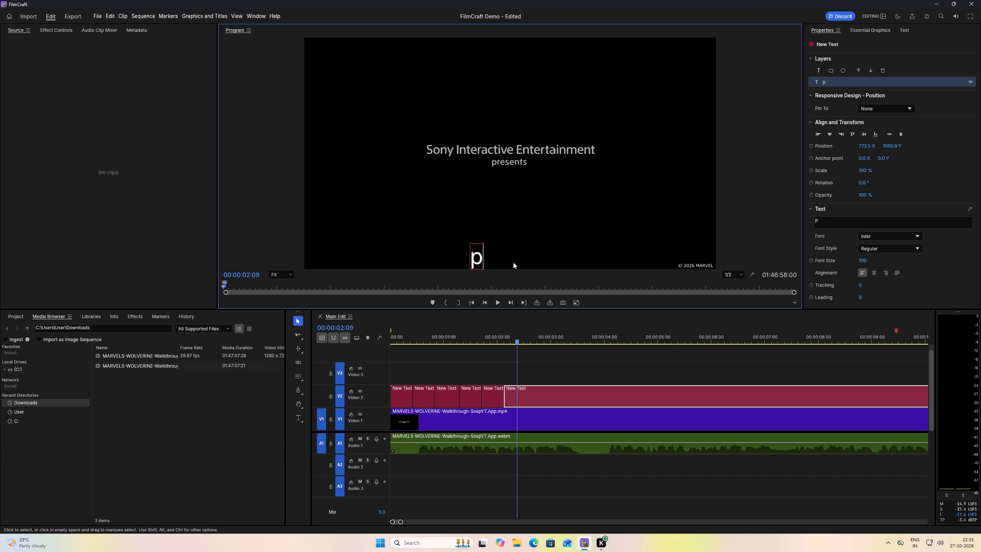
{"action": "type", "text": "la"}
{"action": "type", "text": "ying"}
{"action": "key", "text": "space"}
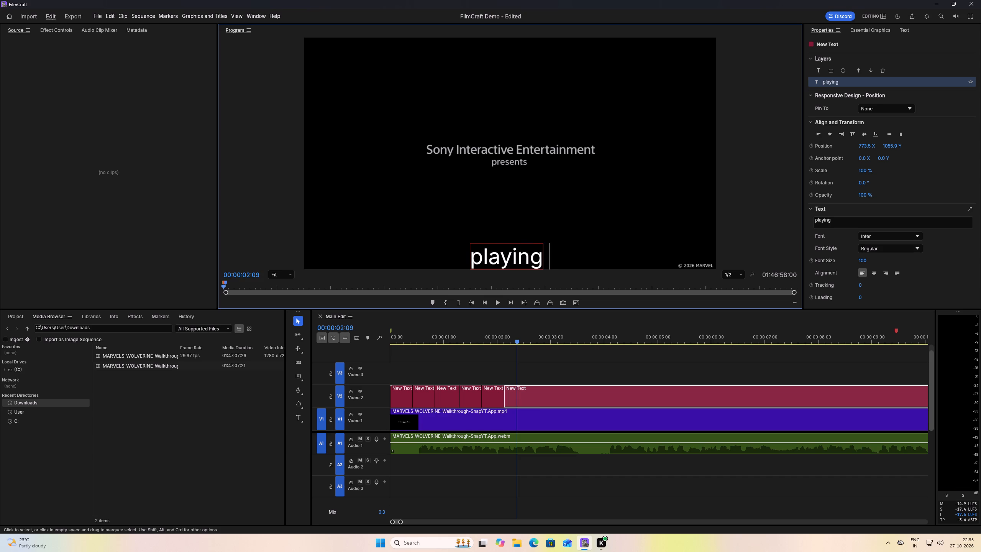
Align the "playing" caption to the bottom of the frame and centre it horizontally, without a trailing space.
{"action": "left_click", "coordinate": [877, 135]}
{"action": "left_click", "coordinate": [830, 134]}
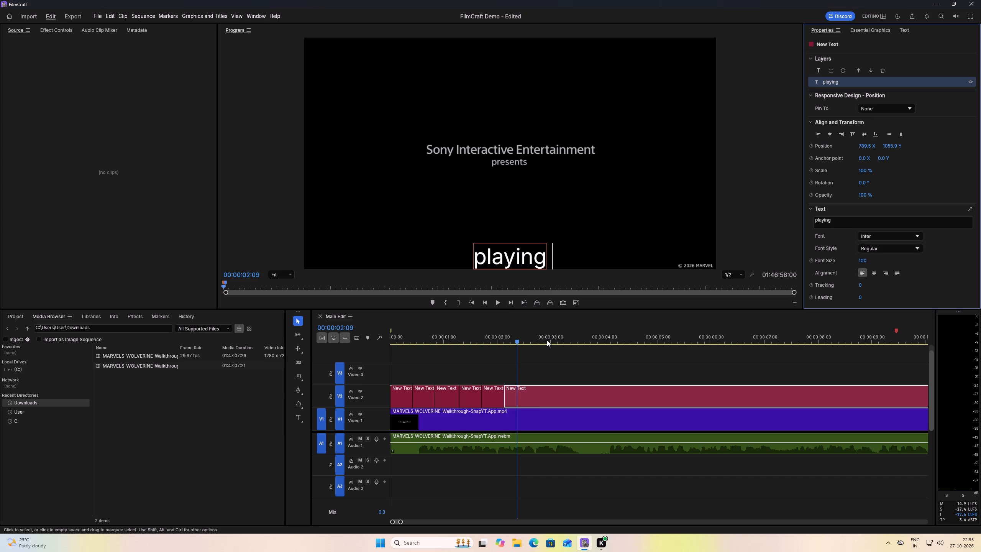
{"action": "key", "text": "BackSpace"}
{"action": "left_click", "coordinate": [828, 137]}
Split the "playing" text clip on V2 at 00:00:02:13.
{"action": "left_click_drag", "start_coordinate": [509, 341], "coordinate": [520, 344]}
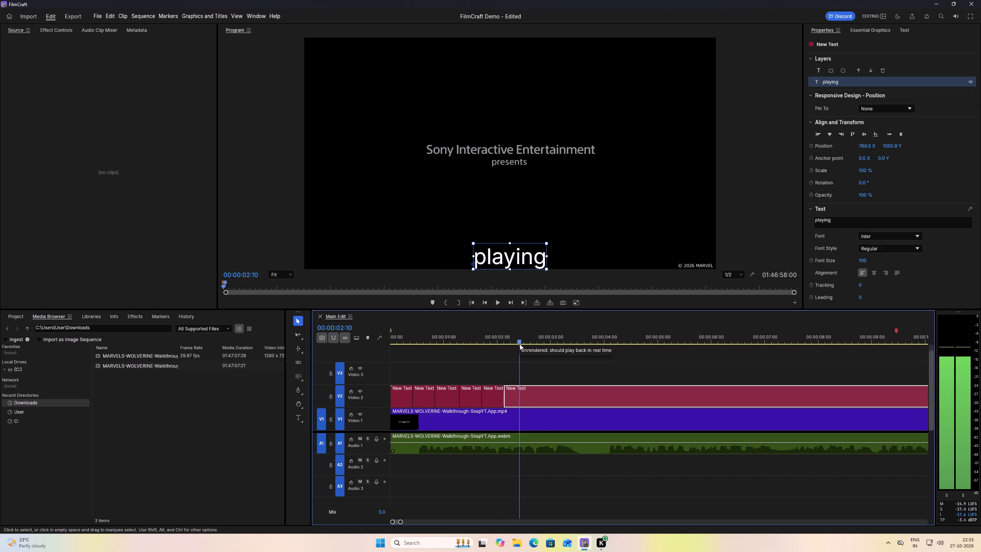
{"action": "left_click_drag", "start_coordinate": [520, 344], "coordinate": [525, 344]}
{"action": "key", "text": "t"}
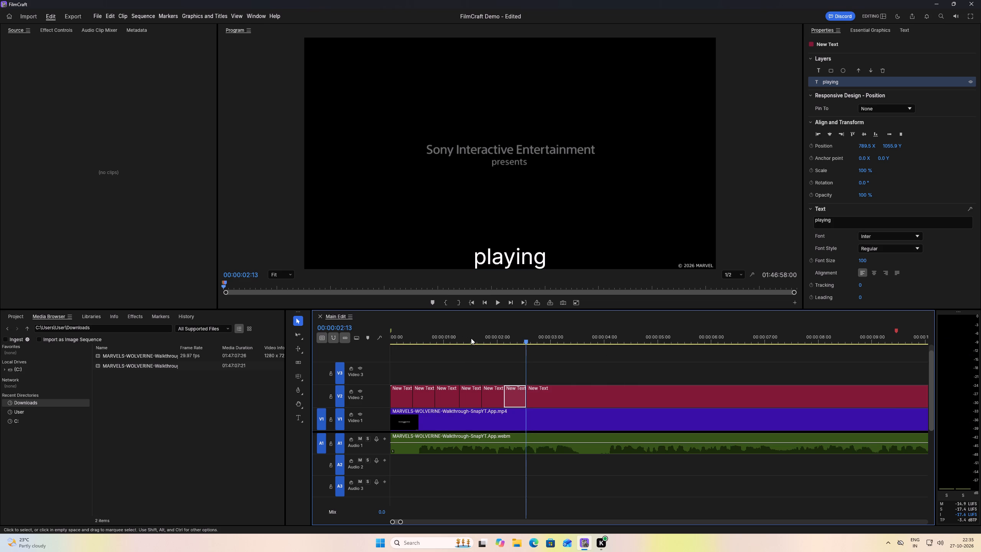
Play the opening from the start to check the caption timing, and return to 00:00:00:00.
{"action": "left_click_drag", "start_coordinate": [478, 340], "coordinate": [369, 340]}
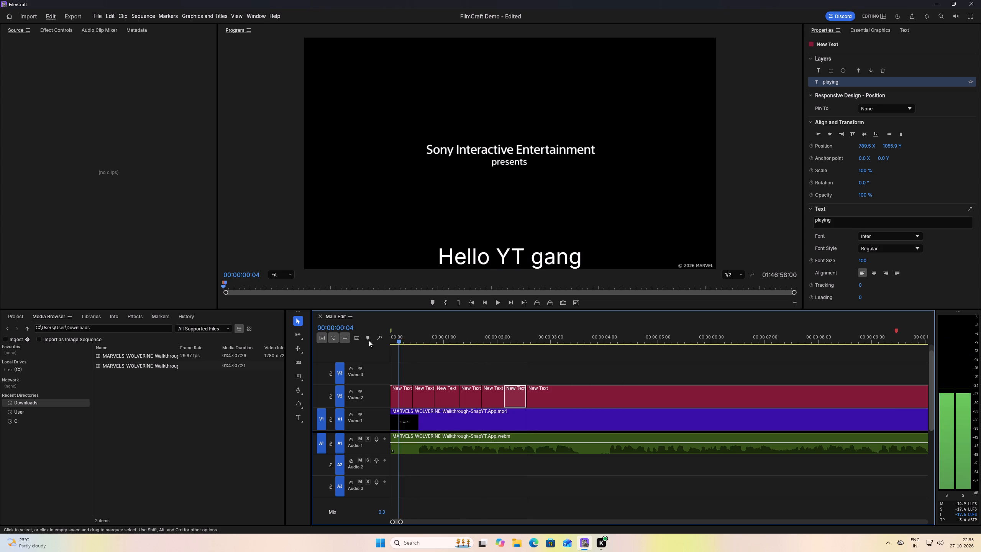
{"action": "left_click_drag", "start_coordinate": [369, 340], "coordinate": [364, 341]}
{"action": "key", "text": "space"}
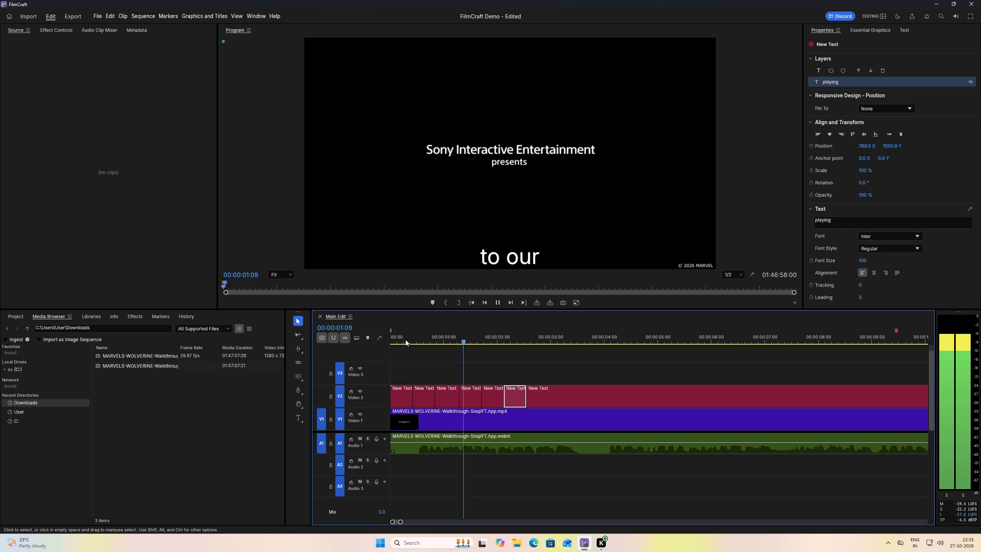
{"action": "left_click_drag", "start_coordinate": [405, 340], "coordinate": [392, 342]}
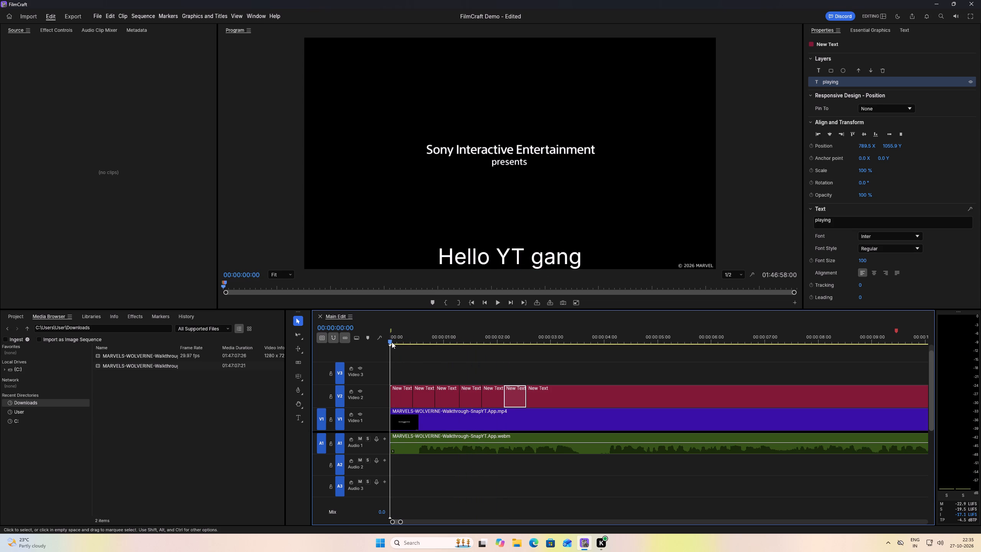
Shift all V2 text clips after the first to start just past 00:00:02:00, and extend the "Hello YT gang" clip to fill the gap.
{"action": "left_click_drag", "start_coordinate": [420, 375], "coordinate": [539, 395]}
{"action": "left_click_drag", "start_coordinate": [423, 392], "coordinate": [518, 396]}
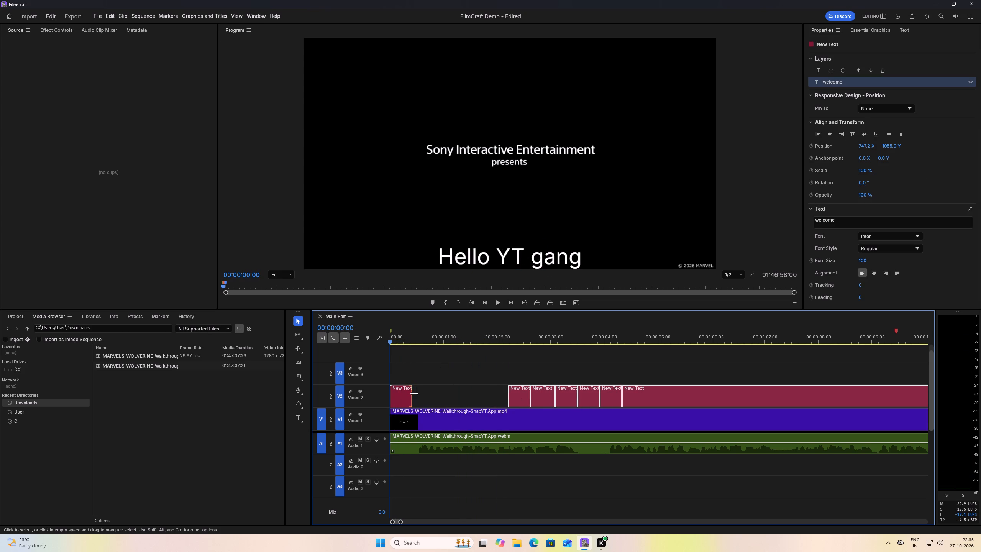
{"action": "left_click_drag", "start_coordinate": [414, 393], "coordinate": [508, 396]}
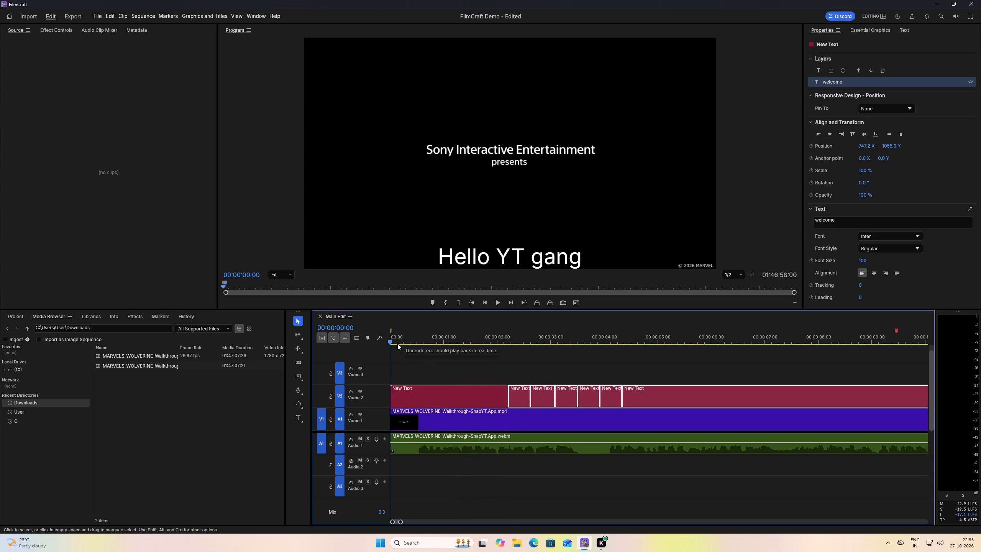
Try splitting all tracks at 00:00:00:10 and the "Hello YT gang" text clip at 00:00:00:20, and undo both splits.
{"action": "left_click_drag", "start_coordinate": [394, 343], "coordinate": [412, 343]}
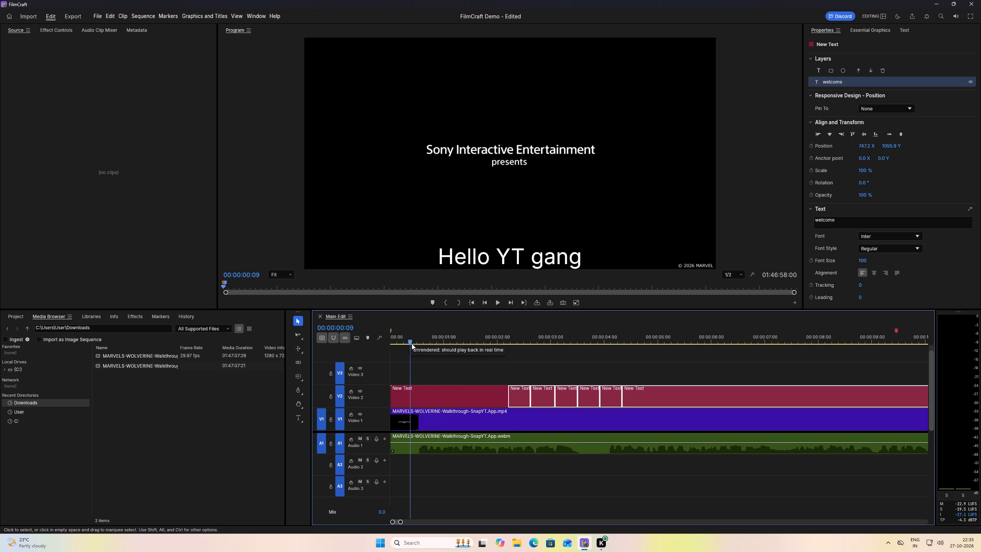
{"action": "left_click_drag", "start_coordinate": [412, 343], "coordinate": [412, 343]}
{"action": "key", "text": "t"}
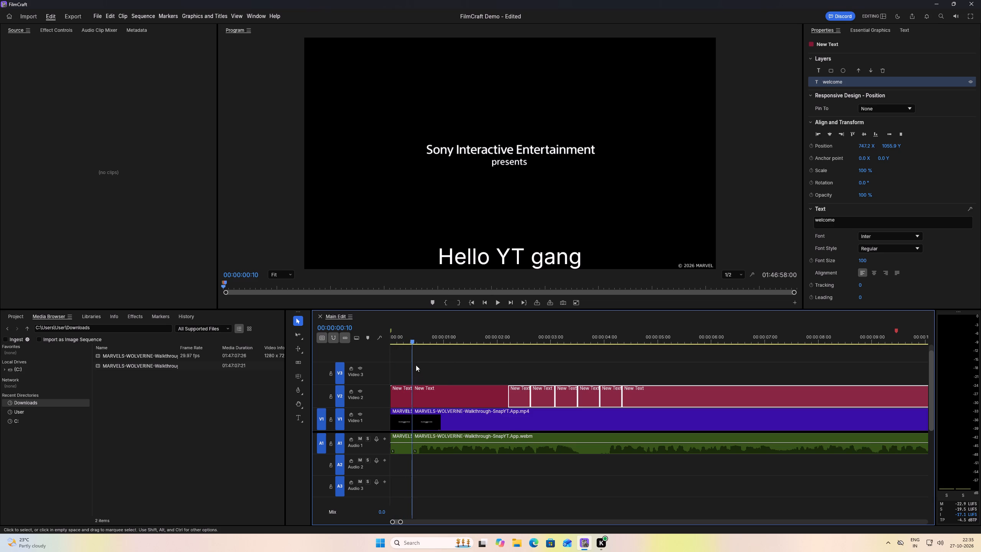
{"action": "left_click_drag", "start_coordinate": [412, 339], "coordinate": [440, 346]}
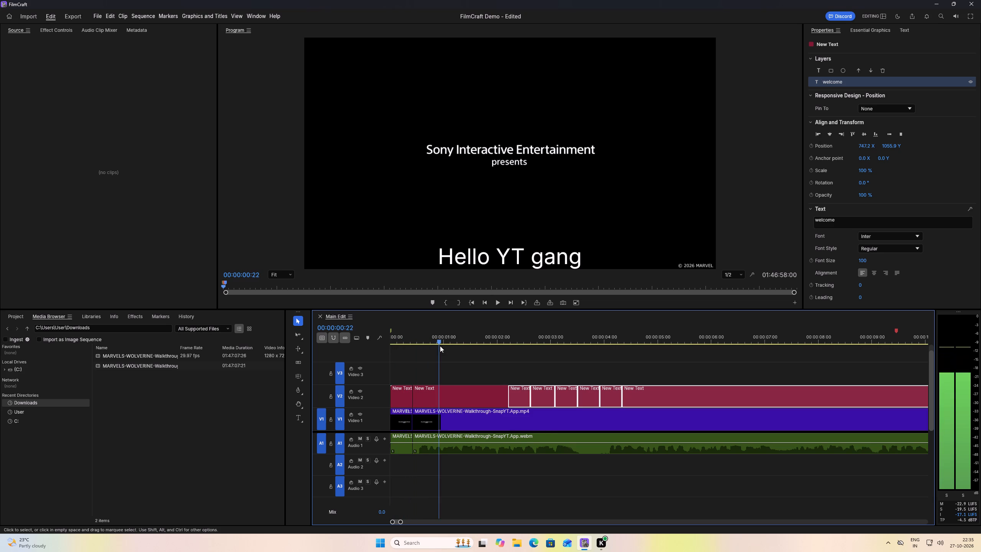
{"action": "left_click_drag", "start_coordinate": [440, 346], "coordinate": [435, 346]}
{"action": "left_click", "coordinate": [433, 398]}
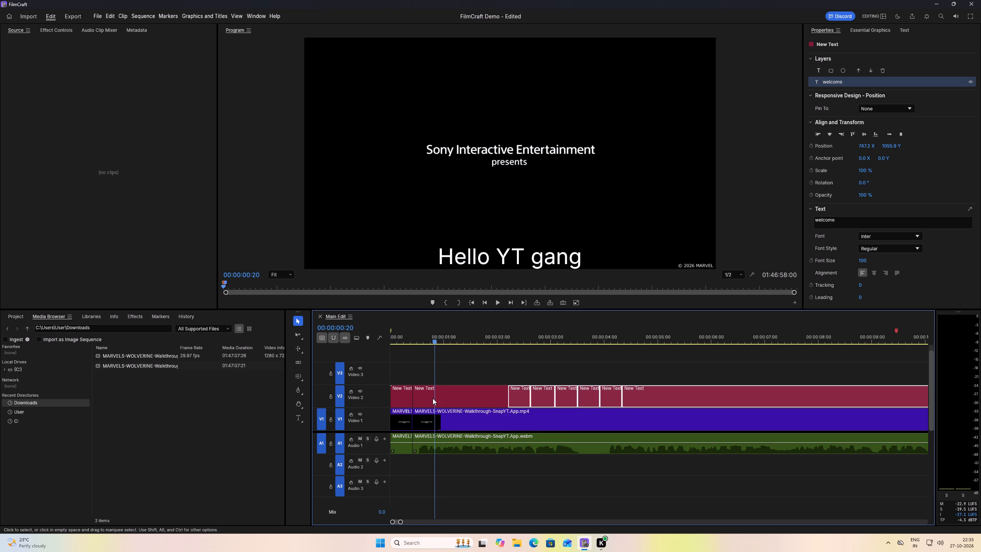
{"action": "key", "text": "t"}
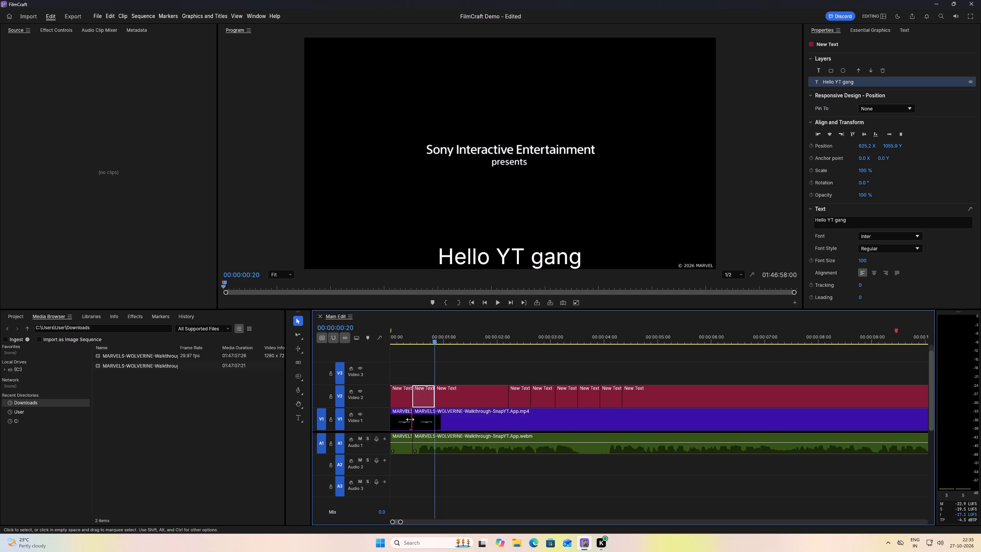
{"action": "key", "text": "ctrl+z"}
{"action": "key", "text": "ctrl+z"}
Split only the extended "Hello YT gang" text clip on V2 at 00:00:00:10.
{"action": "left_click", "coordinate": [412, 338]}
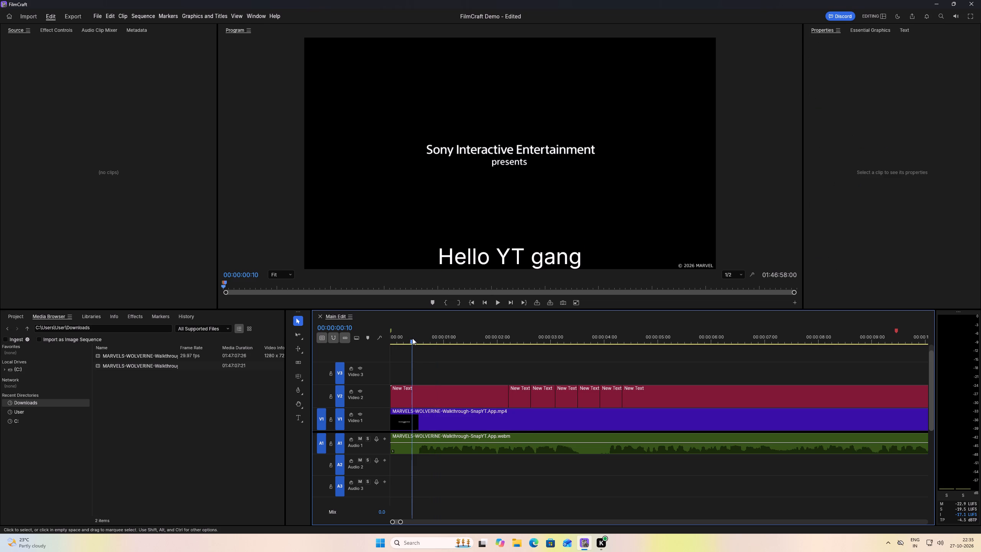
{"action": "left_click", "coordinate": [423, 394]}
{"action": "key", "text": "t"}
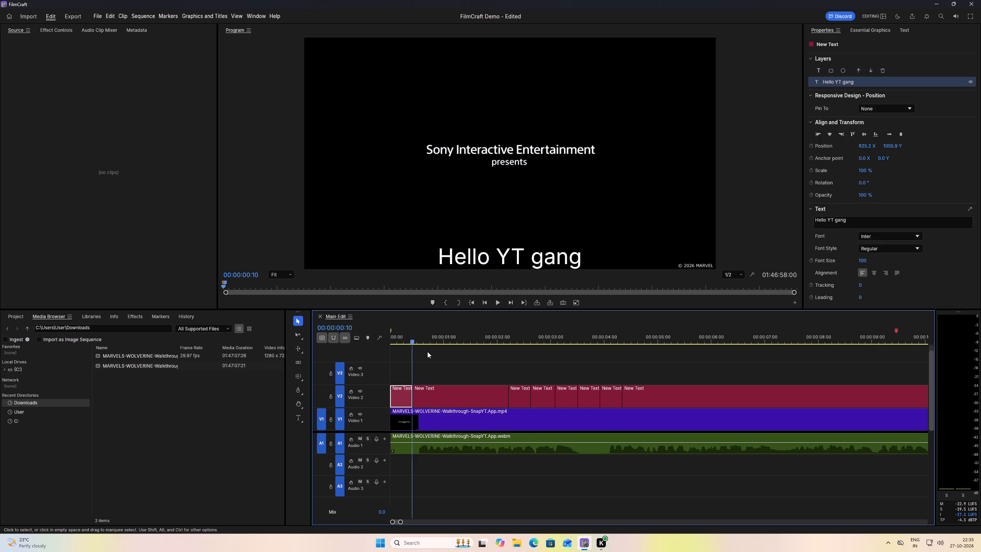
Split the second "Hello YT gang" text clip at 00:00:00:20, leaving the video and audio tracks uncut.
{"action": "left_click", "coordinate": [442, 342]}
{"action": "left_click", "coordinate": [433, 342]}
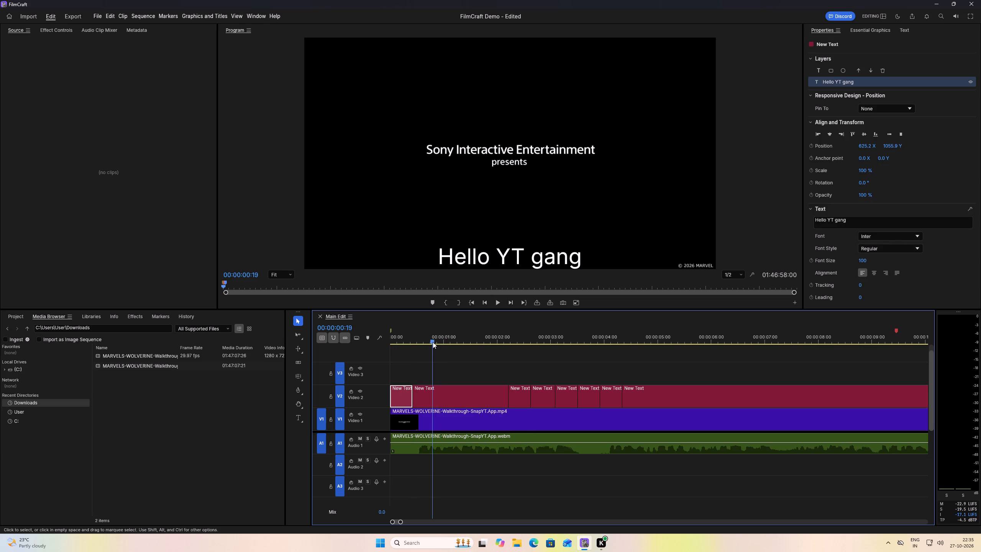
{"action": "left_click", "coordinate": [433, 342]}
{"action": "key", "text": "t"}
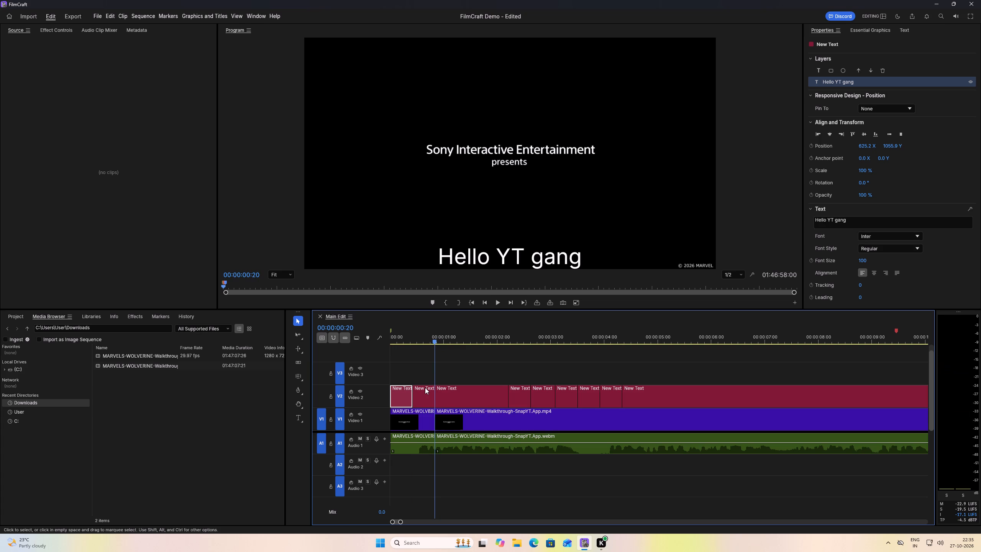
{"action": "key", "text": "ctrl+z"}
{"action": "left_click", "coordinate": [451, 391]}
{"action": "key", "text": "t"}
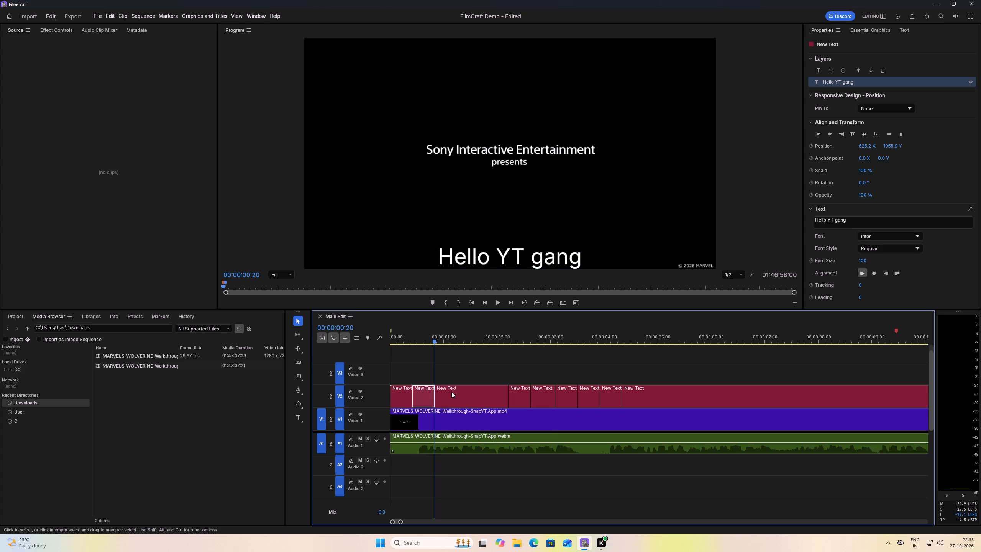
Delete the leftover "Hello YT gang" piece after 00:00:00:20 and move all following V2 text clips back to close the gap.
{"action": "left_click", "coordinate": [451, 391]}
{"action": "key", "text": "Delete"}
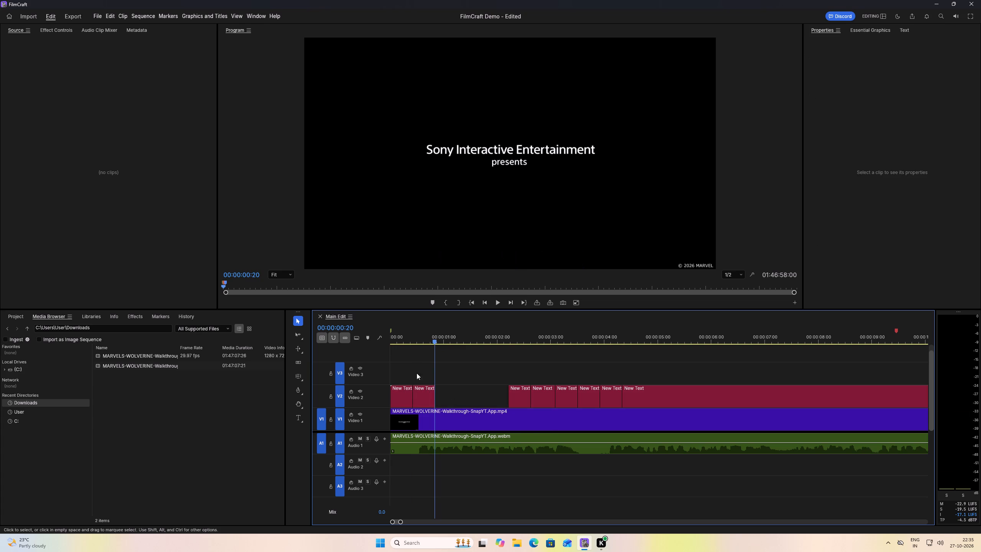
{"action": "left_click_drag", "start_coordinate": [635, 382], "coordinate": [527, 387]}
{"action": "left_click_drag", "start_coordinate": [522, 391], "coordinate": [451, 397]}
Shorten the first V2 text clip's caption to "Hello".
{"action": "left_click_drag", "start_coordinate": [407, 341], "coordinate": [400, 341]}
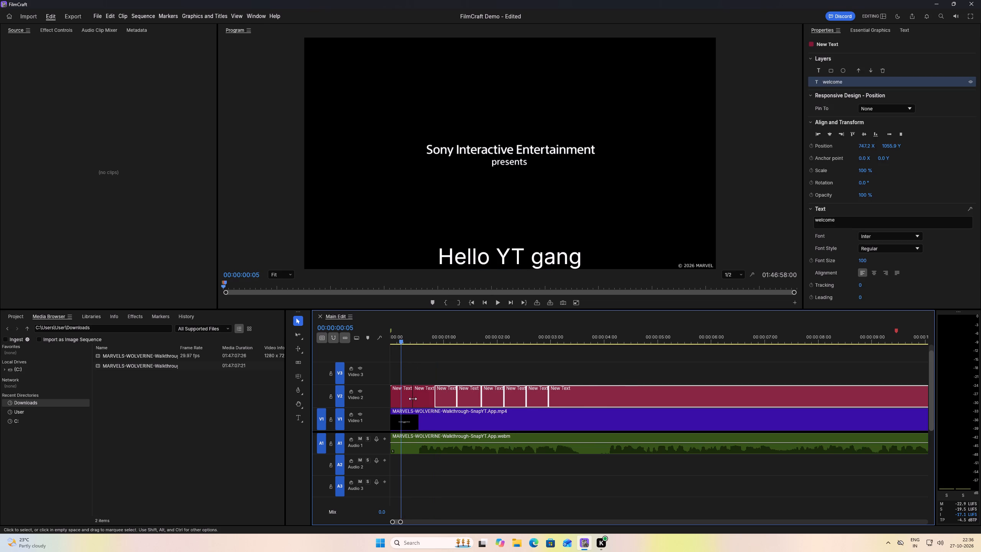
{"action": "left_click", "coordinate": [404, 398]}
{"action": "double_click", "coordinate": [502, 256]}
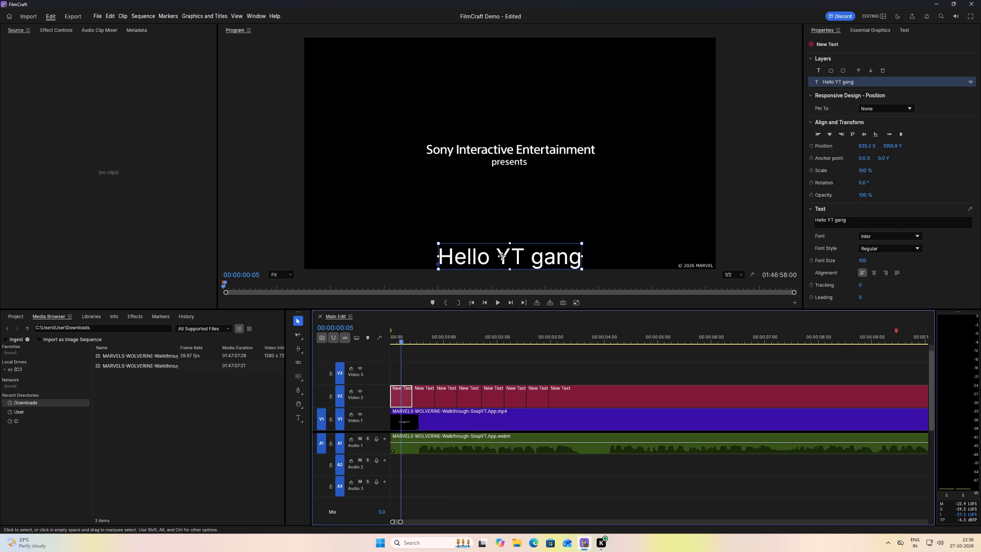
{"action": "left_click", "coordinate": [540, 260]}
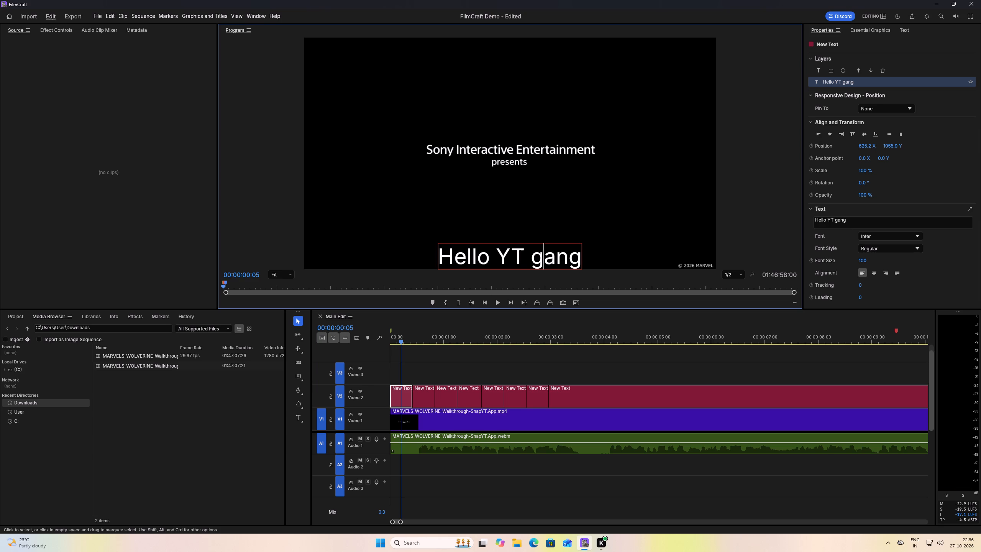
{"action": "left_click", "coordinate": [572, 261]}
{"action": "left_click", "coordinate": [577, 261]}
{"action": "key", "text": "BackSpace"}
{"action": "key", "text": "BackSpace"}
{"action": "key", "text": "BackSpace"}
{"action": "key", "text": "BackSpace"}
{"action": "key", "text": "BackSpace"}
{"action": "key", "text": "BackSpace"}
{"action": "key", "text": "BackSpace"}
{"action": "key", "text": "BackSpace"}
Align the "Hello" caption to the bottom of the frame and centre it horizontally.
{"action": "left_click", "coordinate": [876, 137]}
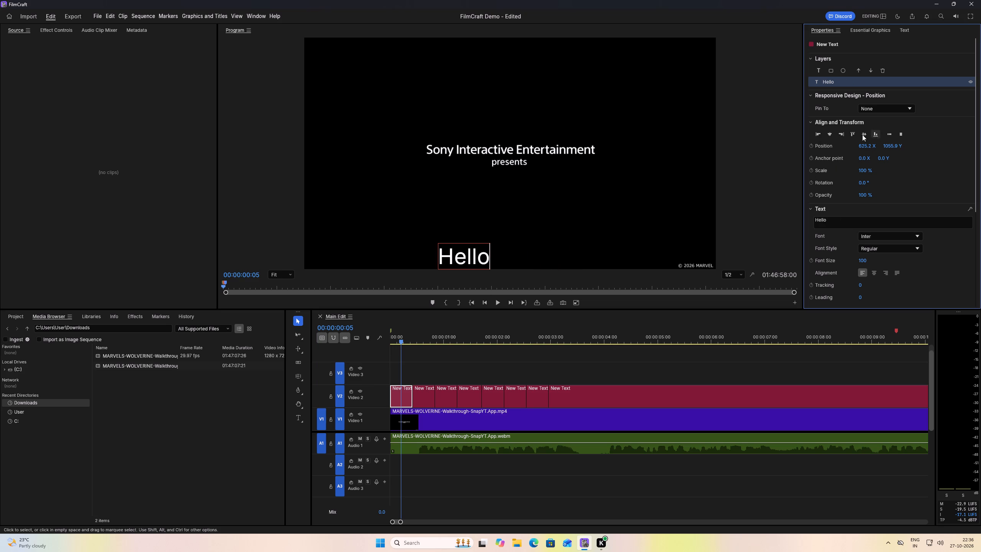
{"action": "left_click", "coordinate": [831, 134]}
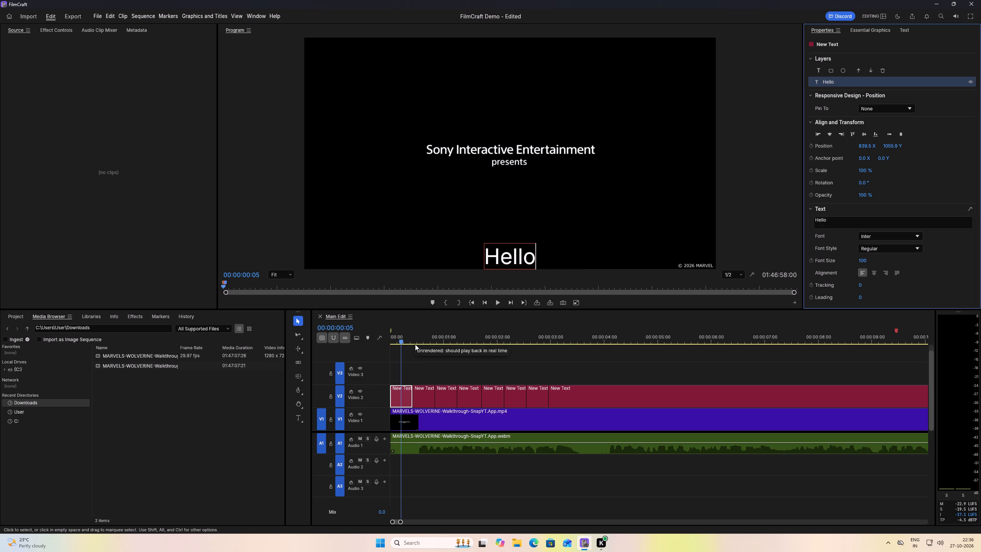
Shorten the second V2 text clip's caption to "YT gang".
{"action": "left_click", "coordinate": [420, 343]}
{"action": "double_click", "coordinate": [481, 249]}
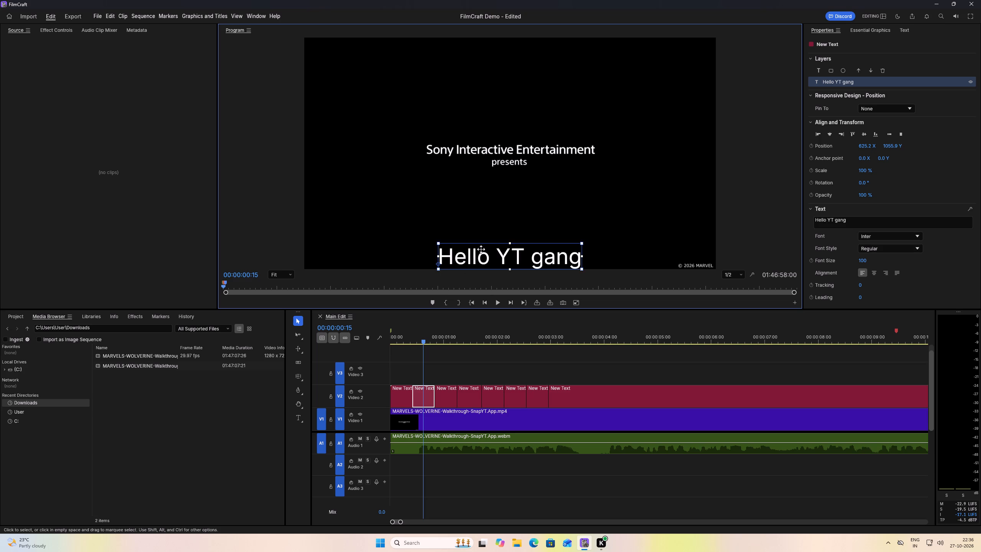
{"action": "left_click", "coordinate": [495, 256]}
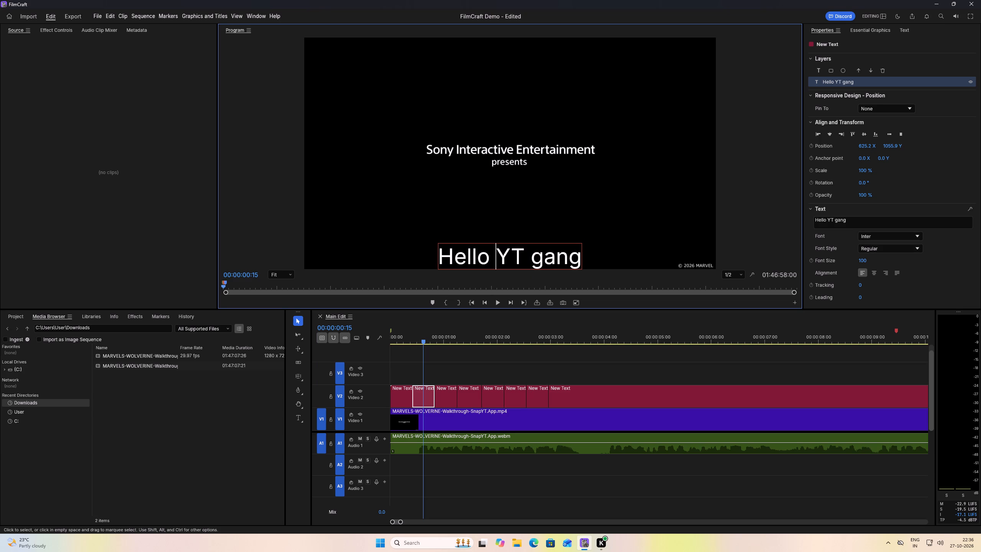
{"action": "key", "text": "BackSpace"}
{"action": "key", "text": "BackSpace"}
{"action": "key", "text": "BackSpace"}
{"action": "key", "text": "BackSpace"}
{"action": "key", "text": "BackSpace"}
{"action": "key", "text": "BackSpace"}
{"action": "key", "text": "BackSpace"}
{"action": "key", "text": "BackSpace"}
{"action": "key", "text": "BackSpace"}
{"action": "key", "text": "BackSpace"}
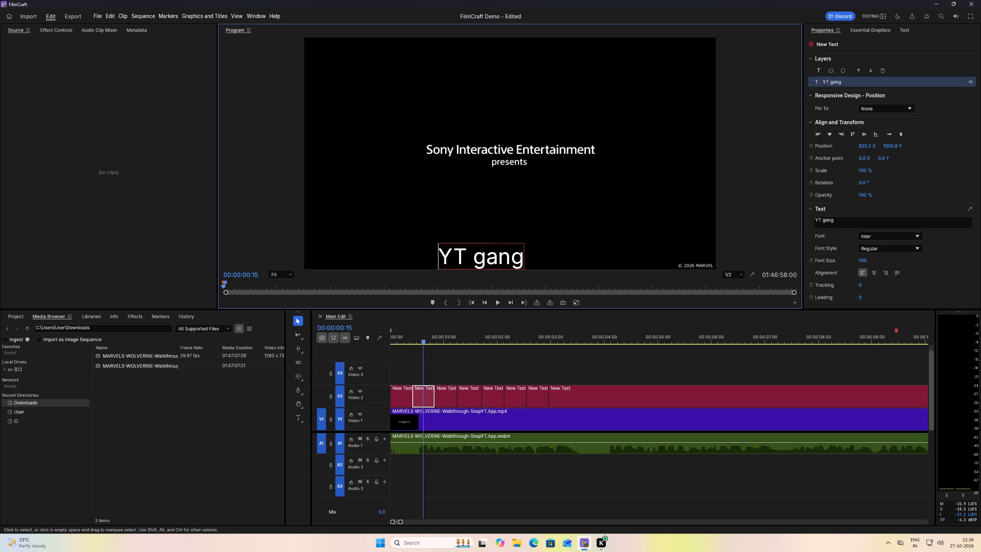
Align the "YT gang" caption to the bottom of the frame and centre it horizontally.
{"action": "left_click", "coordinate": [874, 136]}
{"action": "left_click", "coordinate": [831, 134]}
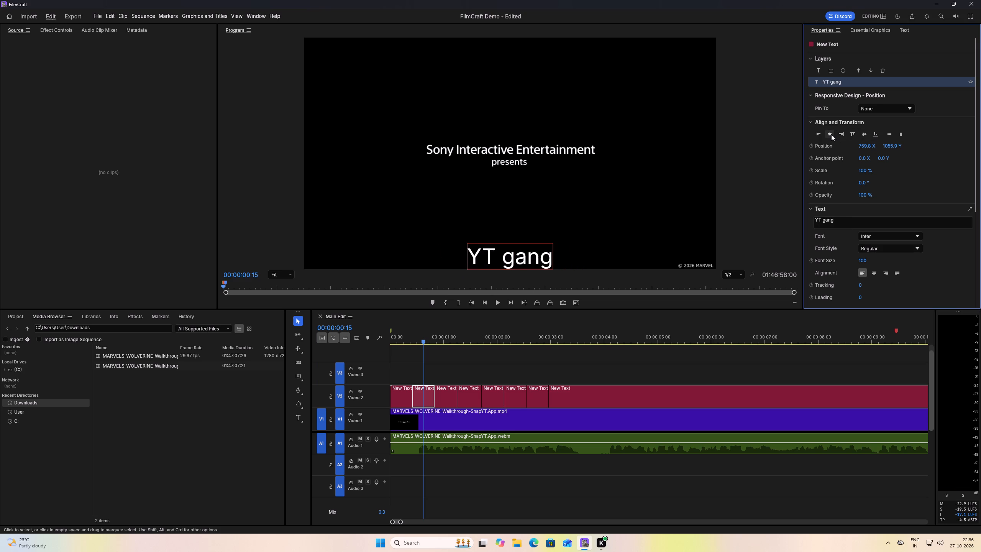
Play the sequence from the start to check the caption changes.
{"action": "left_click_drag", "start_coordinate": [399, 343], "coordinate": [371, 343]}
{"action": "key", "text": "space"}
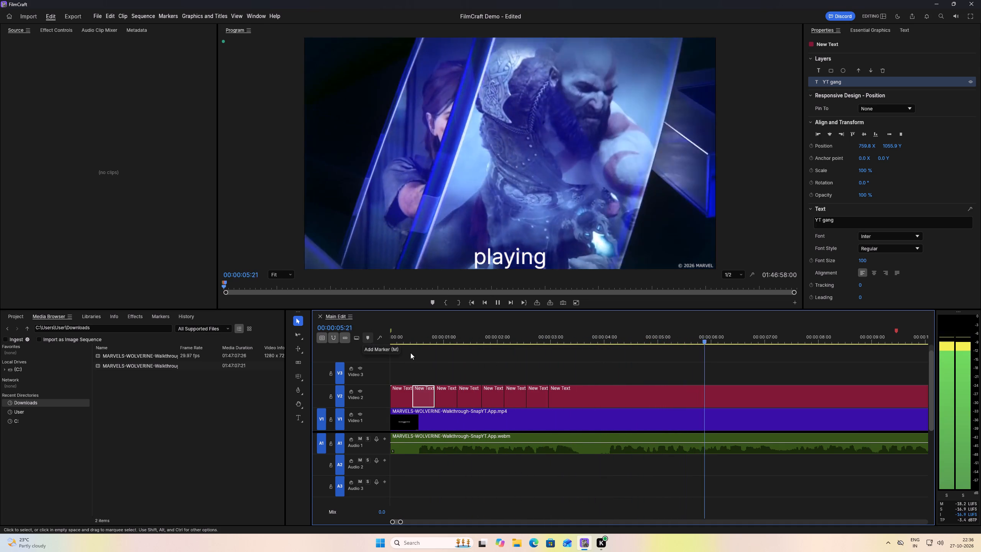
Change the last V2 text clip's caption to "brand" and align it to the bottom centre of the frame.
{"action": "left_click_drag", "start_coordinate": [552, 340], "coordinate": [561, 340]}
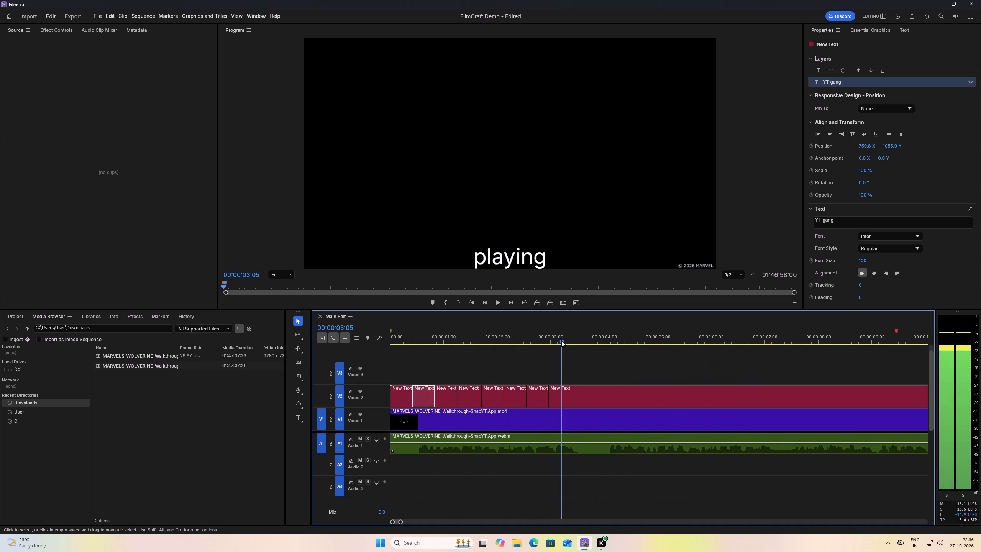
{"action": "left_click_drag", "start_coordinate": [561, 340], "coordinate": [574, 340]}
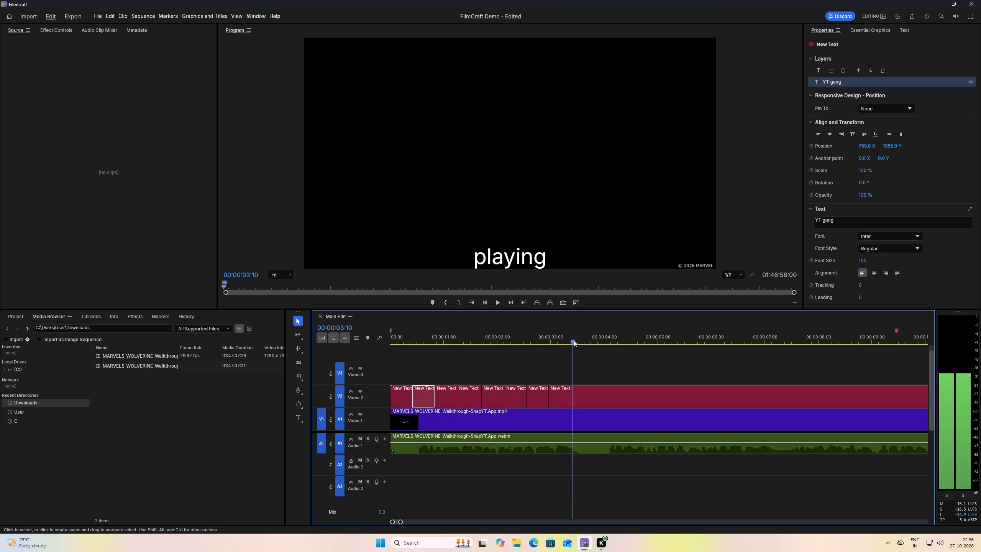
{"action": "left_click_drag", "start_coordinate": [574, 340], "coordinate": [548, 343]}
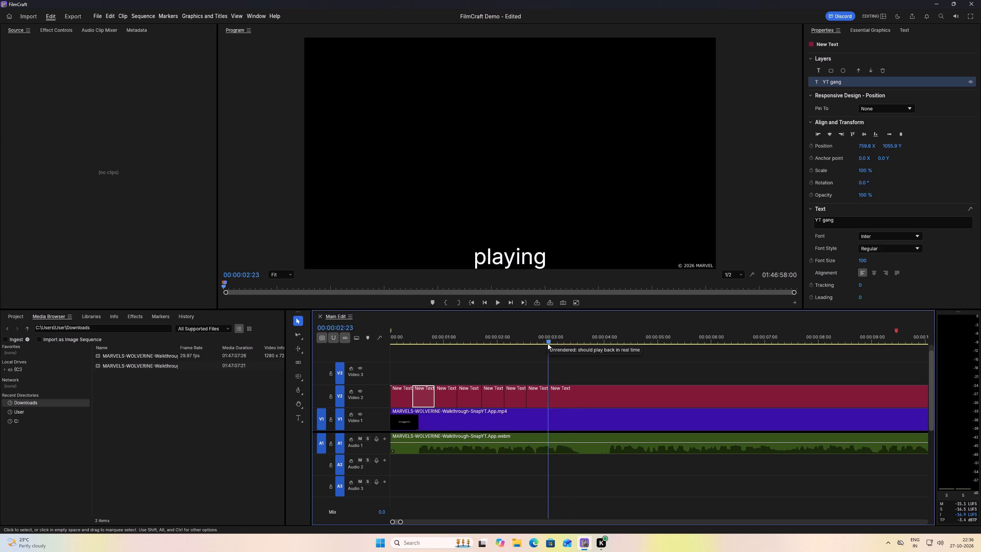
{"action": "left_click", "coordinate": [559, 393]}
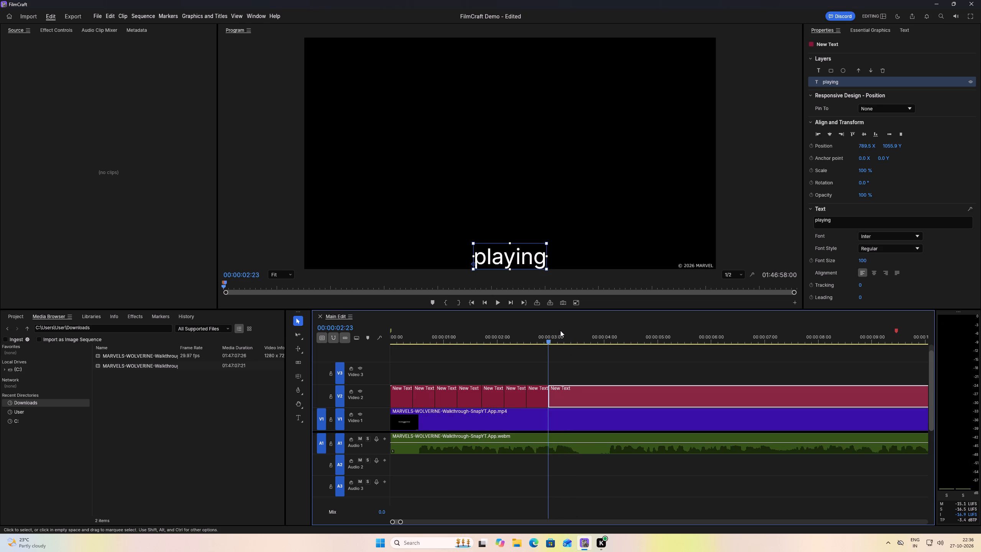
{"action": "key", "text": "space"}
{"action": "key", "text": "space"}
{"action": "double_click", "coordinate": [503, 256]}
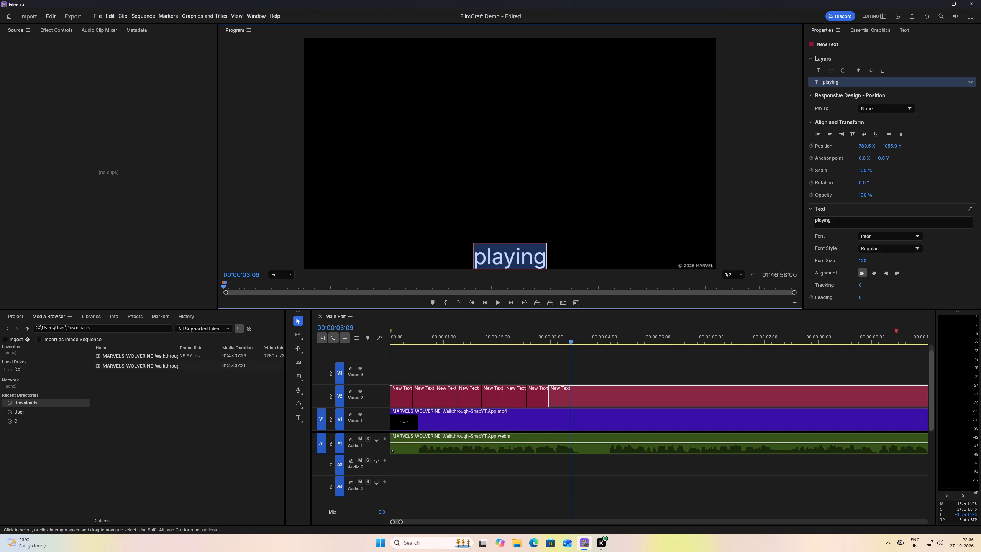
{"action": "type", "text": "brand"}
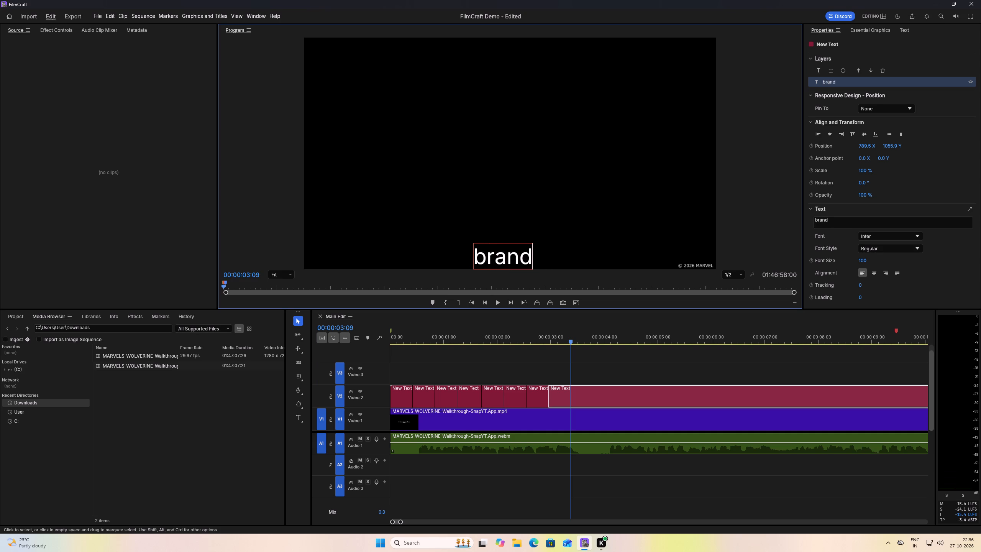
{"action": "left_click", "coordinate": [875, 135]}
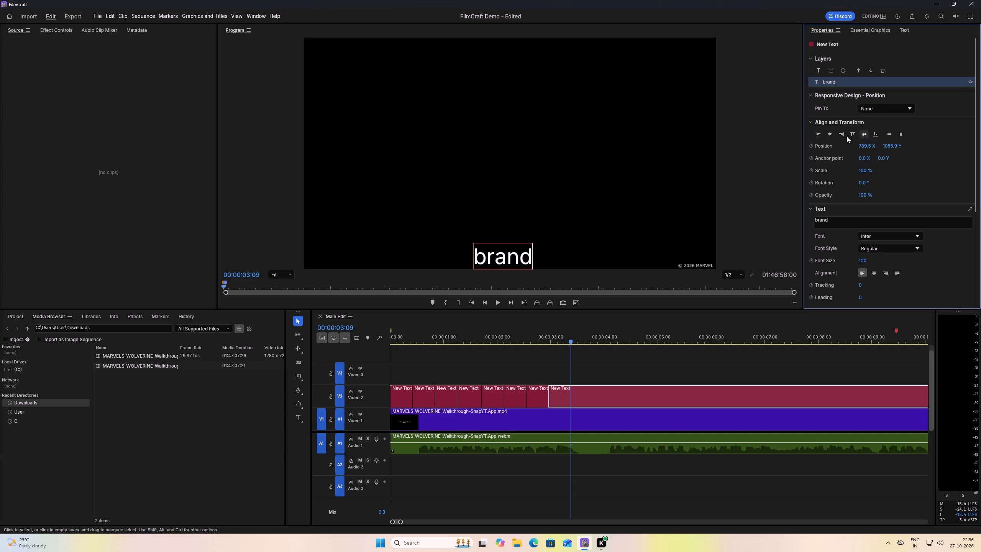
{"action": "left_click", "coordinate": [832, 135]}
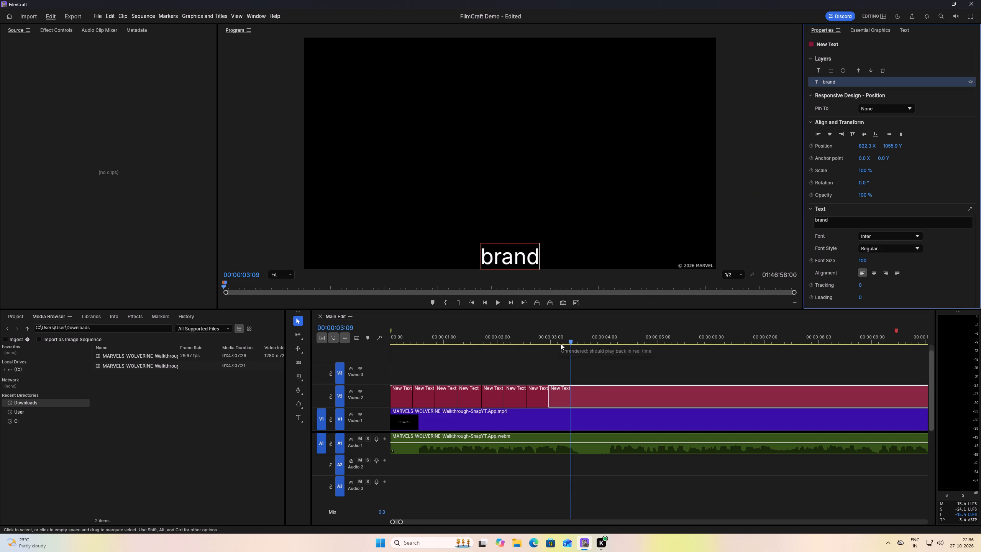
Split the "brand" text clip on V2 at 00:00:03:09.
{"action": "left_click_drag", "start_coordinate": [556, 341], "coordinate": [564, 341]}
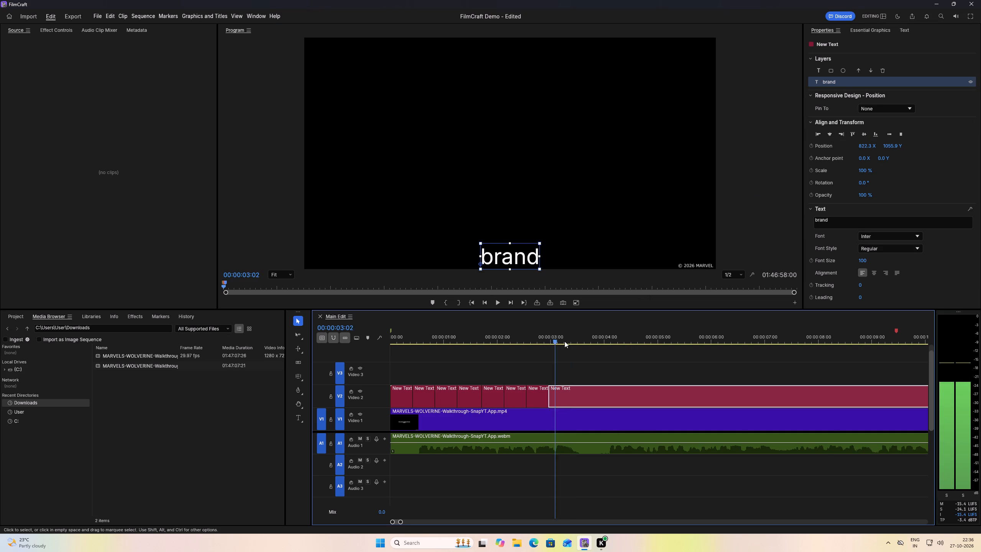
{"action": "left_click_drag", "start_coordinate": [564, 341], "coordinate": [548, 342]}
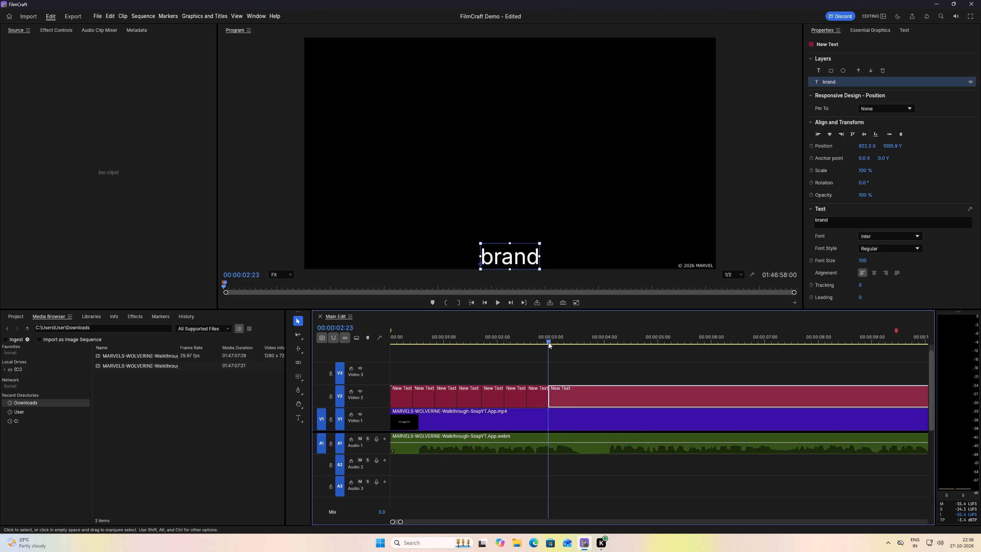
{"action": "key", "text": "Right"}
{"action": "key", "text": "Right"}
{"action": "key", "text": "Right"}
{"action": "key", "text": "Right"}
{"action": "key", "text": "Right"}
{"action": "key", "text": "Right"}
{"action": "key", "text": "Right"}
{"action": "key", "text": "Right"}
{"action": "key", "text": "Right"}
{"action": "key", "text": "Right"}
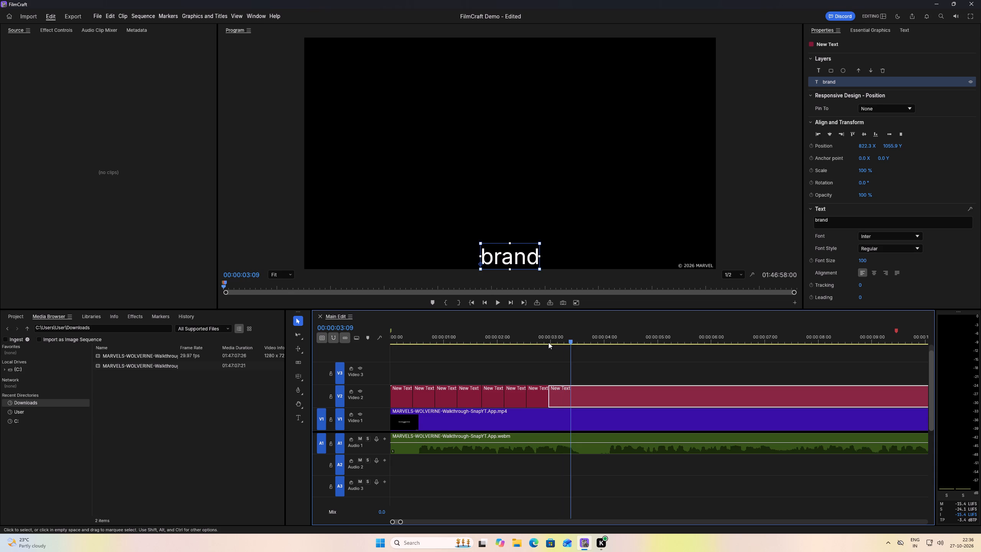
{"action": "key", "text": "t"}
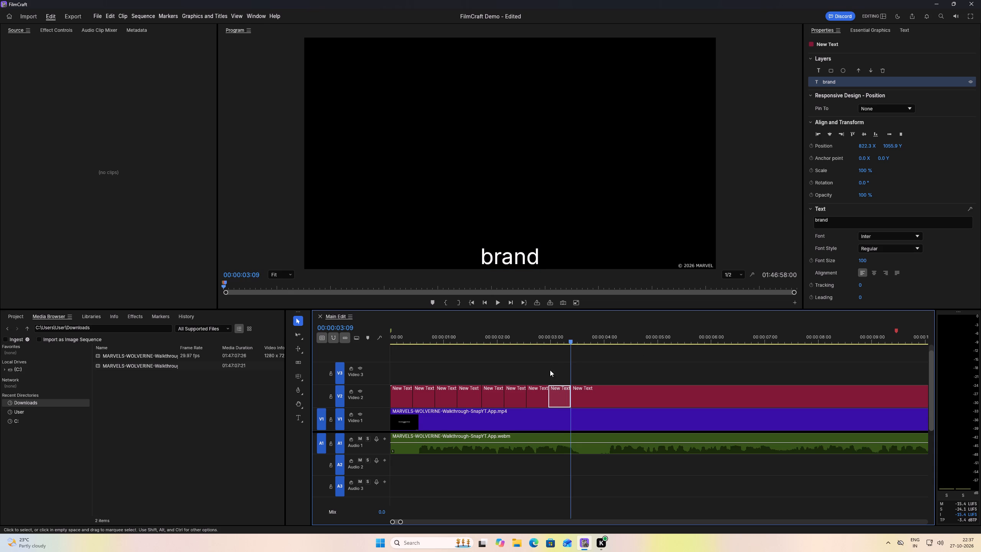
Change the caption of the V2 text clip after 00:00:03:09 to "new" and align it to the bottom centre of the frame.
{"action": "left_click", "coordinate": [558, 342]}
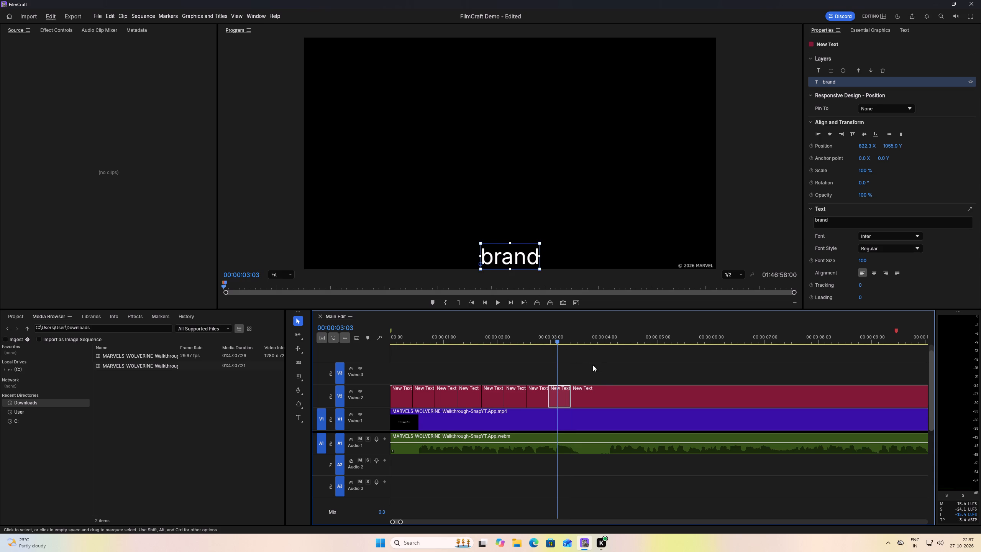
{"action": "left_click_drag", "start_coordinate": [558, 342], "coordinate": [571, 344]}
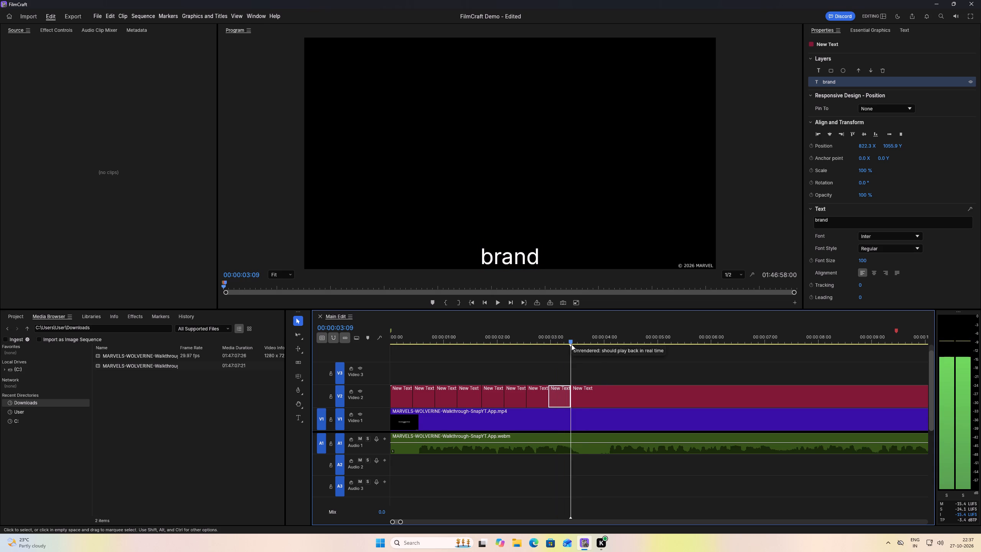
{"action": "left_click_drag", "start_coordinate": [571, 344], "coordinate": [582, 345]}
{"action": "double_click", "coordinate": [505, 261]}
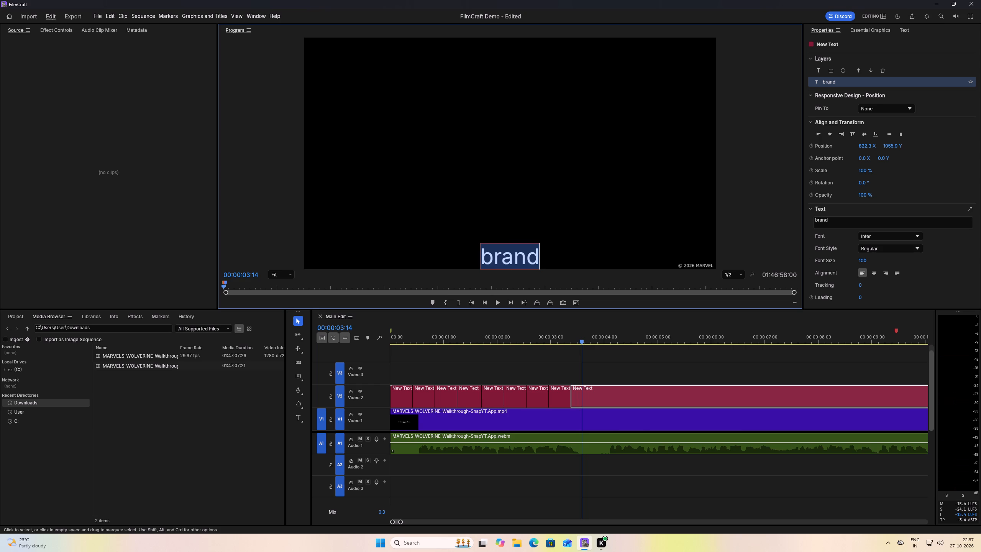
{"action": "type", "text": "new"}
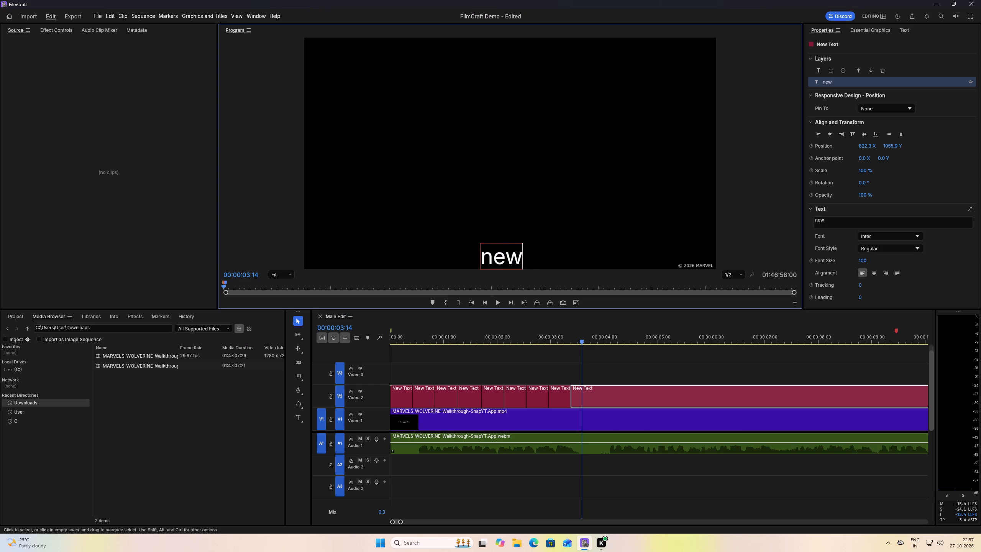
{"action": "left_click", "coordinate": [874, 135]}
{"action": "left_click", "coordinate": [829, 133]}
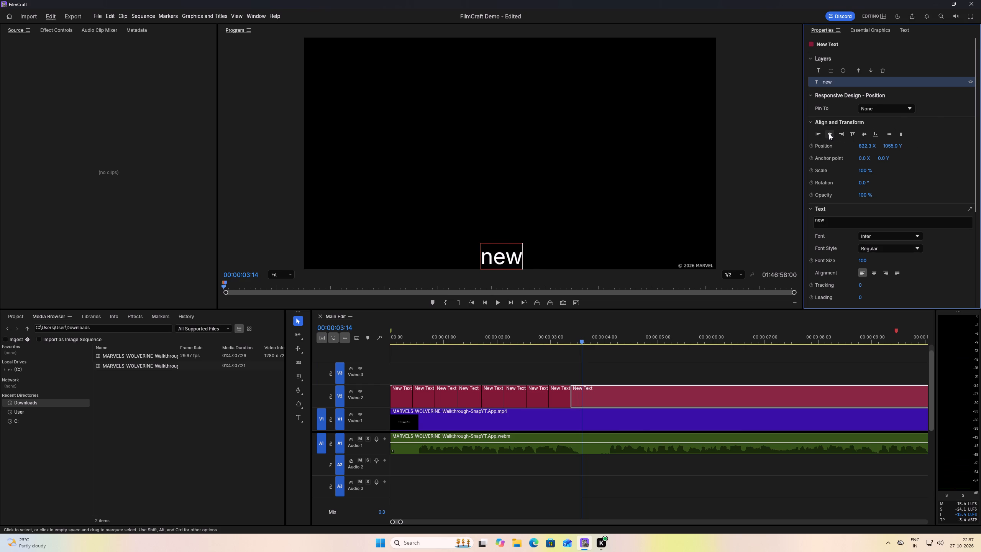
Play back the section around the "playing", "brand" and "new" captions to check their timing.
{"action": "left_click", "coordinate": [534, 342]}
{"action": "key", "text": "space"}
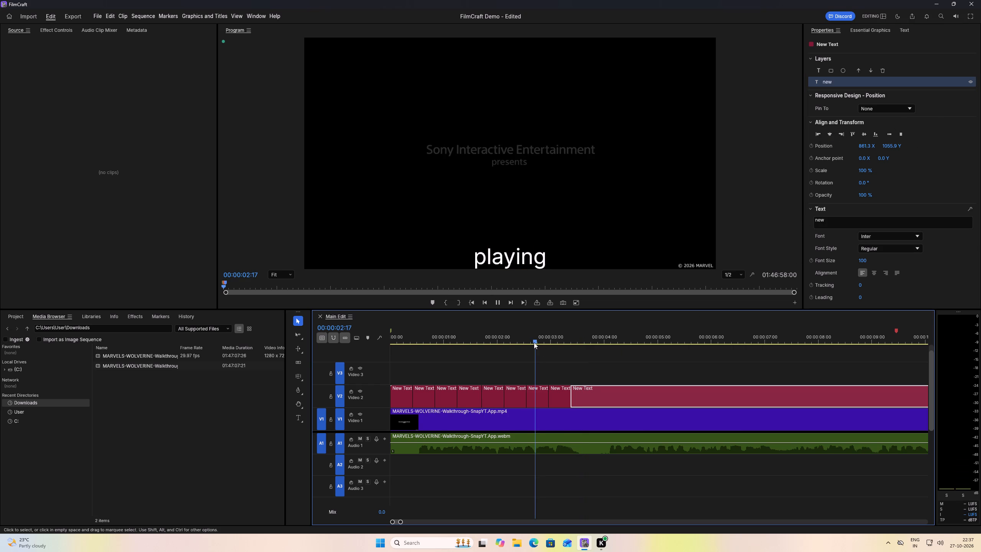
{"action": "key", "text": "space"}
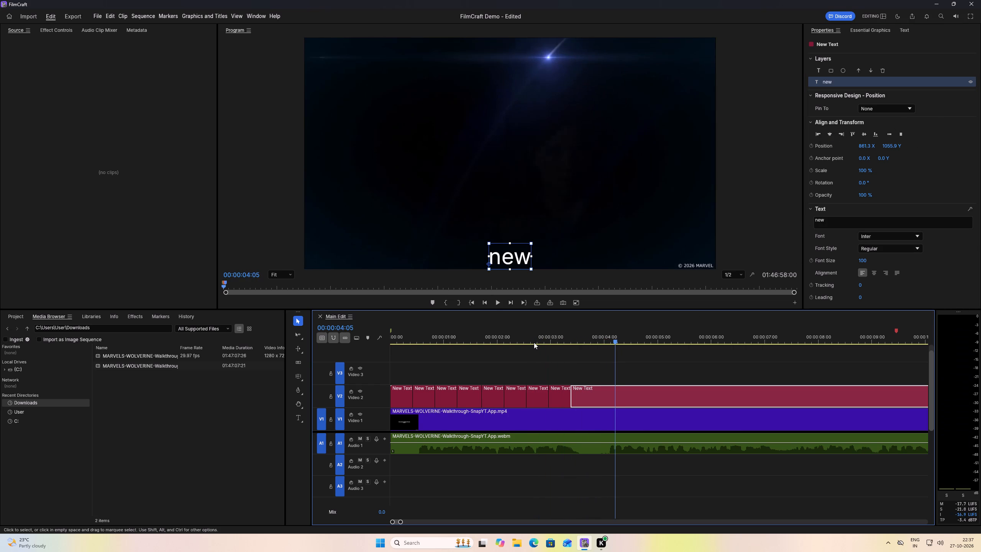
{"action": "left_click_drag", "start_coordinate": [559, 342], "coordinate": [497, 342]}
{"action": "key", "text": "space"}
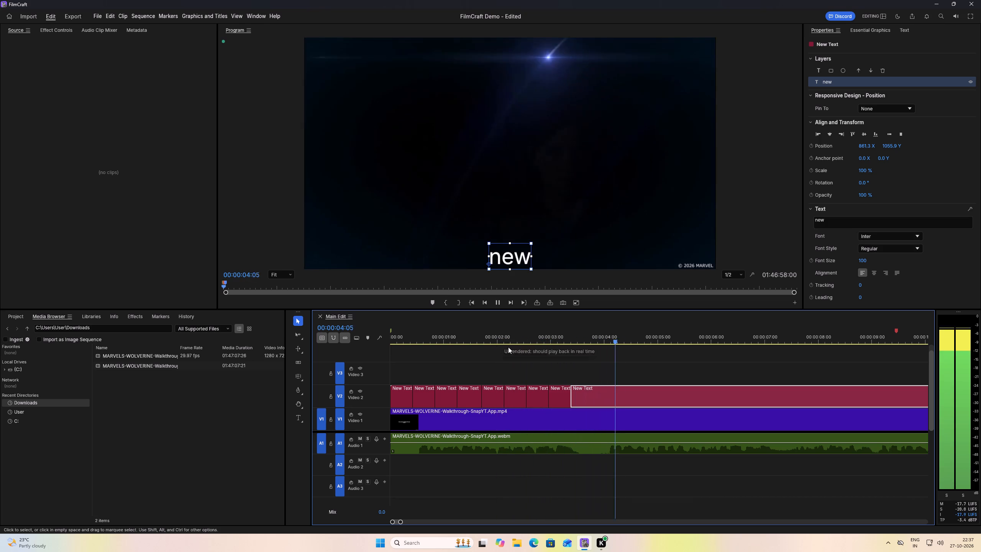
{"action": "key", "text": "space"}
Split the "new" text clip on V2 at 00:00:03:19.
{"action": "left_click_drag", "start_coordinate": [565, 341], "coordinate": [571, 341]}
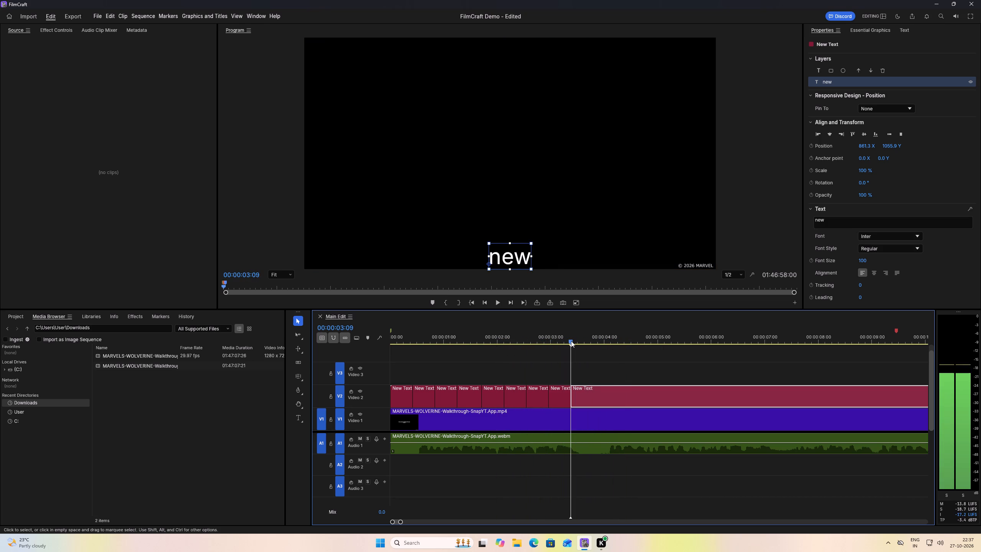
{"action": "left_click_drag", "start_coordinate": [571, 341], "coordinate": [589, 341]}
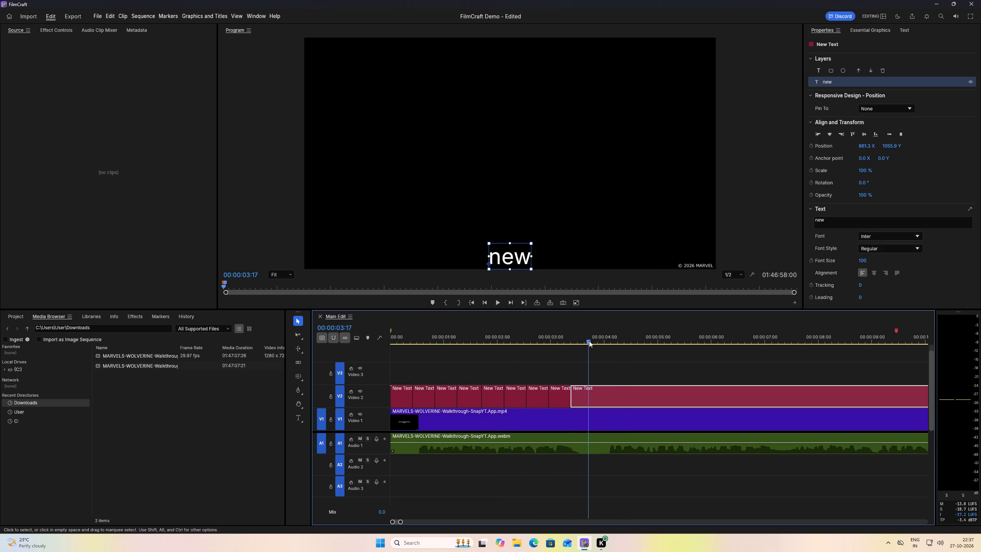
{"action": "left_click_drag", "start_coordinate": [589, 341], "coordinate": [568, 341]}
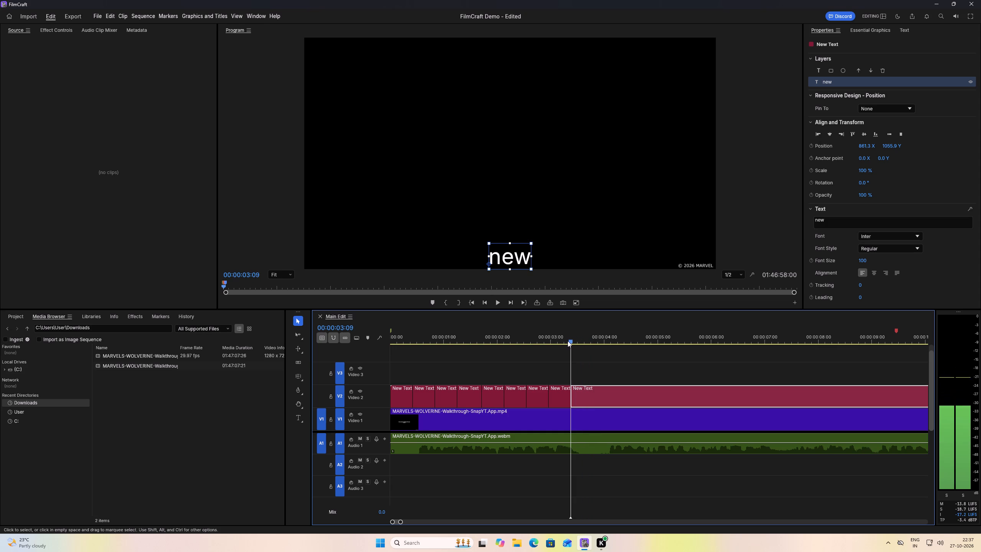
{"action": "left_click_drag", "start_coordinate": [568, 341], "coordinate": [593, 340]}
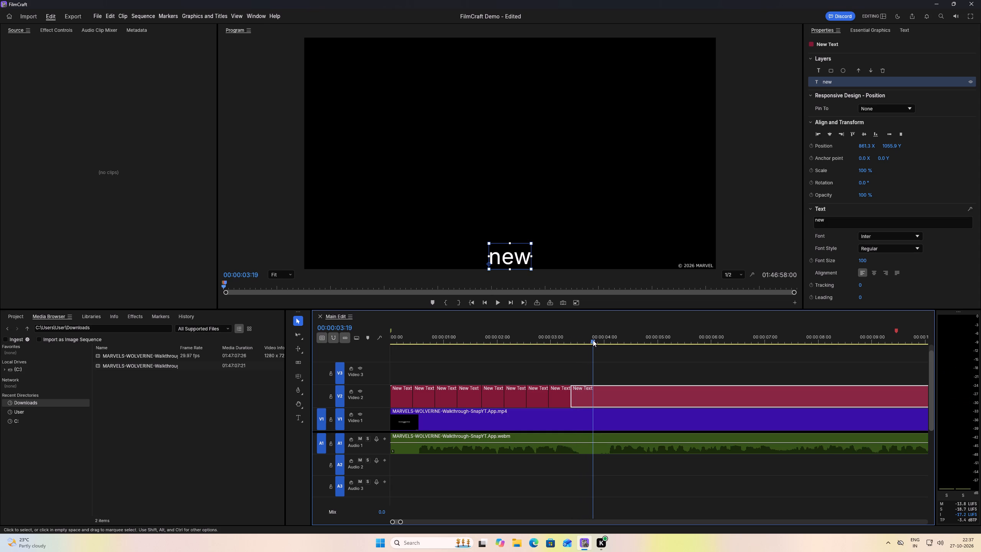
{"action": "key", "text": "t"}
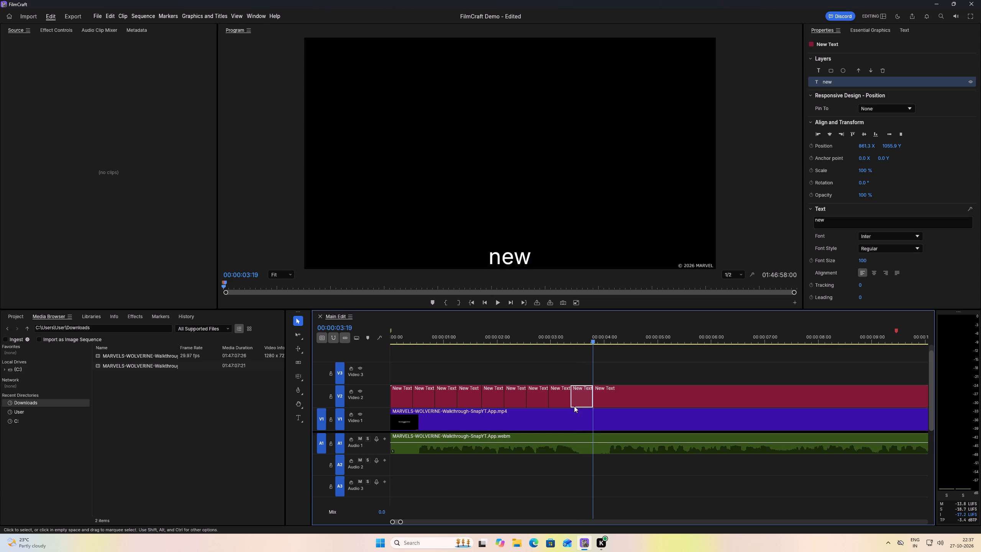
Change the caption of the V2 text clip after 00:00:03:19 to "Sony".
{"action": "left_click_drag", "start_coordinate": [594, 342], "coordinate": [601, 342]}
{"action": "double_click", "coordinate": [514, 257]}
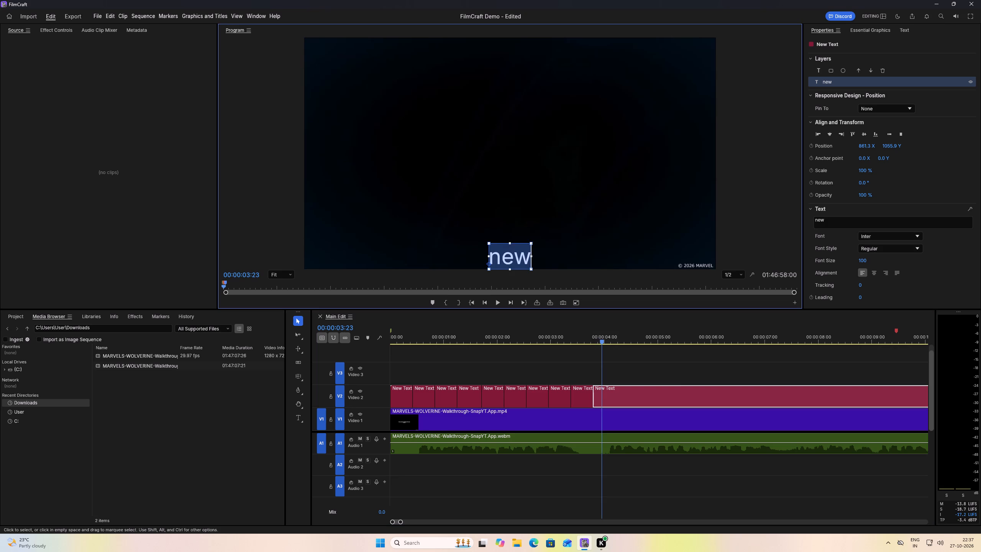
{"action": "type", "text": "So"}
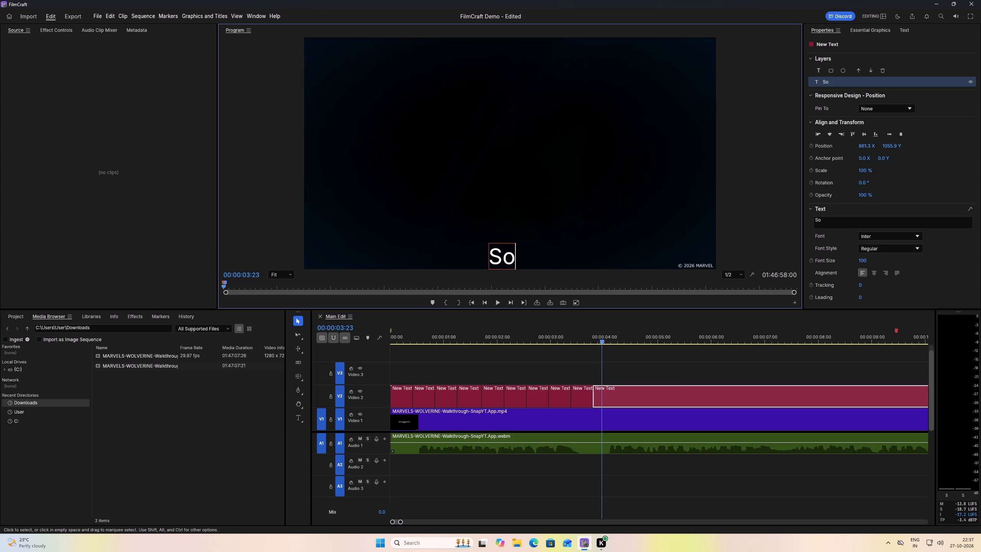
{"action": "key", "text": "BackSpace"}
{"action": "type", "text": "ony"}
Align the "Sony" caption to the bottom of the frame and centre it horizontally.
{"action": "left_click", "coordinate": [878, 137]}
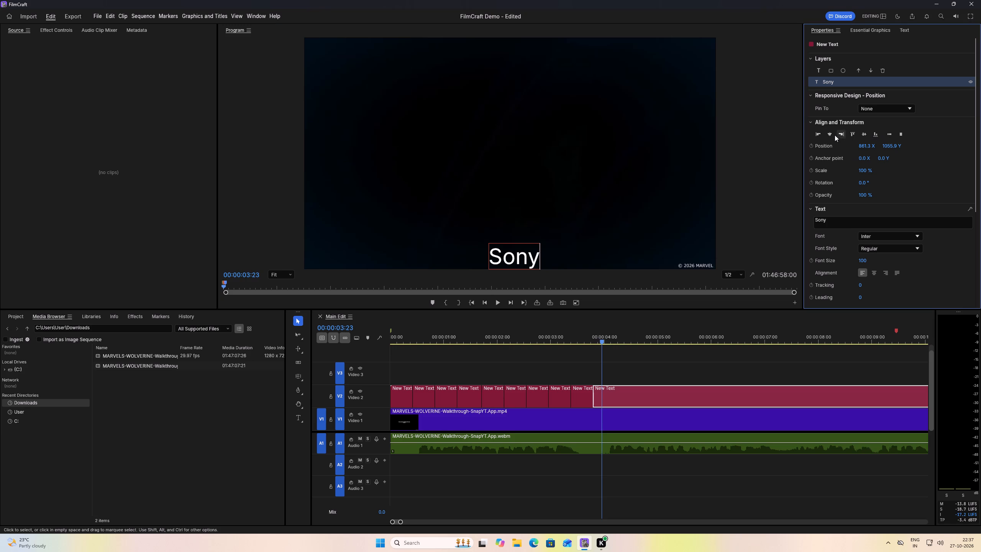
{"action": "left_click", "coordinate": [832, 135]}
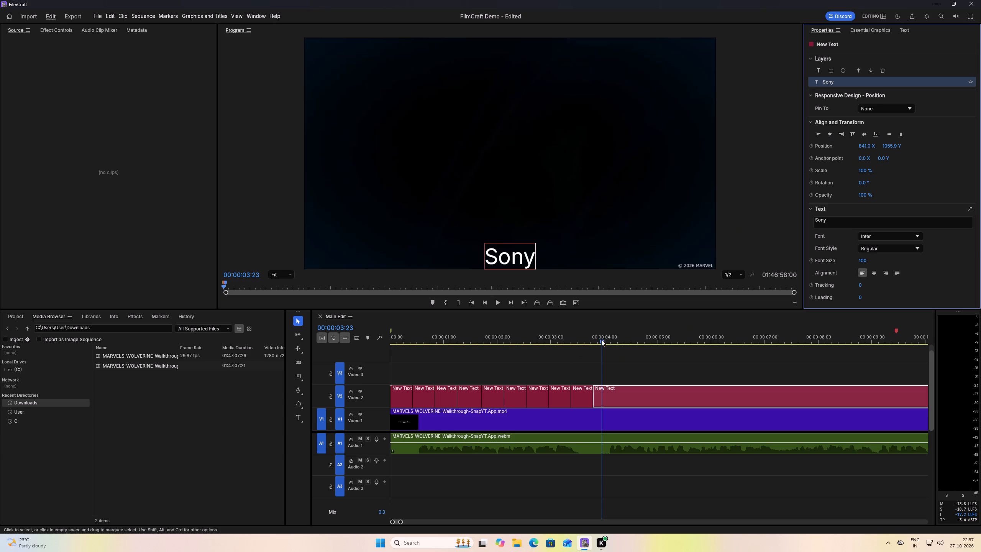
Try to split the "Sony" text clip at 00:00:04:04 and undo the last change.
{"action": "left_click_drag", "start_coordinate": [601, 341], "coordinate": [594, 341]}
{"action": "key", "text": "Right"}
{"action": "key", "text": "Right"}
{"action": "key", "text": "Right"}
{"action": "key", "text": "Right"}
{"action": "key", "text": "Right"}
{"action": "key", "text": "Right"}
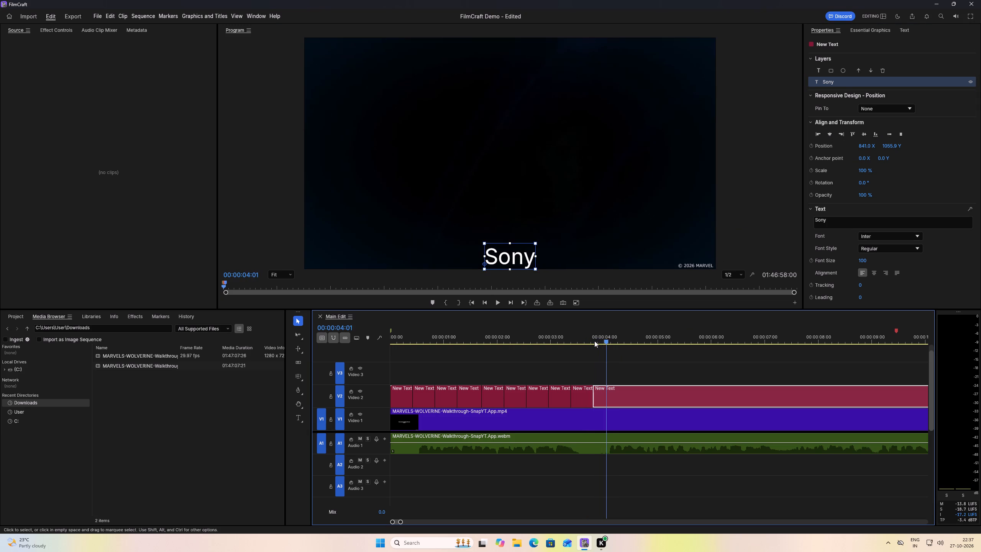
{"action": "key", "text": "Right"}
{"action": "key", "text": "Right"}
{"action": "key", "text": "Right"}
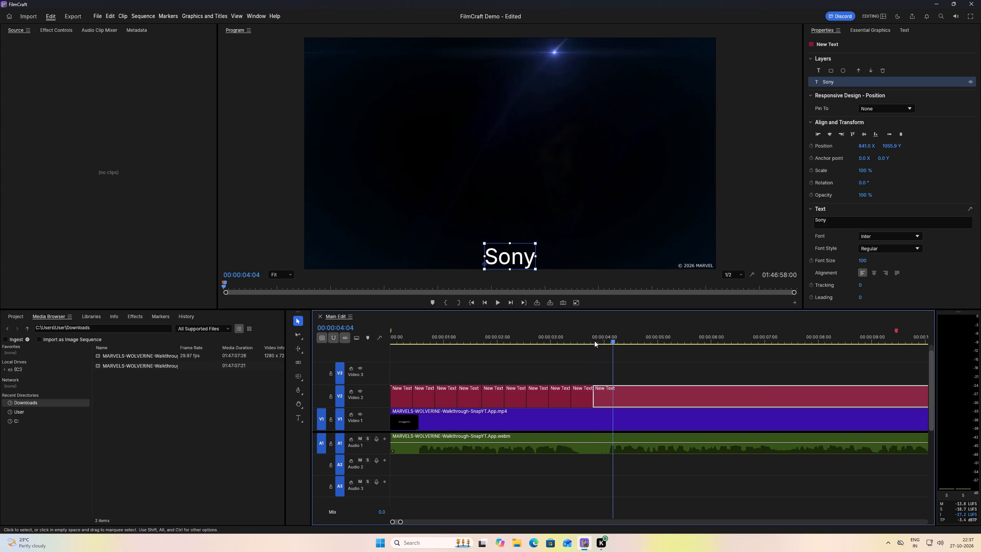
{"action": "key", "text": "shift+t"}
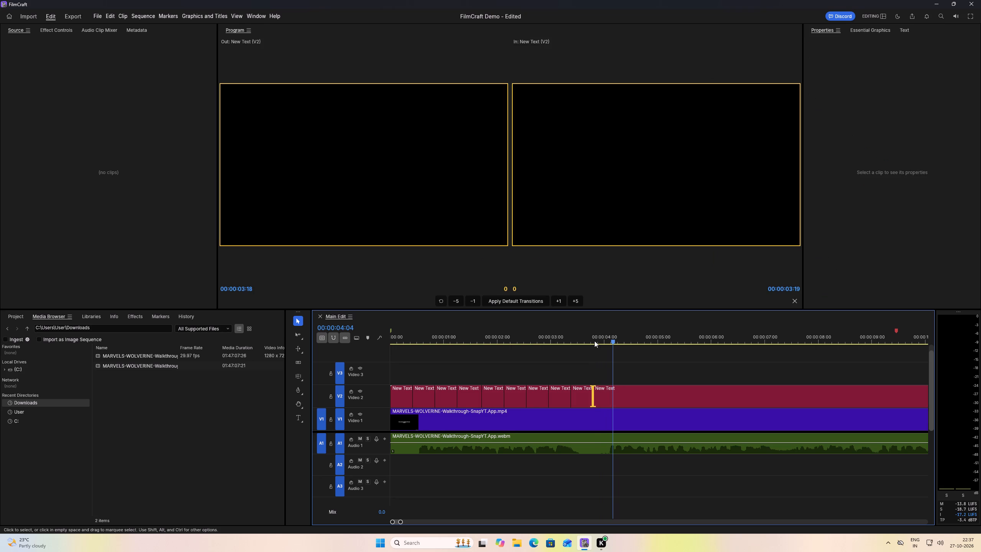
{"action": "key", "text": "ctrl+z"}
Split the "Sony" text clip on V2 at 00:00:04:04.
{"action": "left_click", "coordinate": [604, 396]}
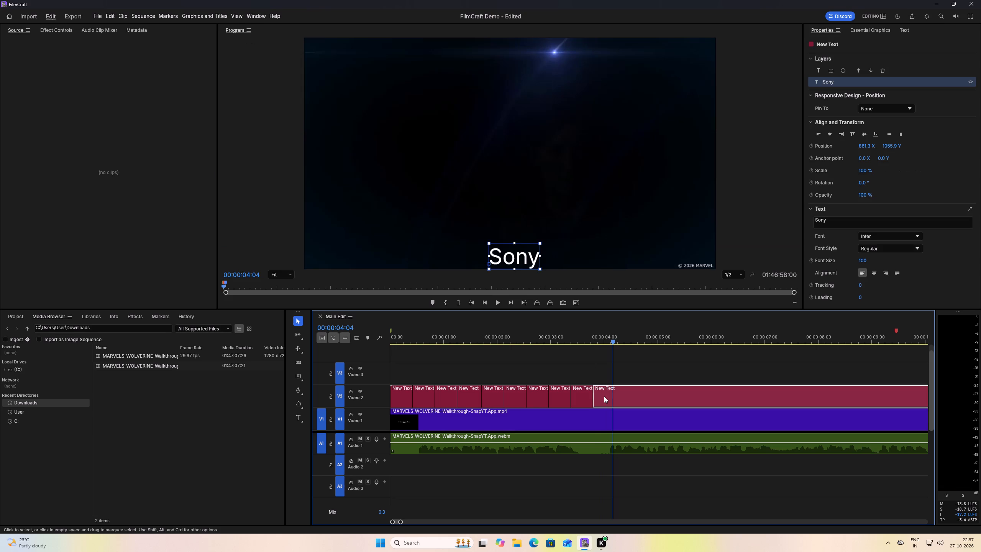
{"action": "left_click", "coordinate": [602, 341]}
{"action": "left_click", "coordinate": [593, 340]}
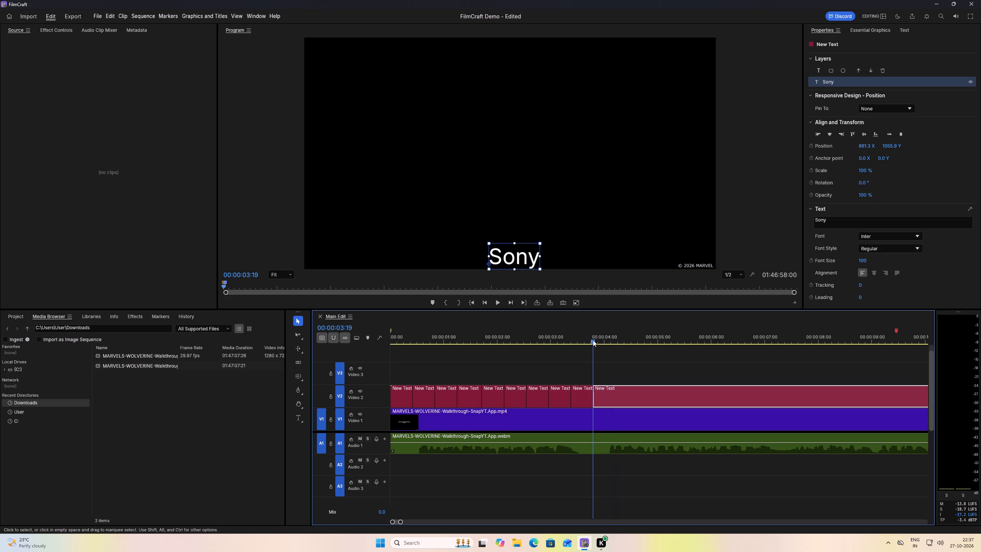
{"action": "left_click", "coordinate": [593, 340]}
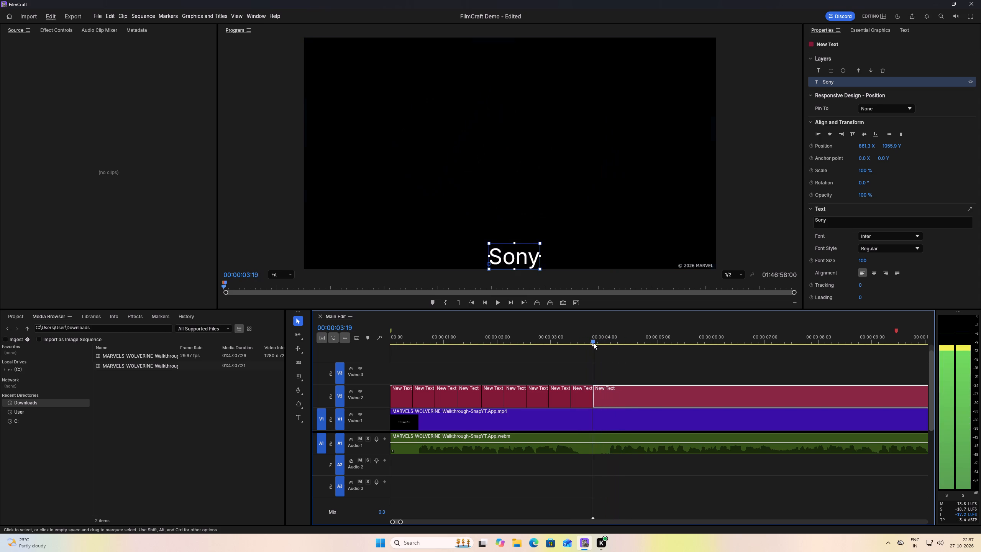
{"action": "key", "text": "Right"}
{"action": "key", "text": "Right"}
{"action": "key", "text": "Right"}
{"action": "key", "text": "Right"}
{"action": "key", "text": "Right"}
{"action": "key", "text": "Right"}
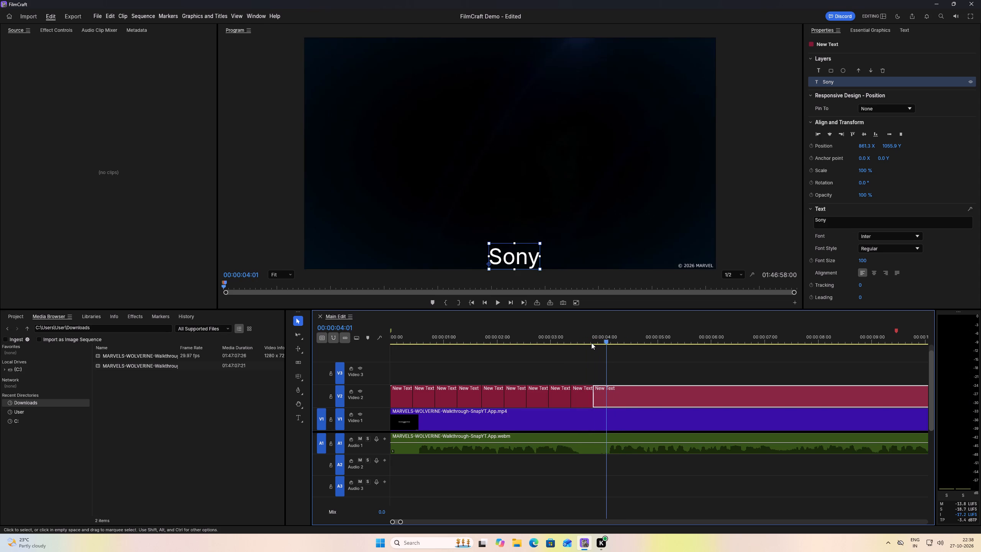
{"action": "key", "text": "Right"}
{"action": "key", "text": "Right"}
{"action": "key", "text": "Right"}
{"action": "key", "text": "t"}
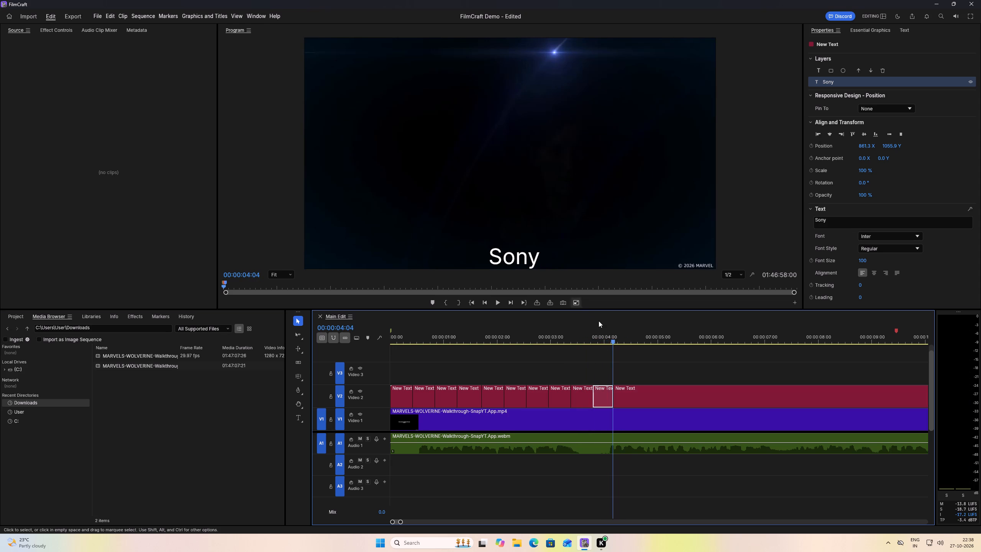
Change the caption of the V2 text clip after 00:00:04:04 to "exclusive".
{"action": "left_click", "coordinate": [628, 343]}
{"action": "double_click", "coordinate": [517, 262]}
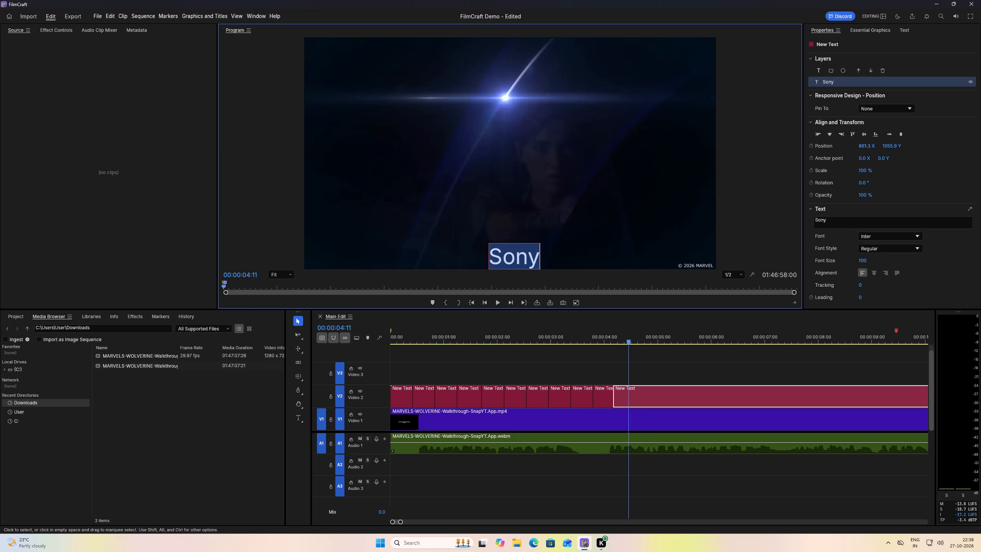
{"action": "key", "text": "shift+e"}
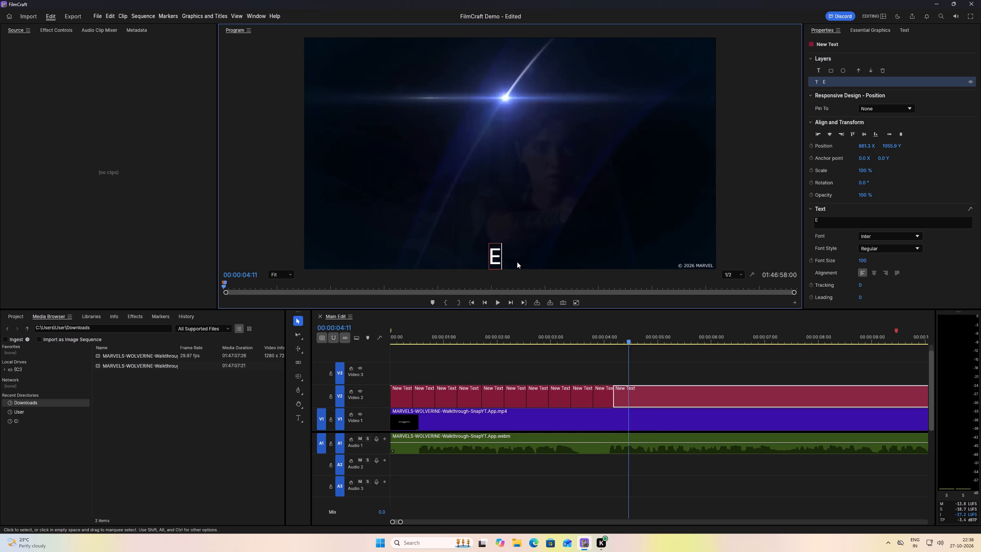
{"action": "key", "text": "BackSpace"}
{"action": "type", "text": "exclusive"}
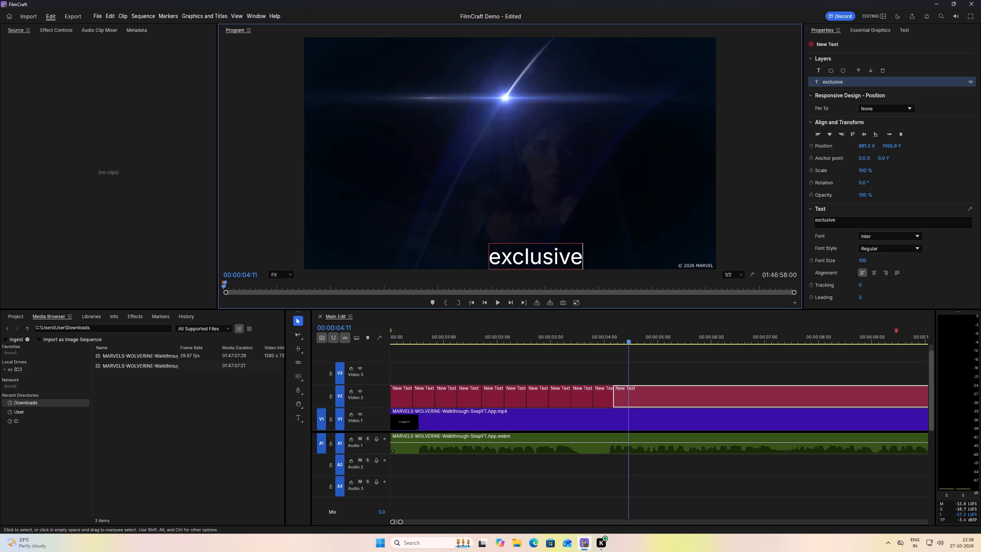
Align the "exclusive" caption to the bottom of the frame and centre it horizontally.
{"action": "left_click", "coordinate": [871, 134]}
{"action": "left_click", "coordinate": [833, 133]}
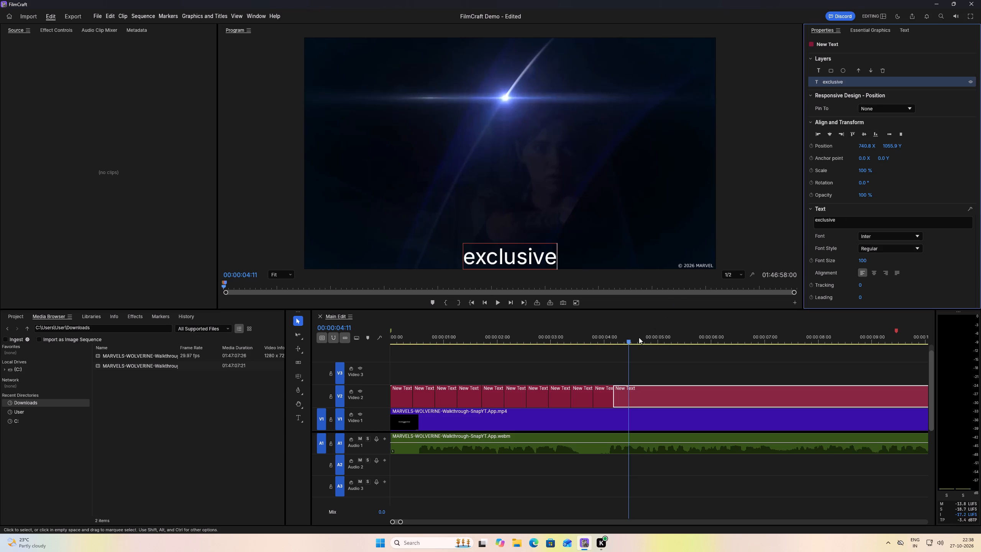
Split the "exclusive" text clip on V2 at 00:00:04:14.
{"action": "left_click_drag", "start_coordinate": [623, 341], "coordinate": [613, 341]}
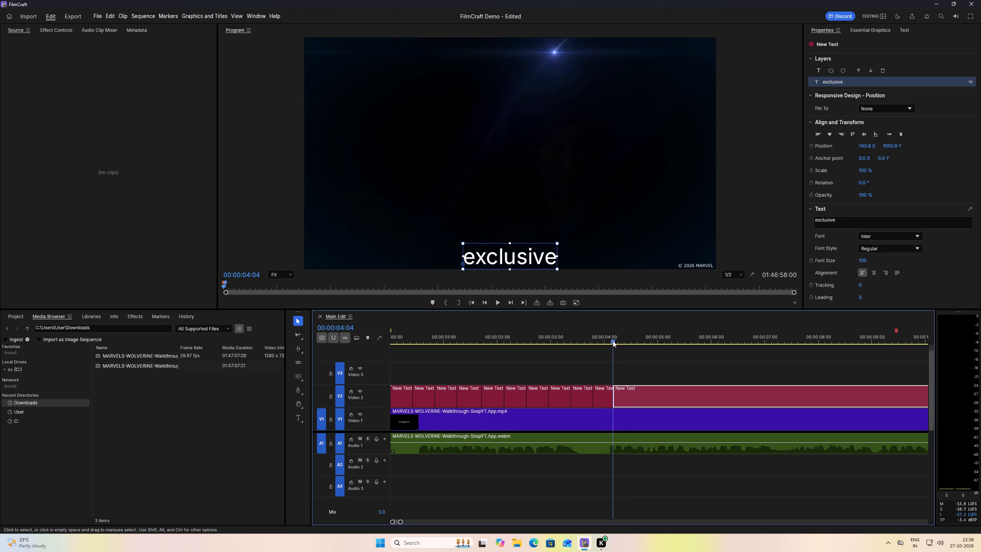
{"action": "key", "text": "Right"}
{"action": "key", "text": "Right"}
{"action": "key", "text": "Right"}
{"action": "key", "text": "Right"}
{"action": "key", "text": "Right"}
{"action": "key", "text": "Right"}
{"action": "key", "text": "Right"}
{"action": "key", "text": "Right"}
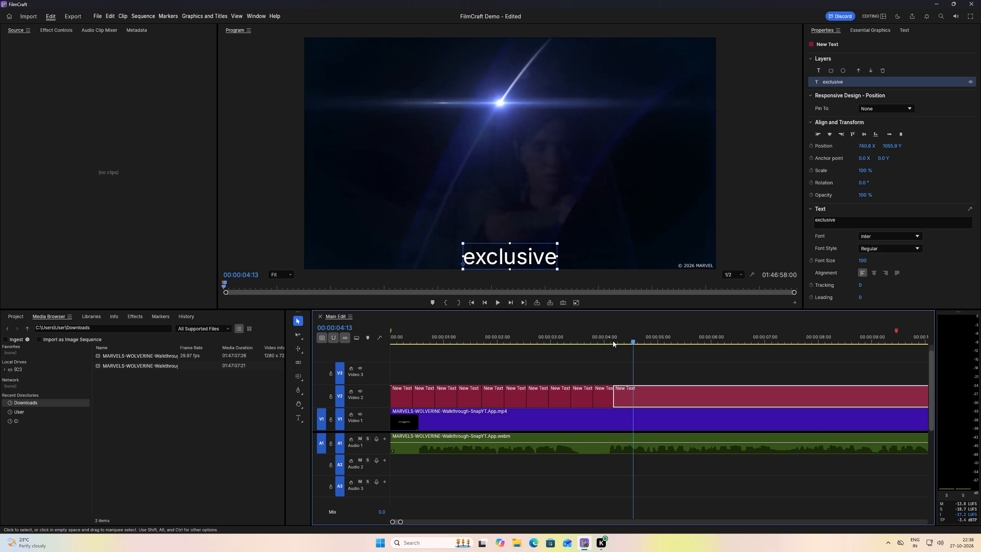
{"action": "key", "text": "Right"}
{"action": "key", "text": "Right"}
{"action": "key", "text": "t"}
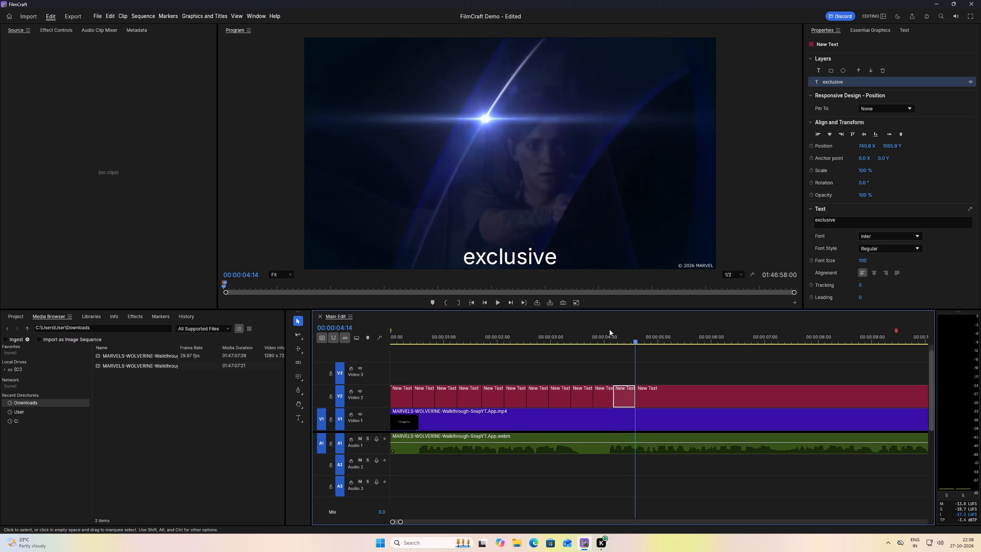
Change the caption of the V2 text clip after 00:00:04:14 to "wolverine".
{"action": "left_click_drag", "start_coordinate": [636, 338], "coordinate": [644, 340]}
{"action": "double_click", "coordinate": [523, 263]}
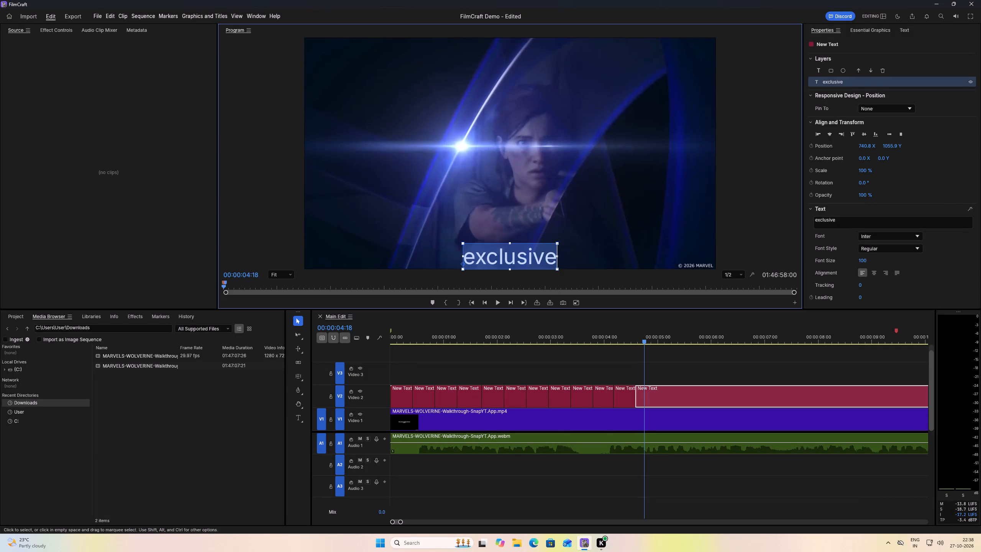
{"action": "type", "text": "wolve"}
{"action": "type", "text": "rri"}
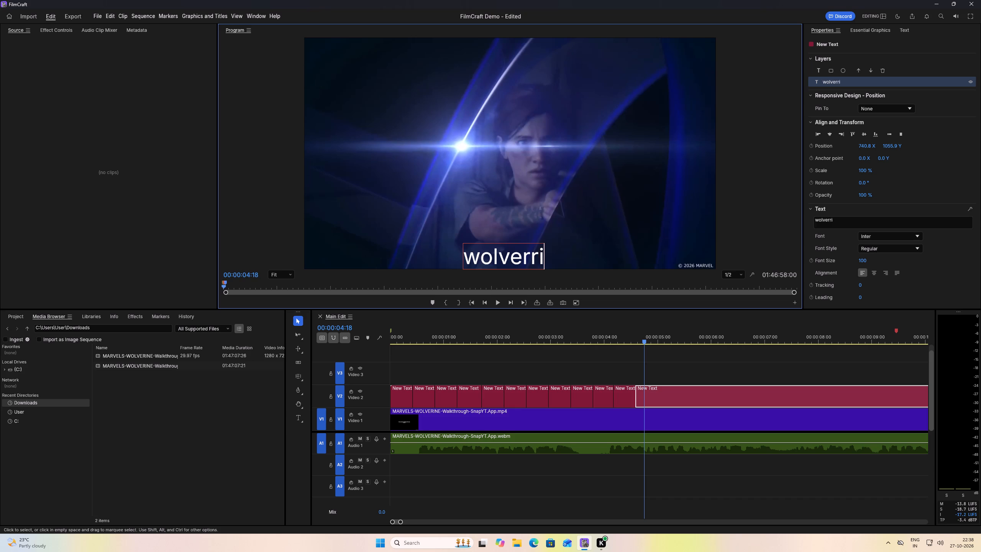
{"action": "key", "text": "BackSpace"}
{"action": "key", "text": "BackSpace"}
{"action": "type", "text": "ine"}
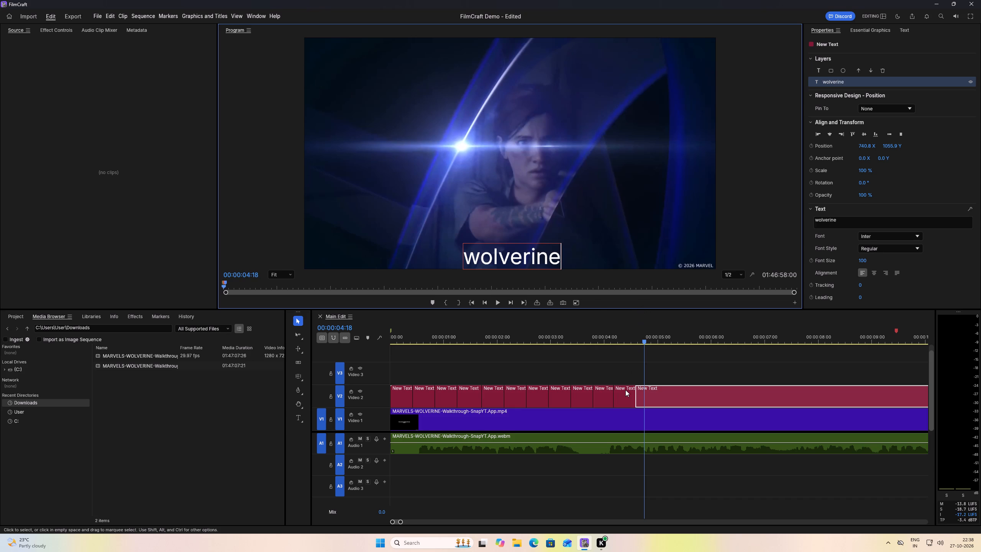
Split the "wolverine" text clip on V2 at 00:00:05:00.
{"action": "left_click_drag", "start_coordinate": [643, 340], "coordinate": [637, 341]}
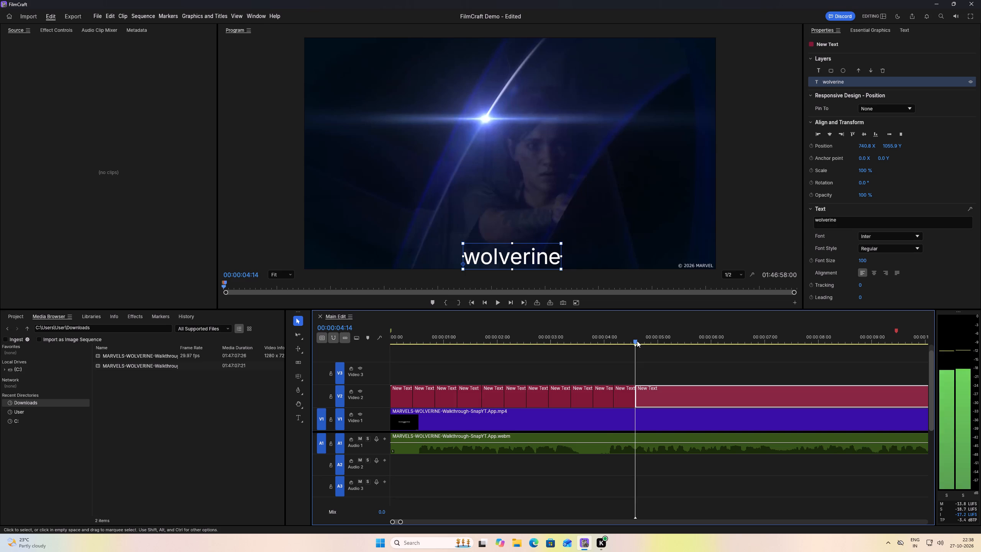
{"action": "key", "text": "Right"}
{"action": "key", "text": "Right"}
{"action": "key", "text": "Right"}
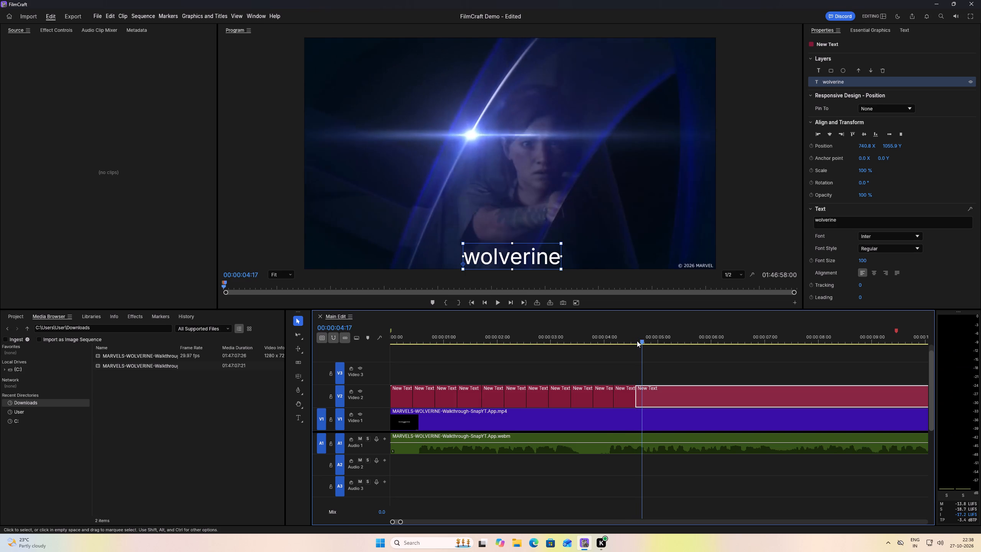
{"action": "key", "text": "Right"}
{"action": "key", "text": "Right"}
{"action": "key", "text": "Right"}
{"action": "key", "text": "Right"}
{"action": "key", "text": "Right"}
{"action": "key", "text": "Right"}
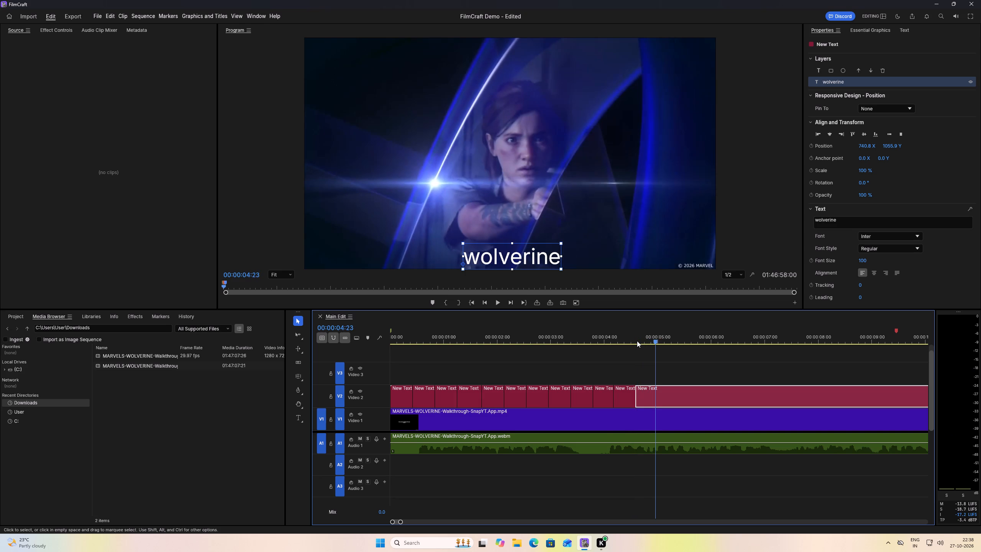
{"action": "key", "text": "Right"}
{"action": "key", "text": "t"}
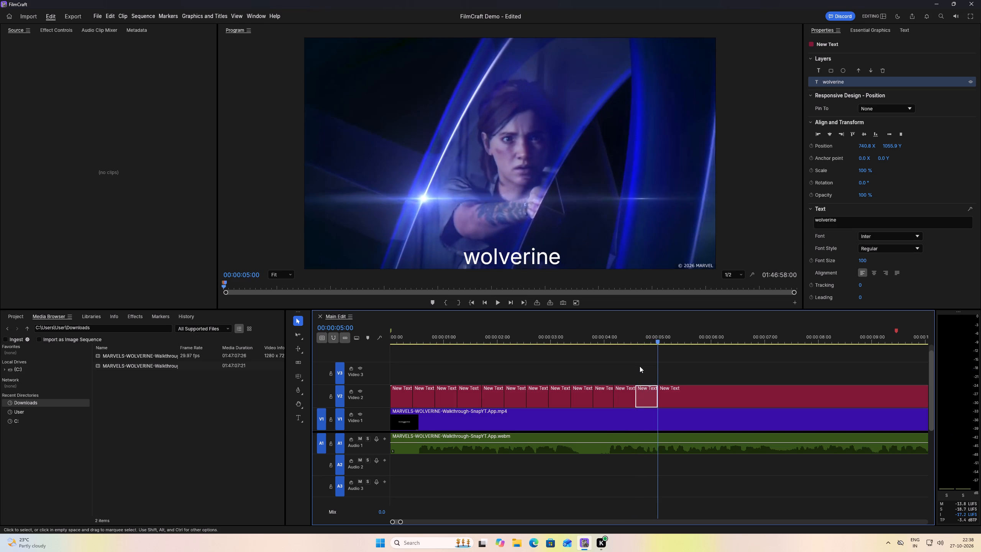
Scrub through the "wolverine" clip and back to the sequence start to review the captions.
{"action": "left_click_drag", "start_coordinate": [642, 340], "coordinate": [637, 340]}
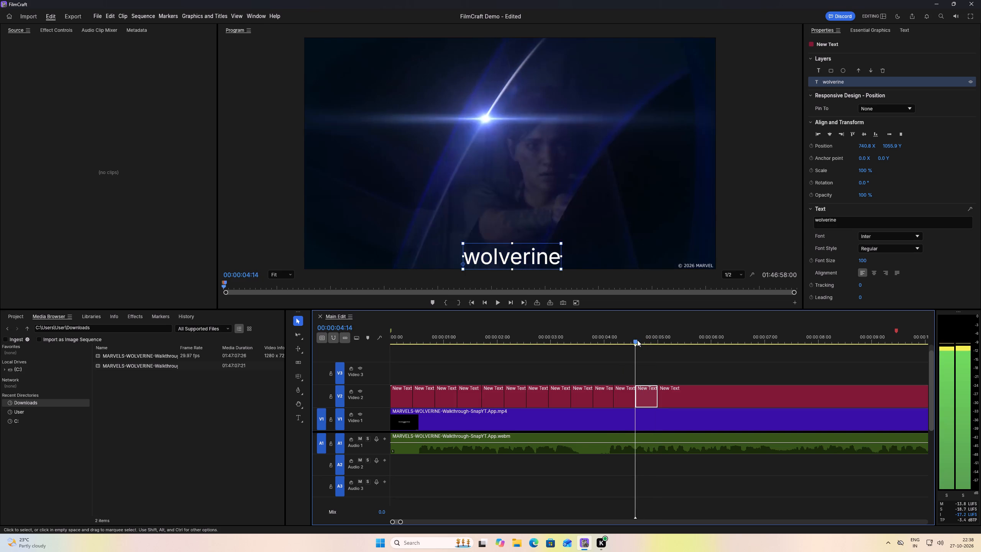
{"action": "left_click_drag", "start_coordinate": [637, 340], "coordinate": [649, 355]}
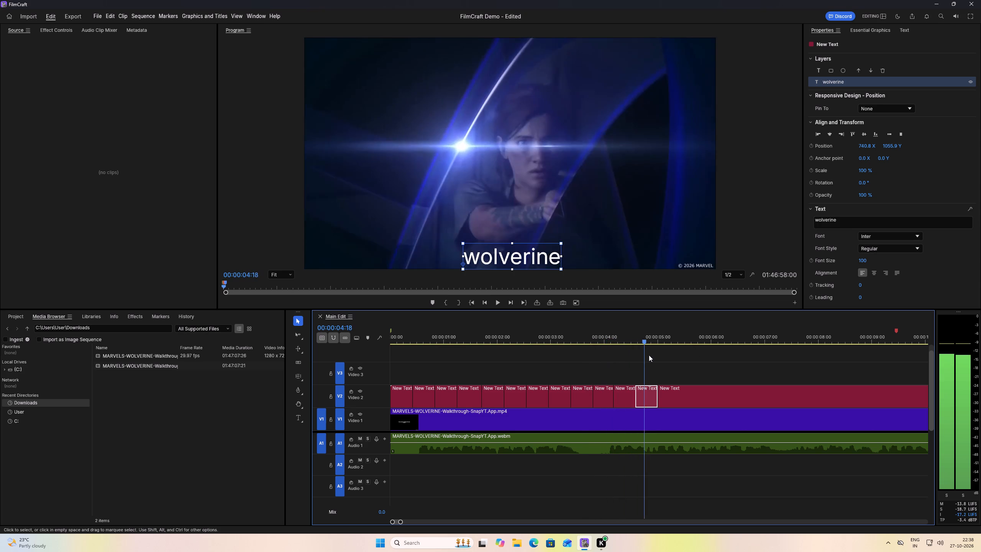
{"action": "left_click_drag", "start_coordinate": [649, 355], "coordinate": [651, 368]}
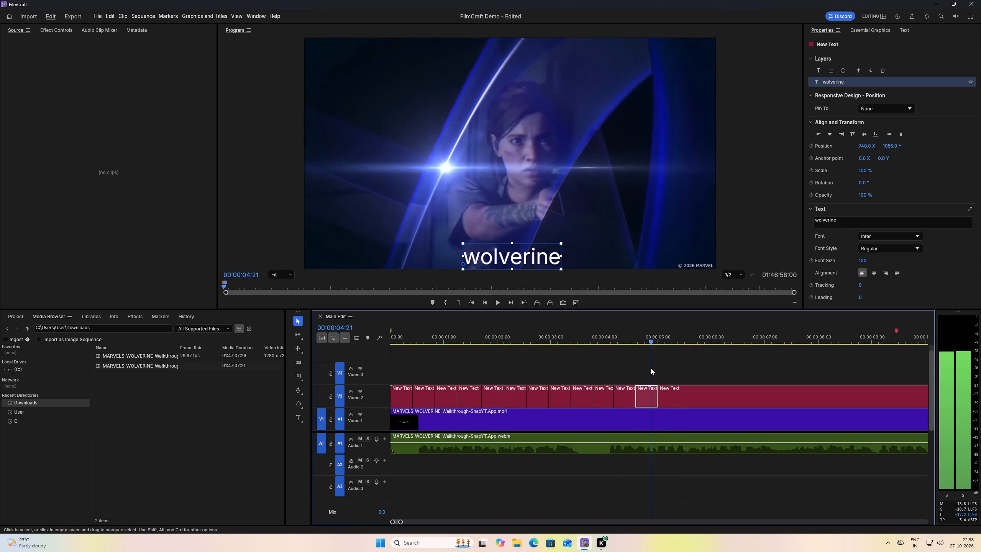
{"action": "left_click_drag", "start_coordinate": [651, 368], "coordinate": [539, 367]}
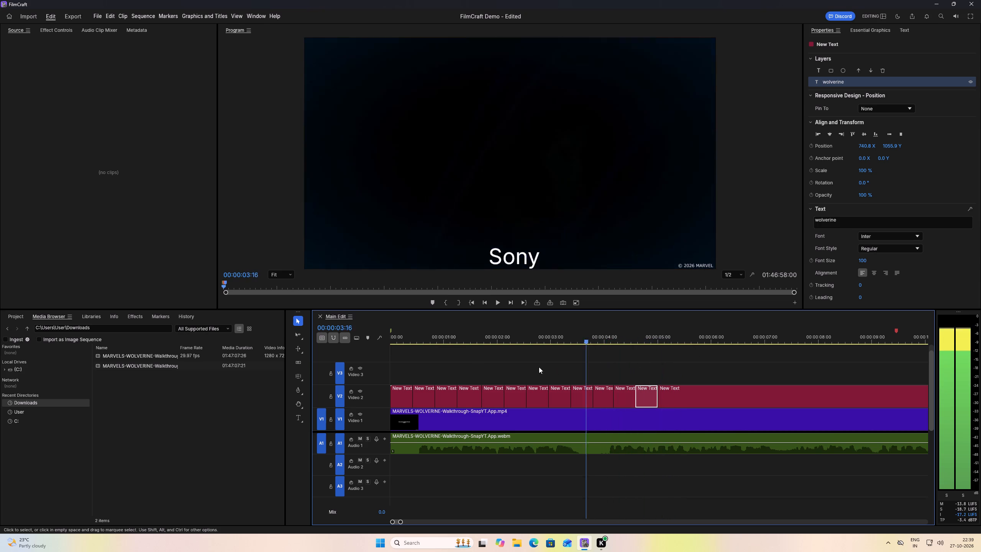
{"action": "left_click_drag", "start_coordinate": [539, 367], "coordinate": [368, 373]}
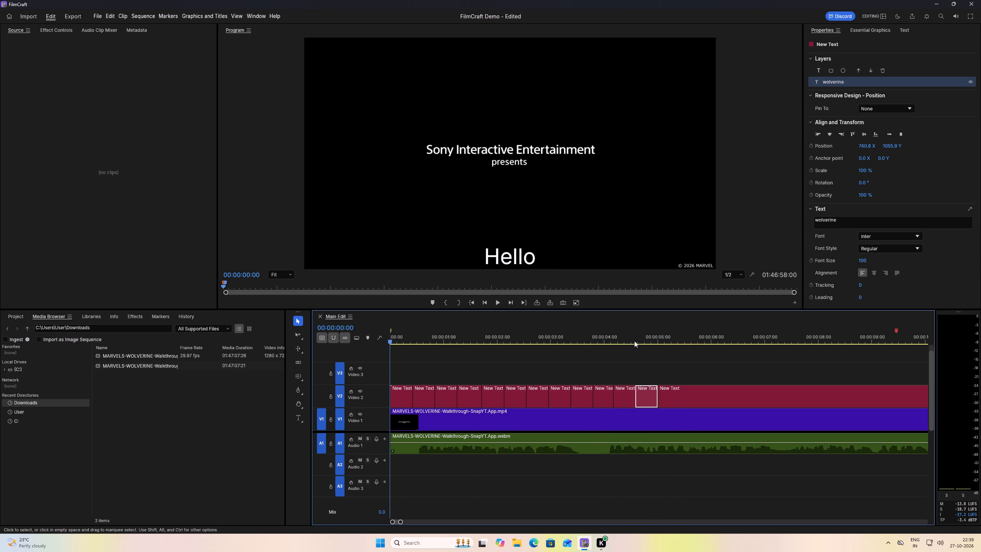
Change the caption of the V2 text clip after 00:00:05:00 to "so".
{"action": "left_click_drag", "start_coordinate": [634, 341], "coordinate": [658, 343]}
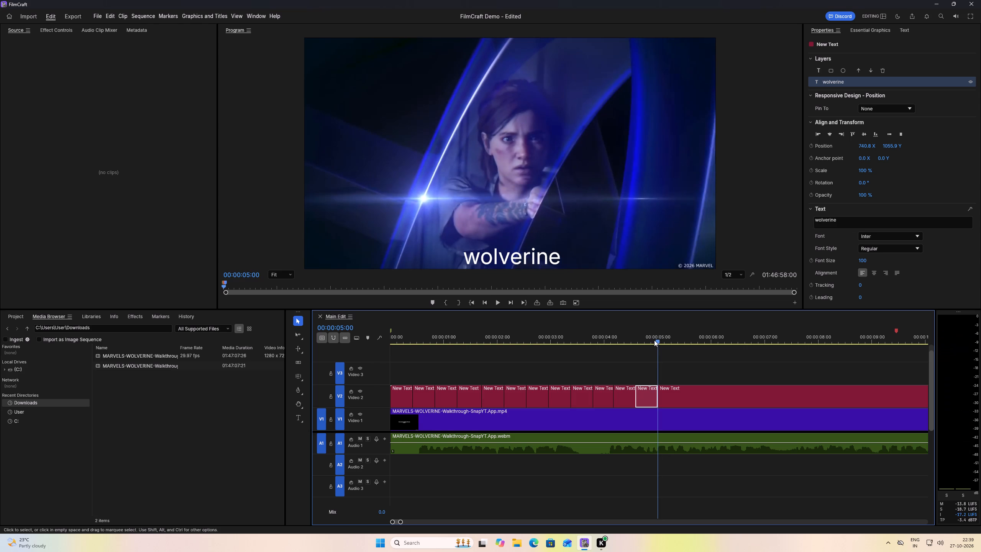
{"action": "left_click_drag", "start_coordinate": [658, 341], "coordinate": [669, 342]}
{"action": "double_click", "coordinate": [539, 260]}
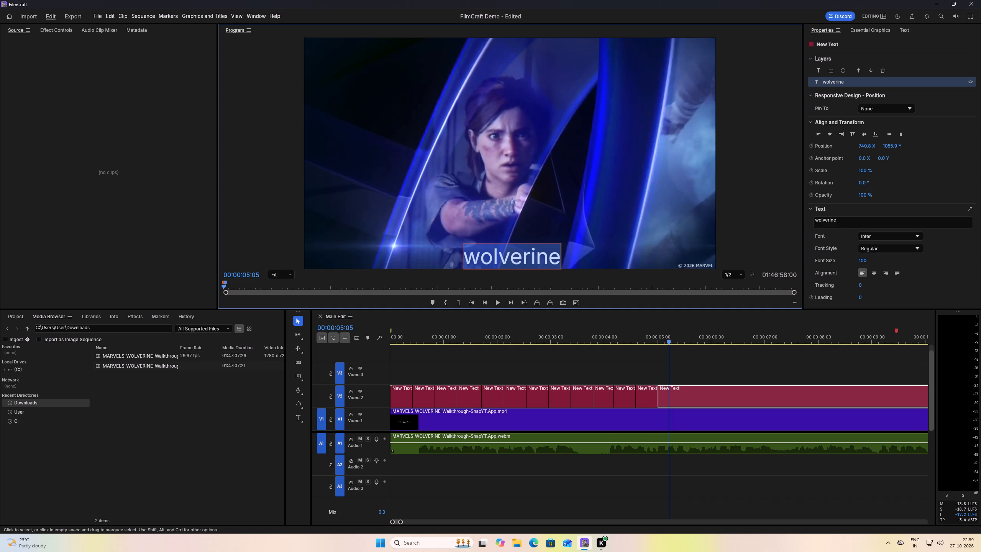
{"action": "key", "text": "BackSpace"}
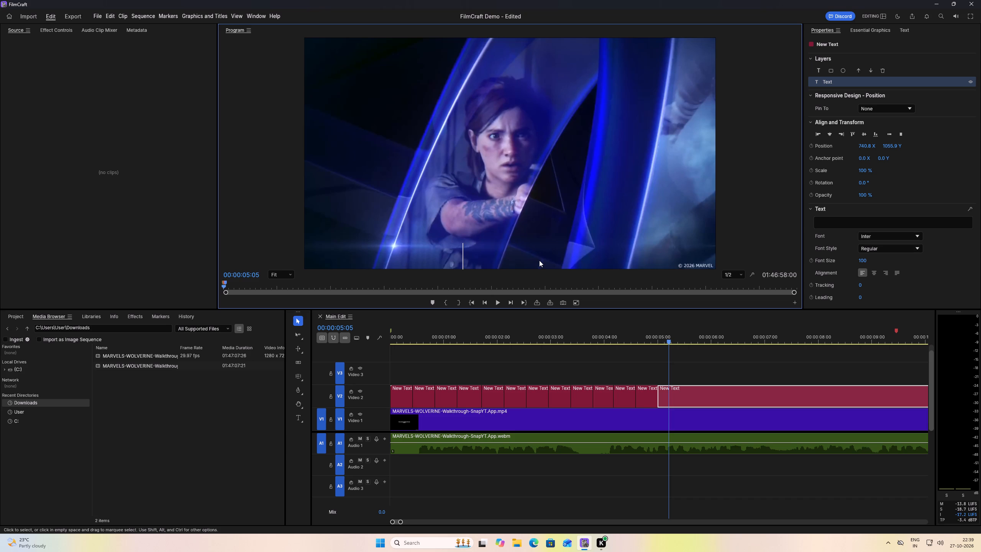
{"action": "key", "text": "BackSpace"}
{"action": "type", "text": "so"}
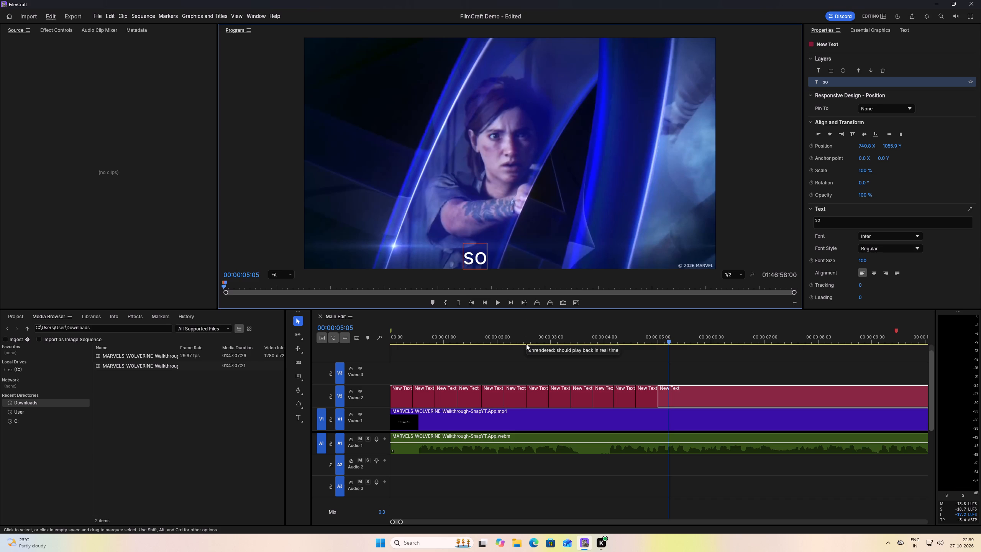
{"action": "key", "text": "space"}
{"action": "type", "text": "stop"}
{"action": "key", "text": "space"}
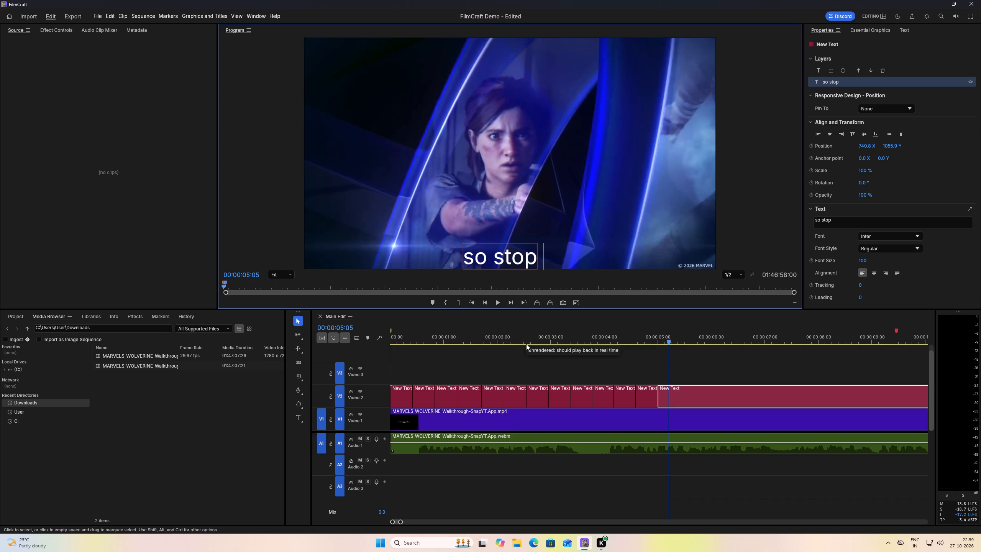
{"action": "type", "text": "e"}
{"action": "key", "text": "BackSpace"}
{"action": "key", "text": "BackSpace"}
{"action": "key", "text": "BackSpace"}
{"action": "key", "text": "BackSpace"}
{"action": "key", "text": "BackSpace"}
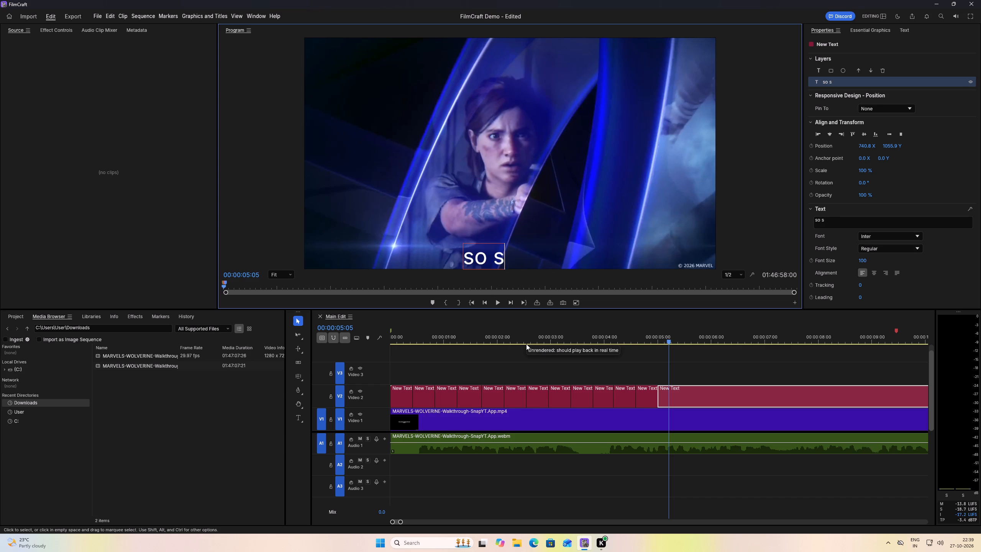
{"action": "key", "text": "BackSpace"}
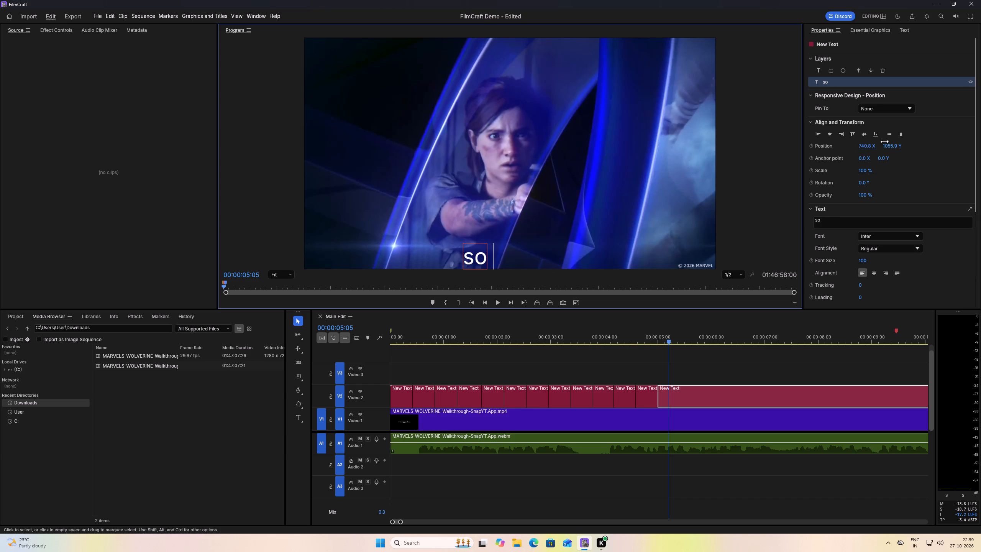
Align the "so" caption to the bottom and horizontal centre of the frame.
{"action": "left_click", "coordinate": [877, 136]}
{"action": "left_click", "coordinate": [832, 133]}
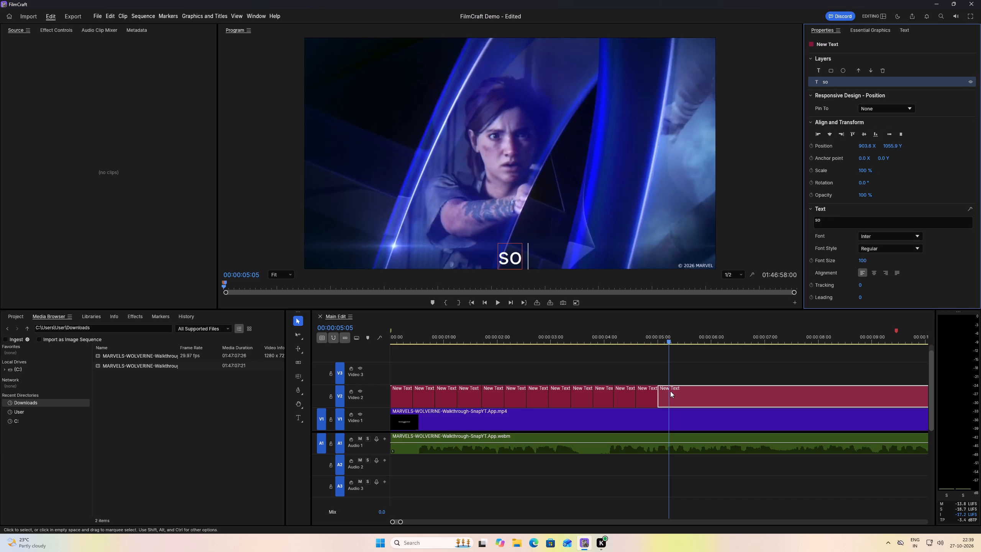
Split the "so" text clip on V2 at 00:00:05:05.
{"action": "left_click_drag", "start_coordinate": [656, 342], "coordinate": [660, 342]}
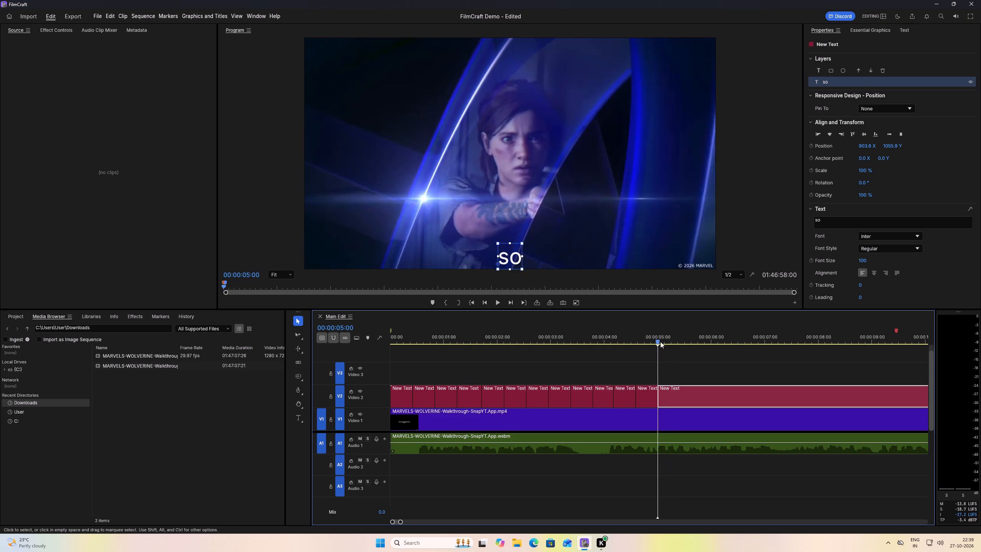
{"action": "key", "text": "Right"}
{"action": "key", "text": "Right"}
{"action": "key", "text": "Right"}
{"action": "key", "text": "Right"}
{"action": "key", "text": "Right"}
{"action": "key", "text": "Right"}
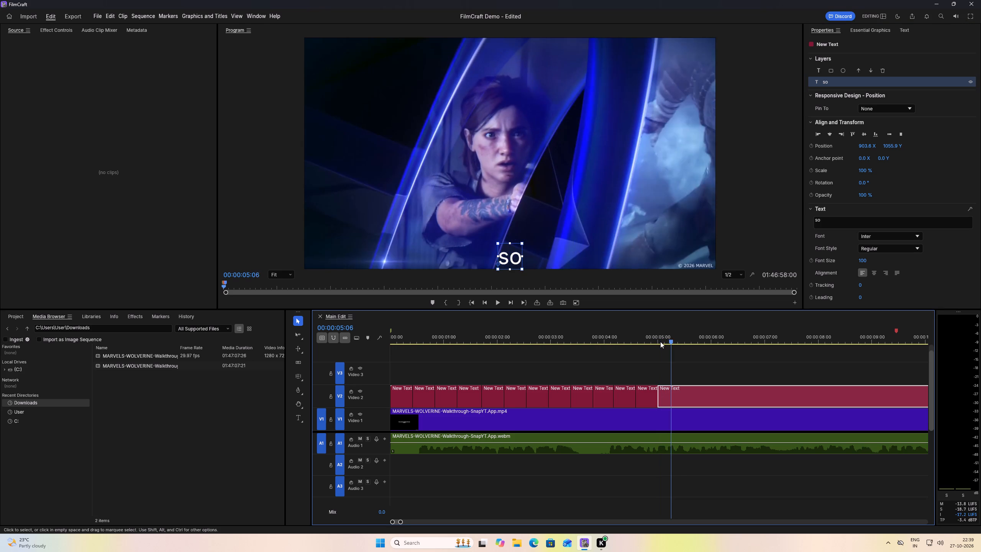
{"action": "key", "text": "Right"}
{"action": "key", "text": "Right"}
{"action": "key", "text": "Right"}
{"action": "key", "text": "Right"}
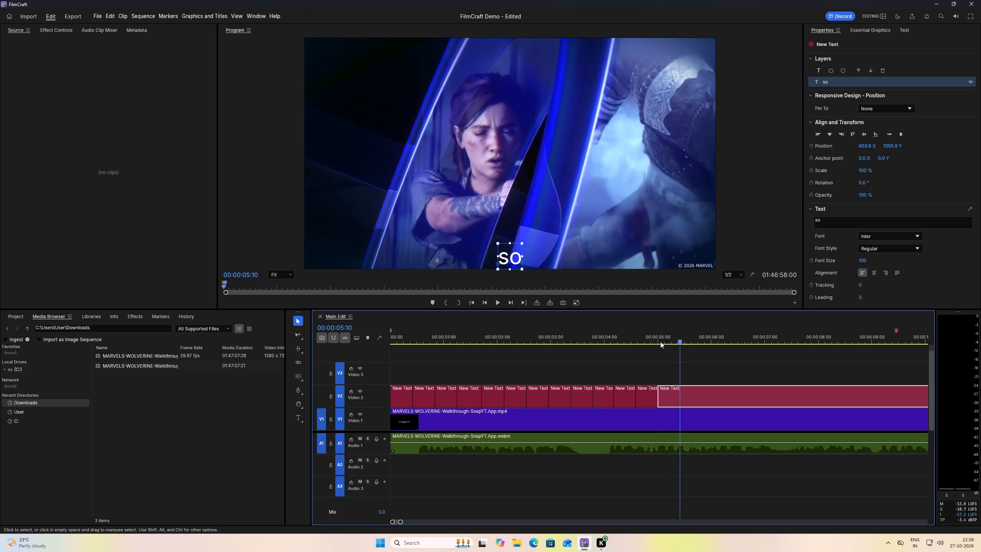
{"action": "left_click", "coordinate": [667, 341]}
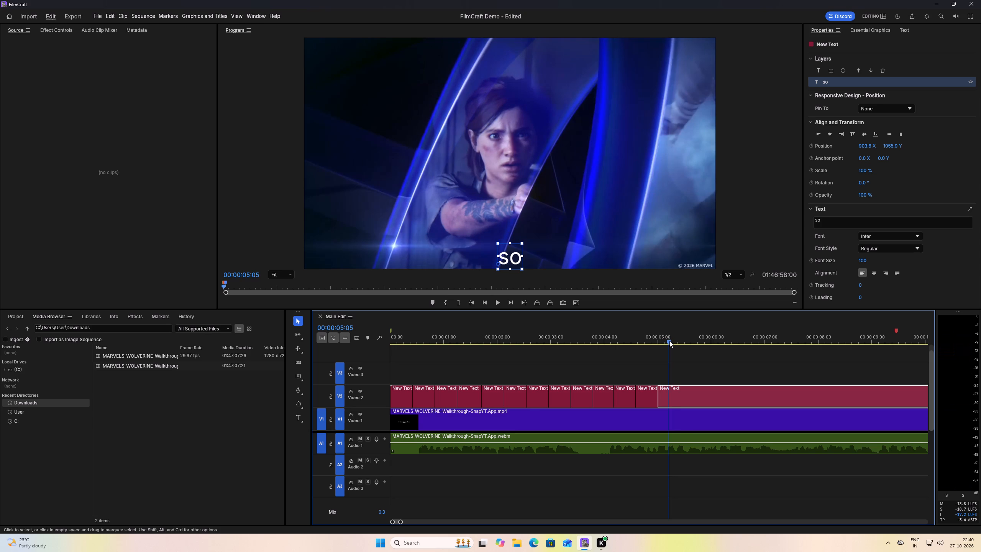
{"action": "key", "text": "t"}
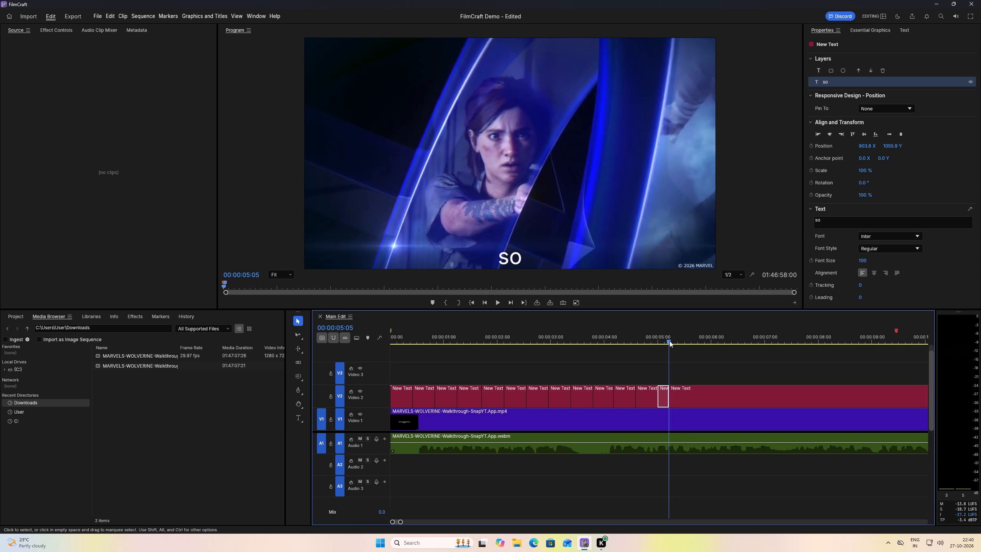
Change the caption of the V2 text clip after 00:00:05:05 to "start" and align it bottom-centre in the frame.
{"action": "left_click_drag", "start_coordinate": [669, 341], "coordinate": [678, 342]}
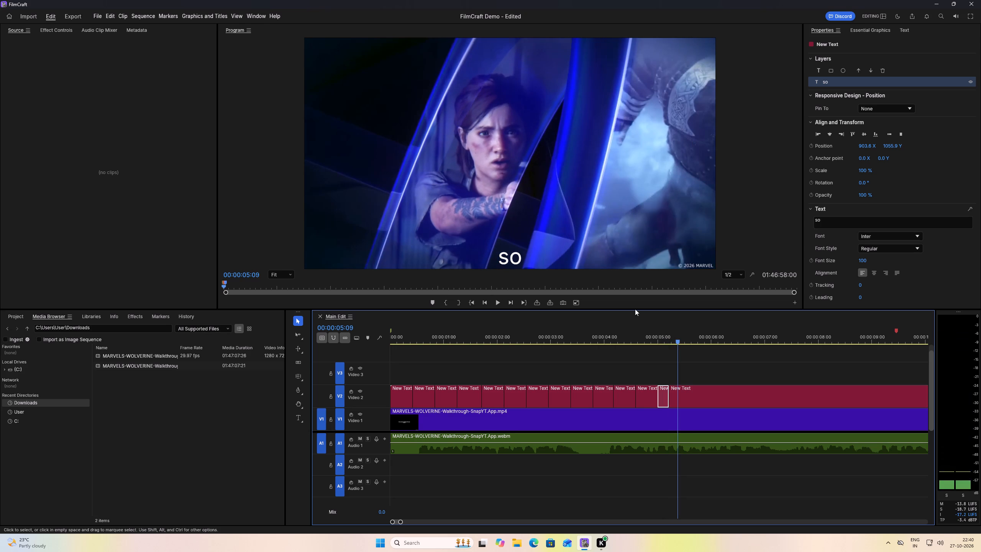
{"action": "double_click", "coordinate": [501, 260]}
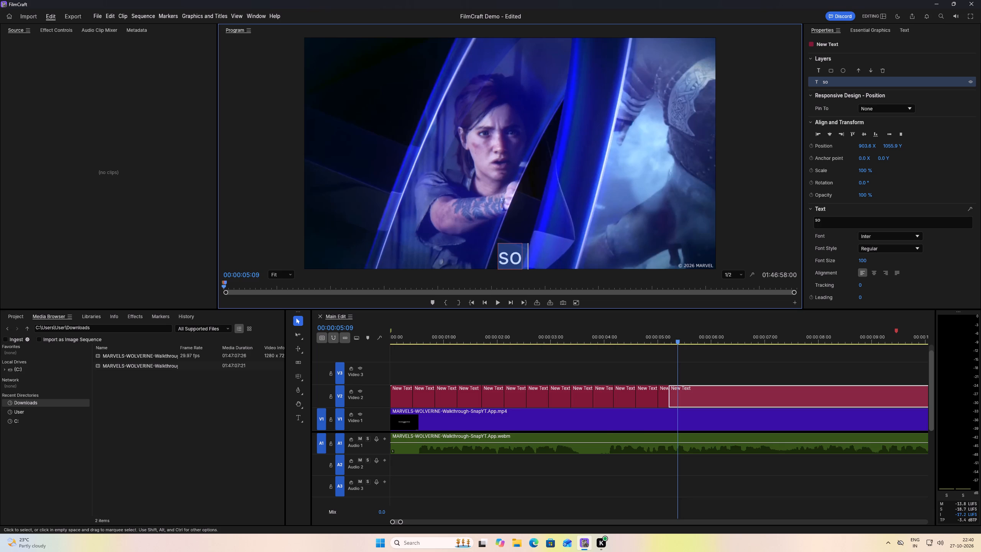
{"action": "type", "text": "start"}
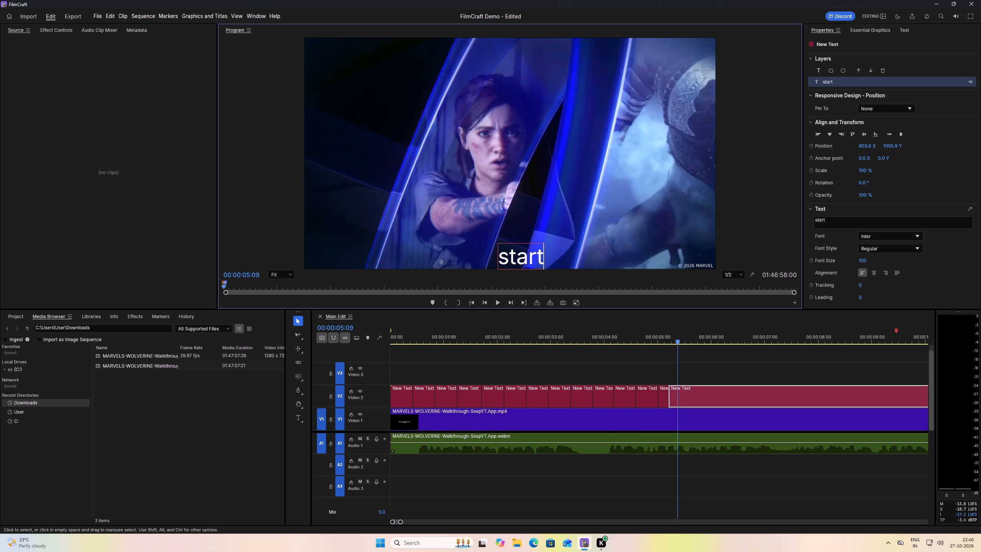
{"action": "left_click", "coordinate": [875, 135]}
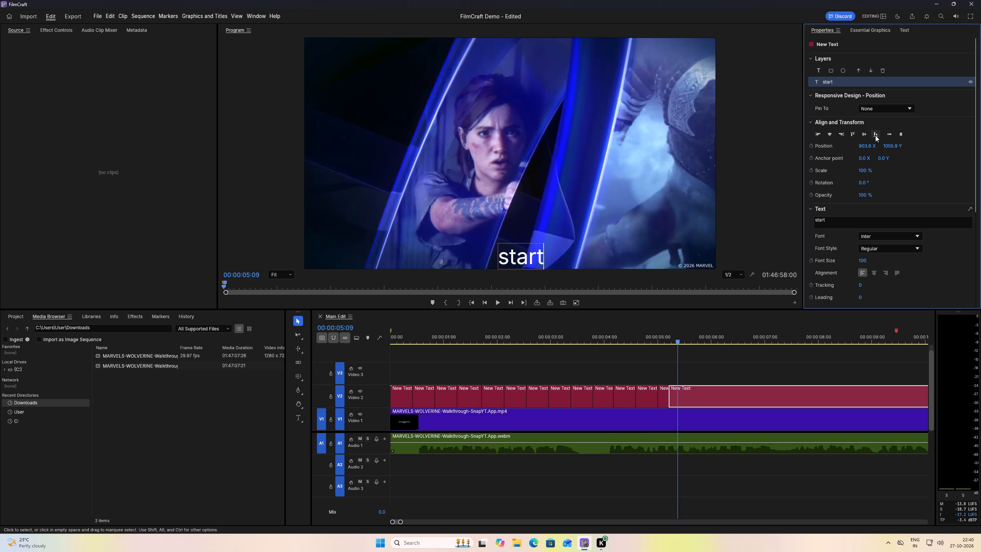
{"action": "left_click", "coordinate": [833, 134]}
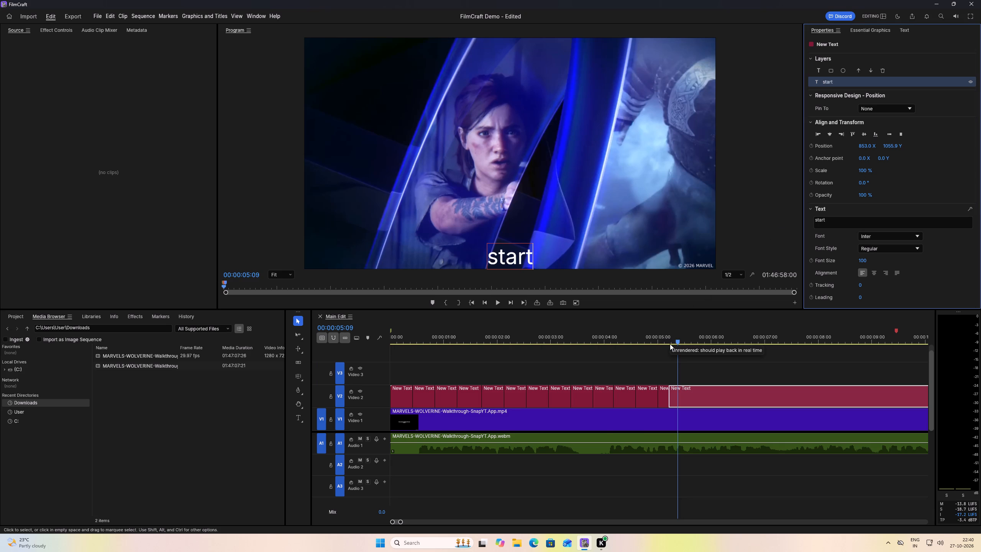
Split the "start" text clip on V2 at 00:00:05:09.
{"action": "key", "text": "Right"}
{"action": "key", "text": "t"}
{"action": "key", "text": "BackSpace"}
{"action": "left_click", "coordinate": [683, 397]}
{"action": "key", "text": "t"}
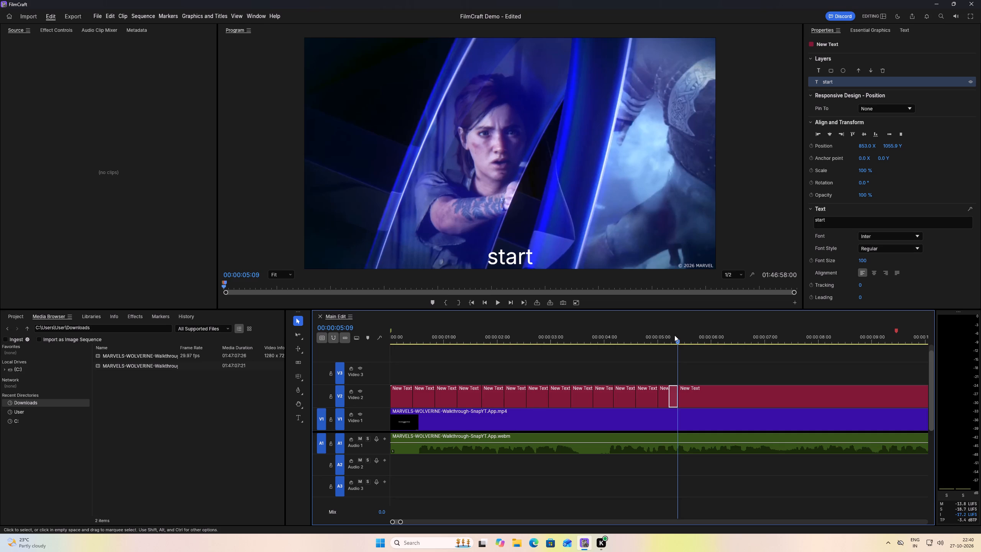
Change the caption of the V2 text clip after 00:00:05:09 to "playing" and align it bottom-centre in the frame.
{"action": "left_click_drag", "start_coordinate": [679, 342], "coordinate": [680, 342]}
{"action": "left_click_drag", "start_coordinate": [680, 342], "coordinate": [687, 343]}
{"action": "double_click", "coordinate": [517, 261]}
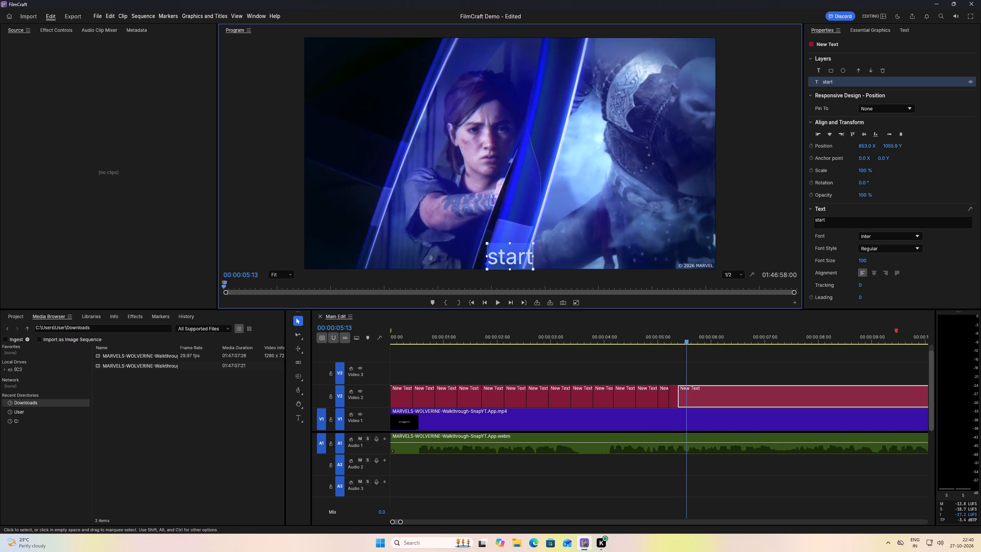
{"action": "type", "text": "pla"}
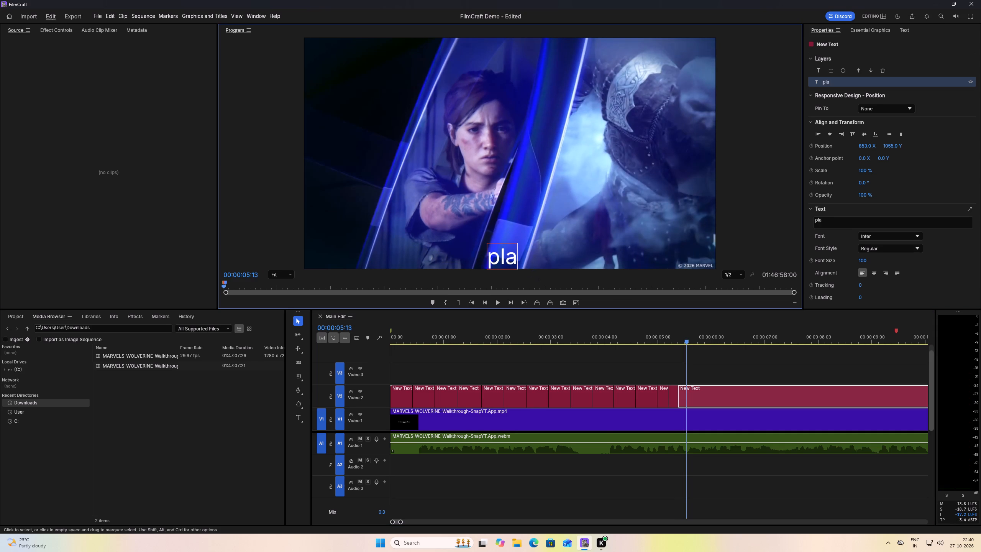
{"action": "type", "text": "ying"}
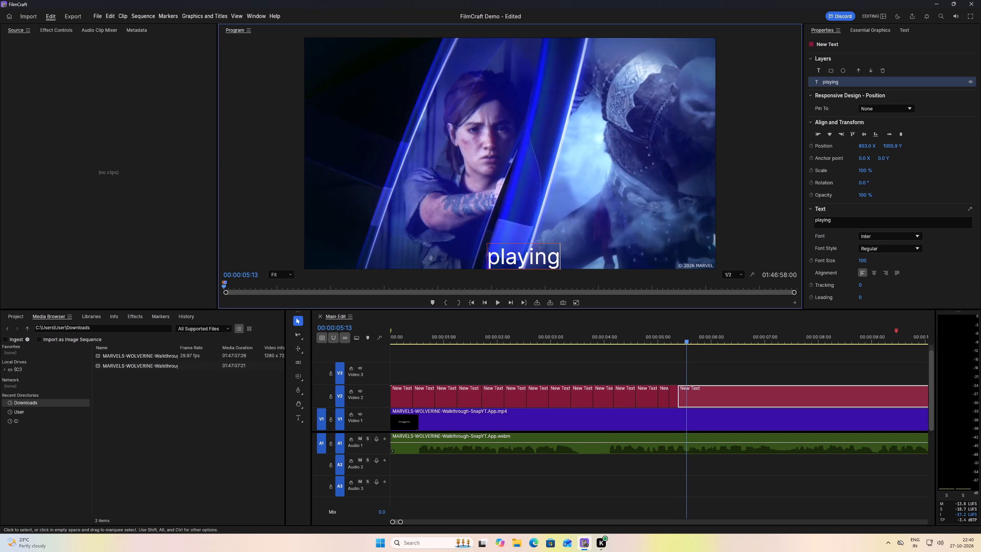
{"action": "left_click", "coordinate": [873, 135]}
{"action": "left_click", "coordinate": [832, 134]}
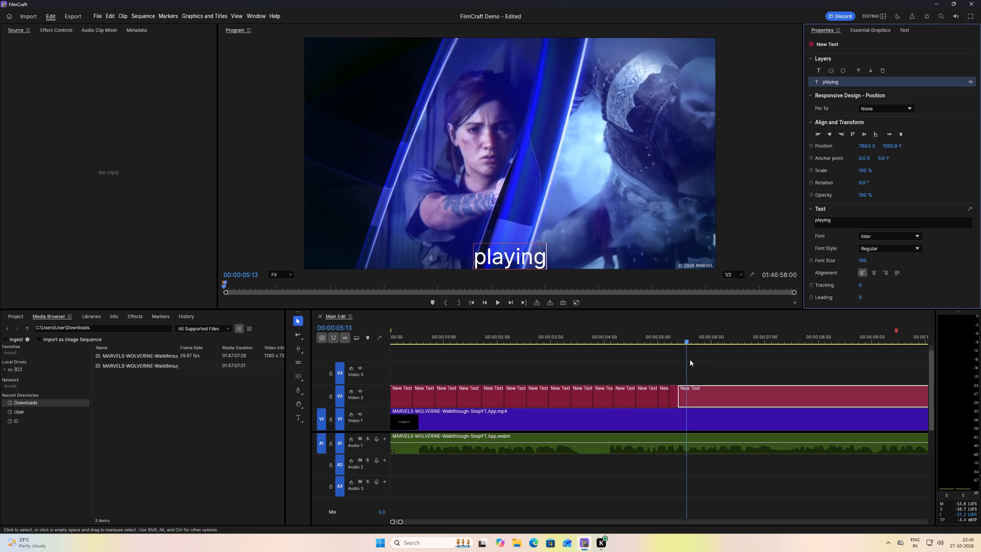
Split the "playing" text clip on V2 at 00:00:05:15.
{"action": "key", "text": "Right"}
{"action": "key", "text": "Right"}
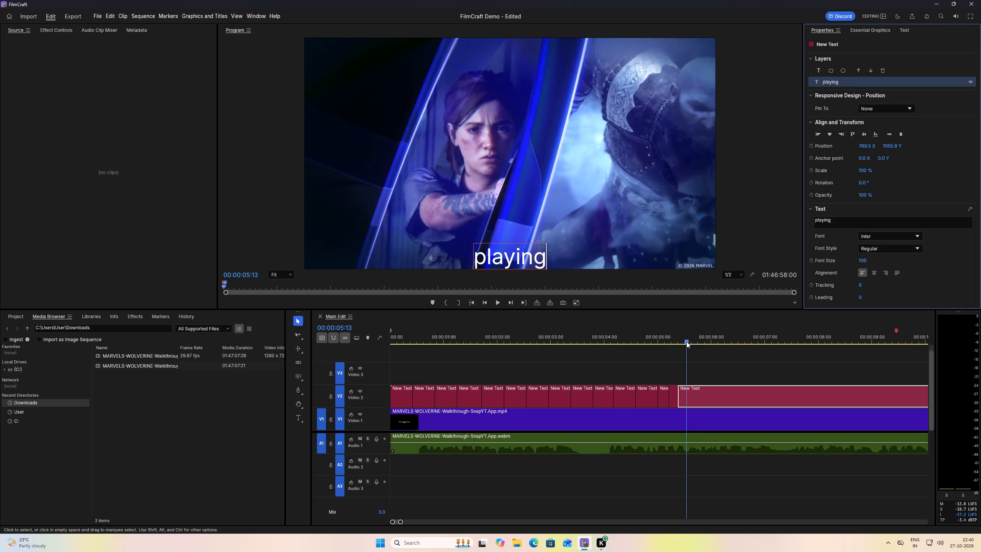
{"action": "left_click", "coordinate": [686, 342]}
{"action": "key", "text": "Right"}
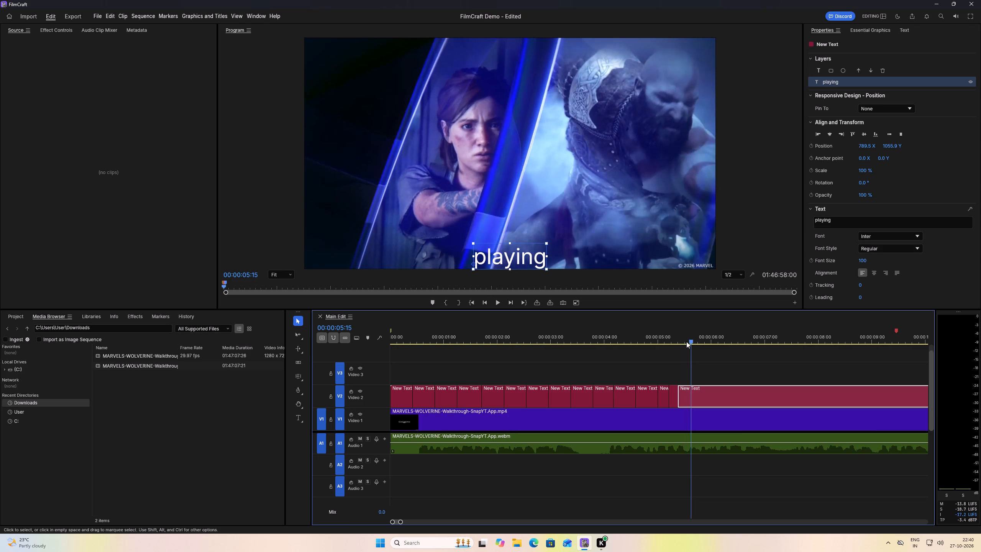
{"action": "key", "text": "t"}
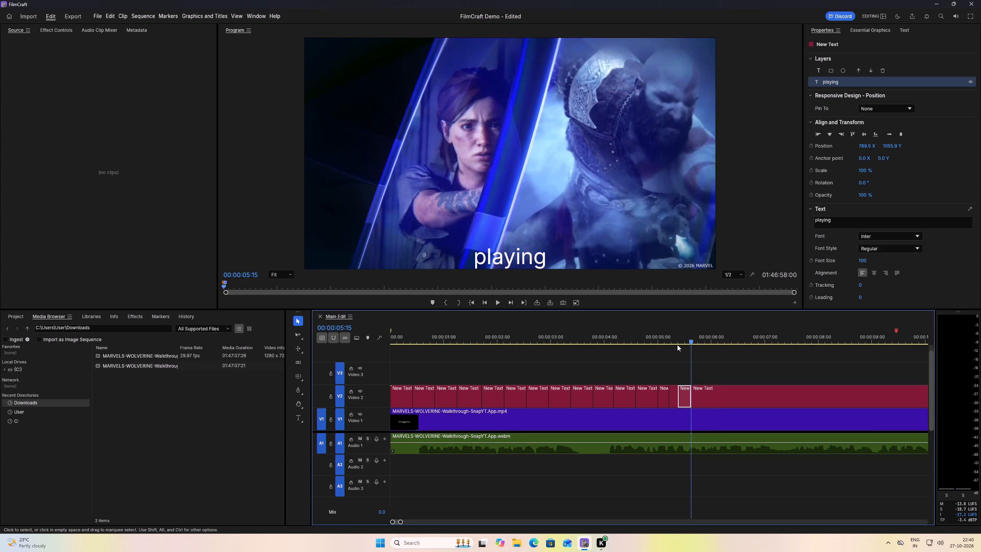
Change the caption of the V2 text clip after 00:00:05:15 to "without" and align it bottom-centre in the frame.
{"action": "left_click", "coordinate": [656, 345]}
{"action": "left_click", "coordinate": [655, 342]}
{"action": "key", "text": "space"}
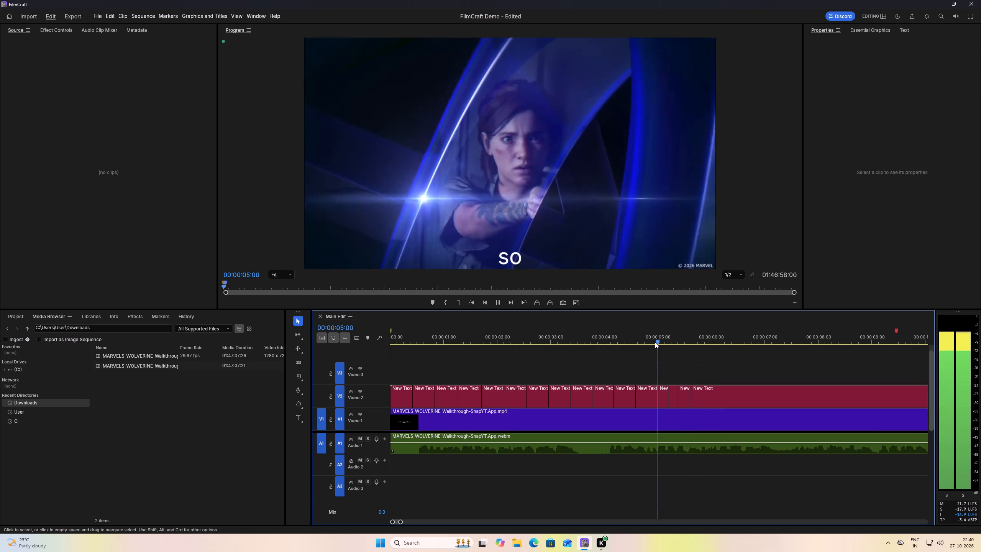
{"action": "left_click", "coordinate": [655, 342]}
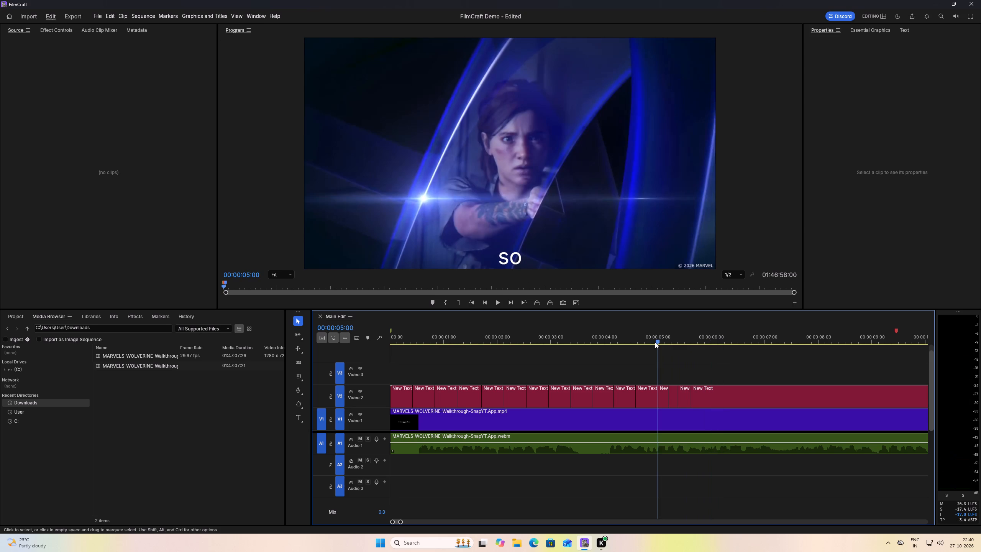
{"action": "key", "text": "space"}
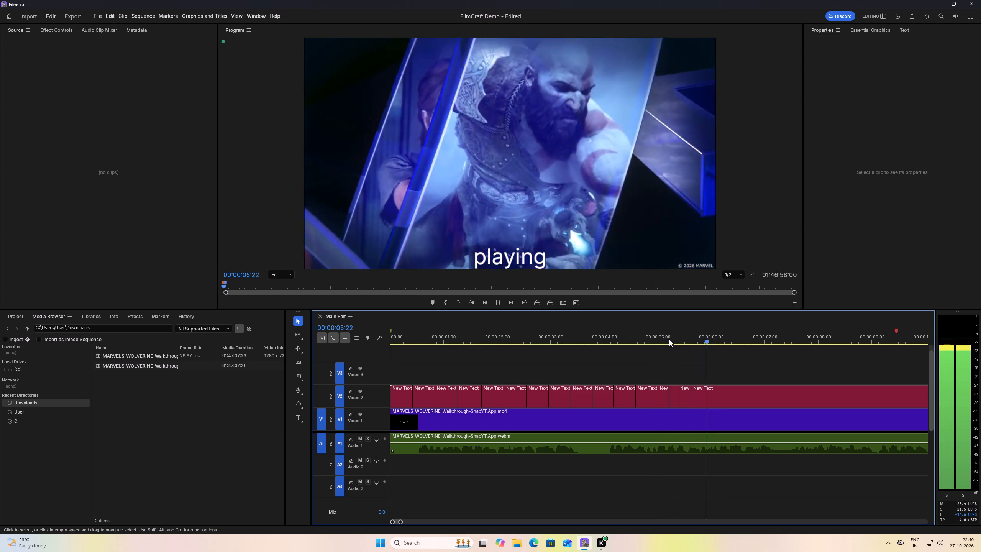
{"action": "left_click_drag", "start_coordinate": [692, 343], "coordinate": [698, 343]}
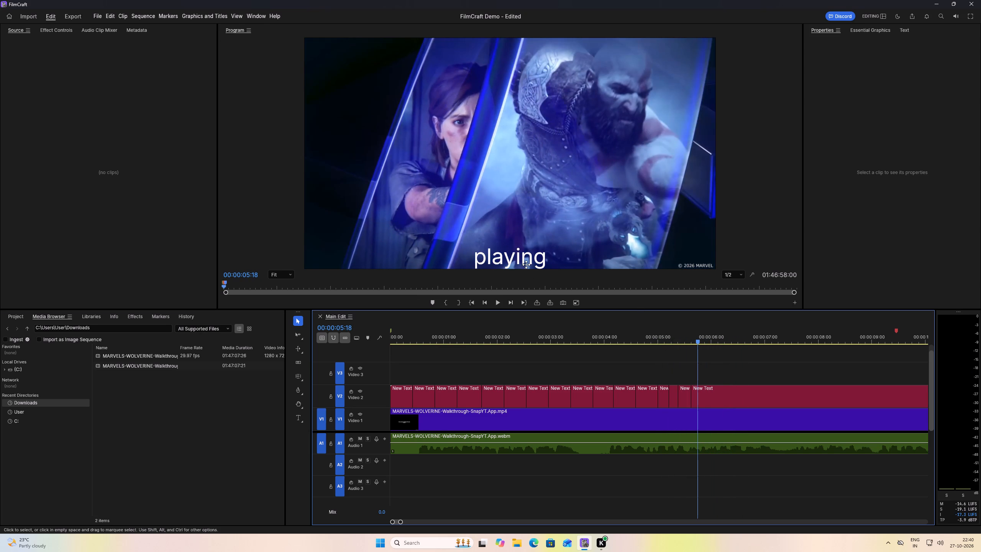
{"action": "double_click", "coordinate": [526, 264]}
{"action": "type", "text": "with"}
{"action": "type", "text": "out"}
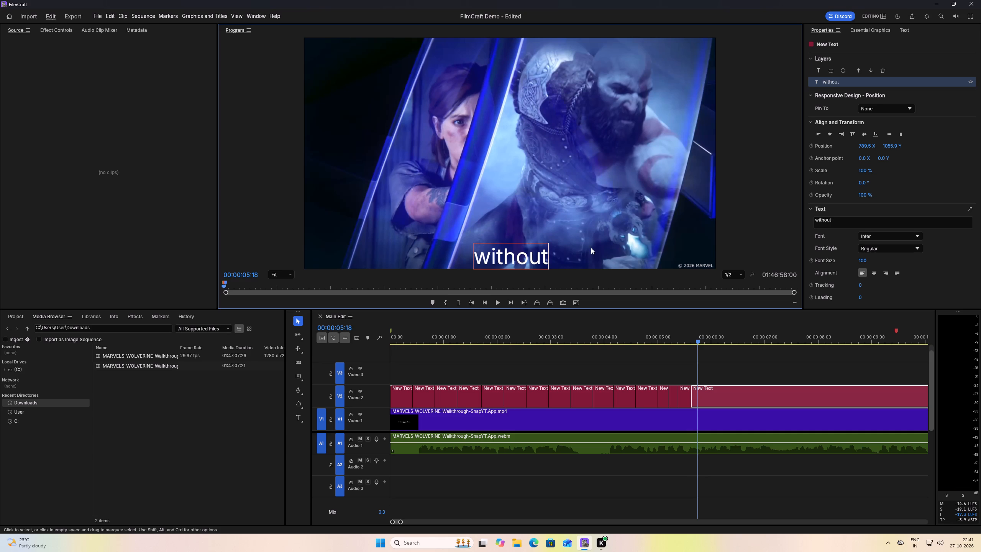
{"action": "left_click", "coordinate": [874, 135]}
{"action": "left_click", "coordinate": [828, 135]}
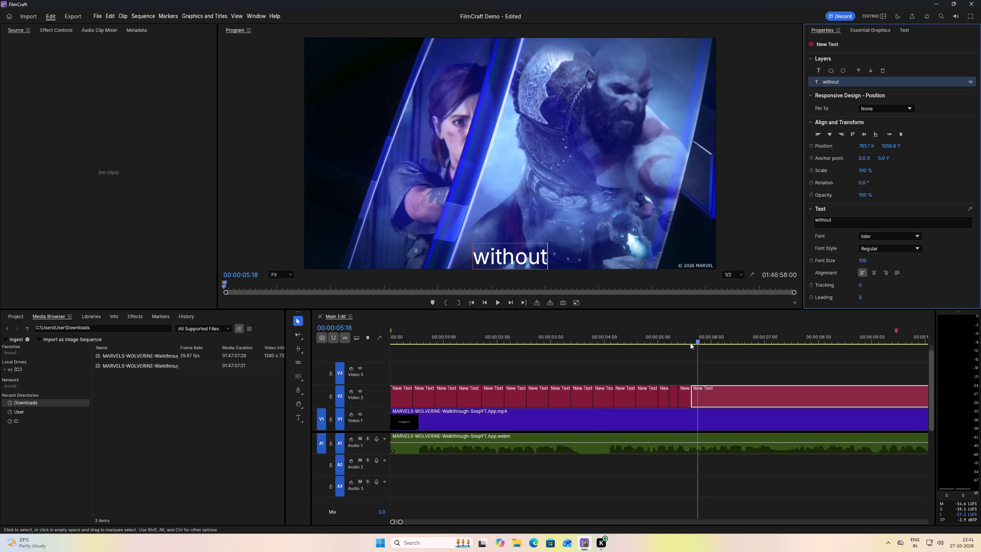
Split the "without" text clip on V2 at 00:00:05:20.
{"action": "left_click_drag", "start_coordinate": [690, 343], "coordinate": [699, 343]}
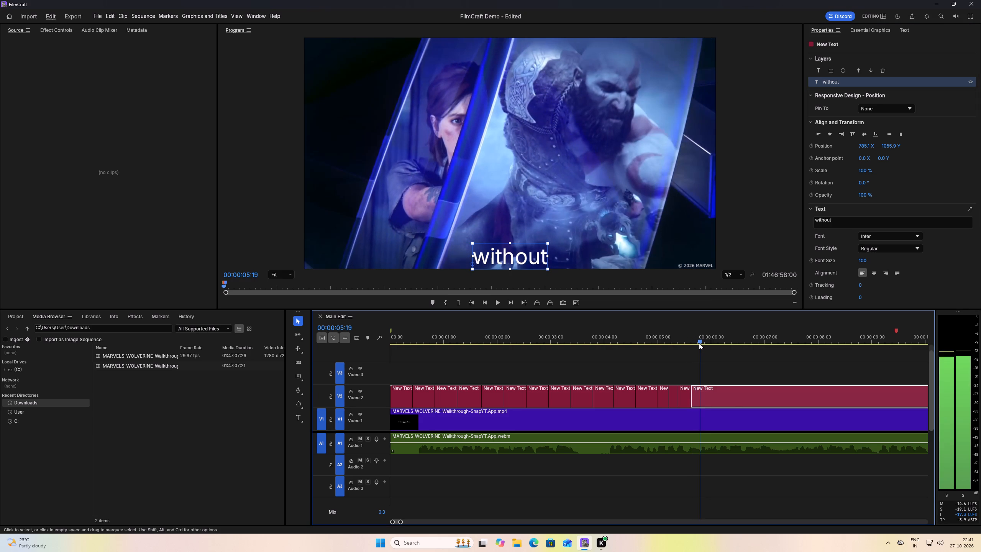
{"action": "left_click_drag", "start_coordinate": [699, 343], "coordinate": [702, 343]}
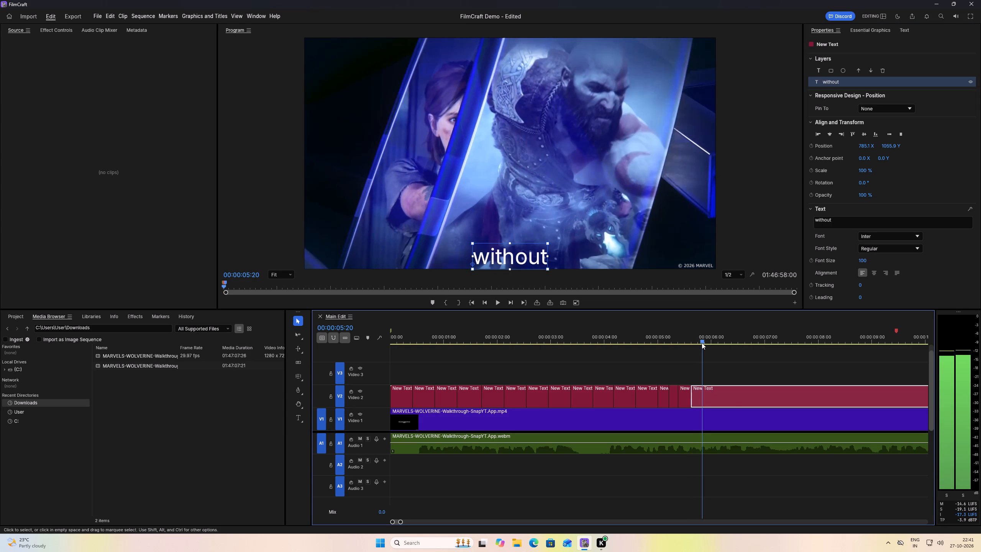
{"action": "left_click_drag", "start_coordinate": [702, 343], "coordinate": [702, 343]}
{"action": "key", "text": "t"}
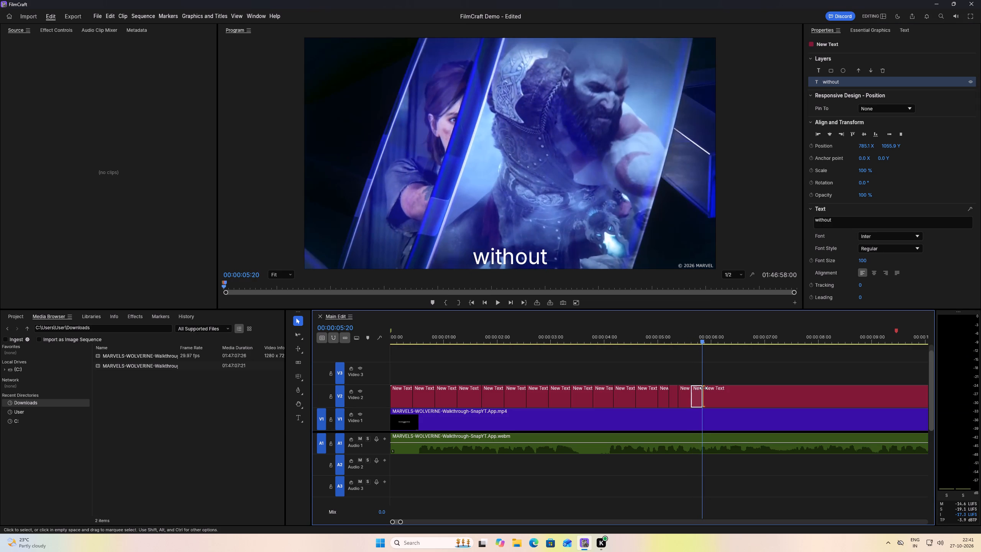
Play the sequence from 00:00:05:11 to check the "playing" and "without" captions against the narration.
{"action": "left_click", "coordinate": [683, 343]}
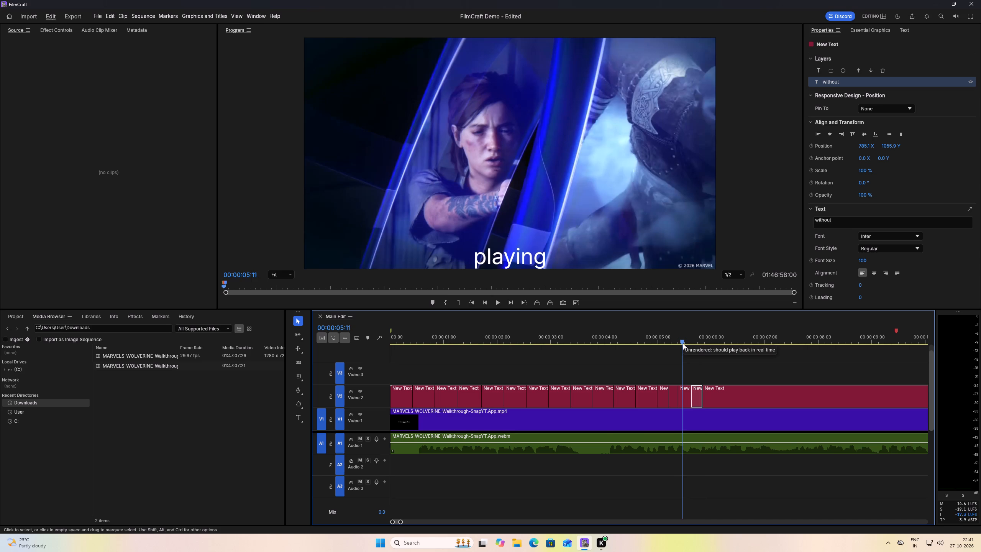
{"action": "key", "text": "space"}
{"action": "key", "text": "space"}
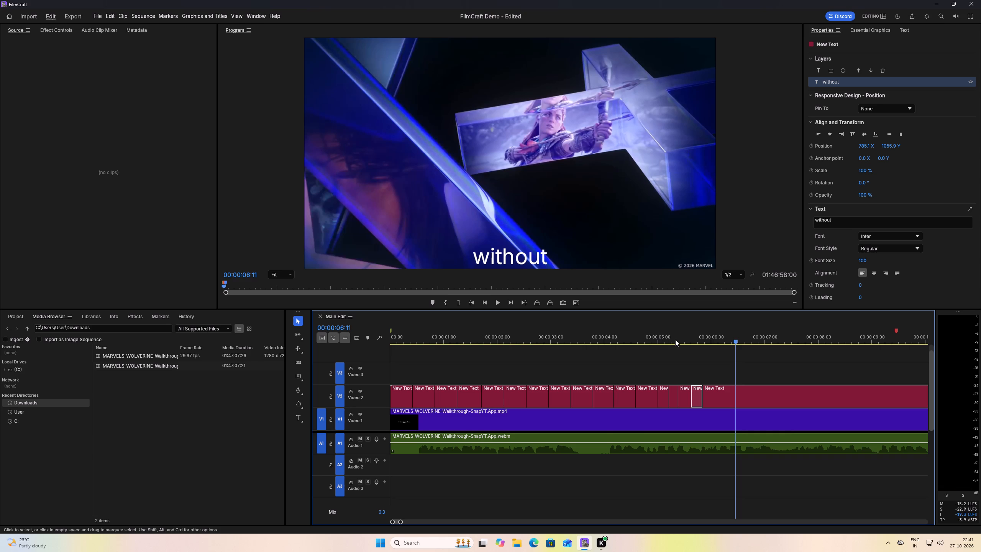
Play the sequence from about 00:00:05:00 and again from 00:00:04:19 to hear the narration following the "without" caption.
{"action": "left_click", "coordinate": [658, 342]}
{"action": "key", "text": "space"}
{"action": "key", "text": "space"}
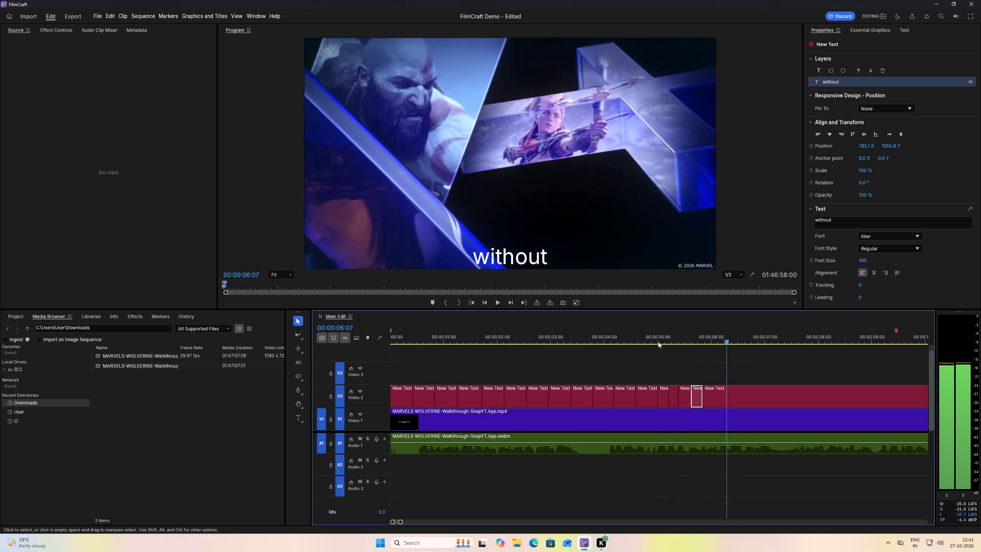
{"action": "left_click", "coordinate": [705, 340]}
{"action": "left_click", "coordinate": [646, 339]}
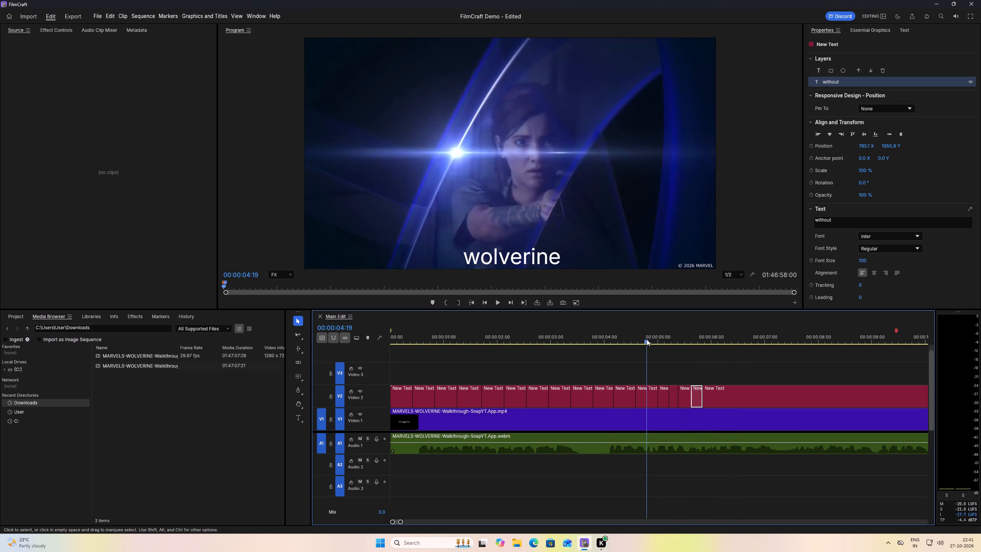
{"action": "key", "text": "space"}
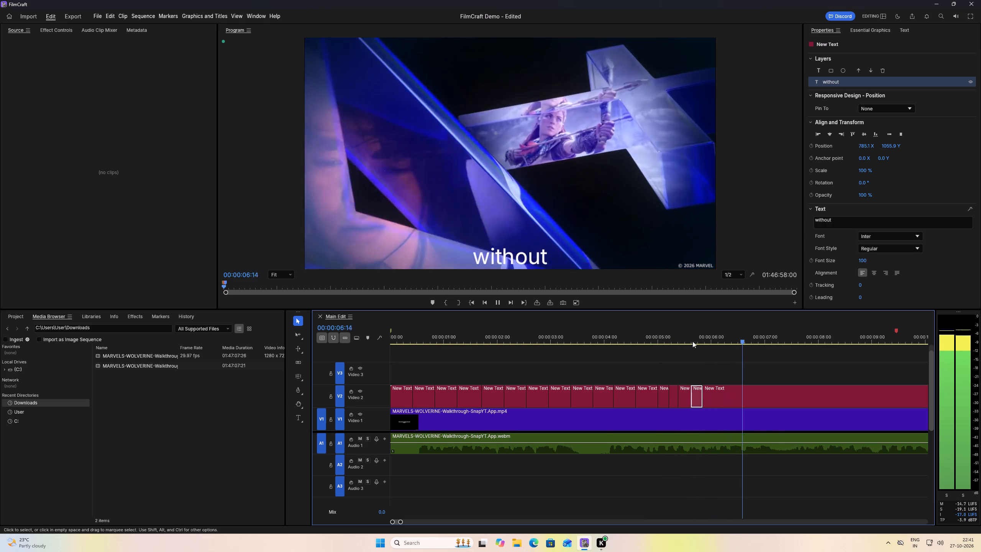
{"action": "left_click", "coordinate": [701, 343]}
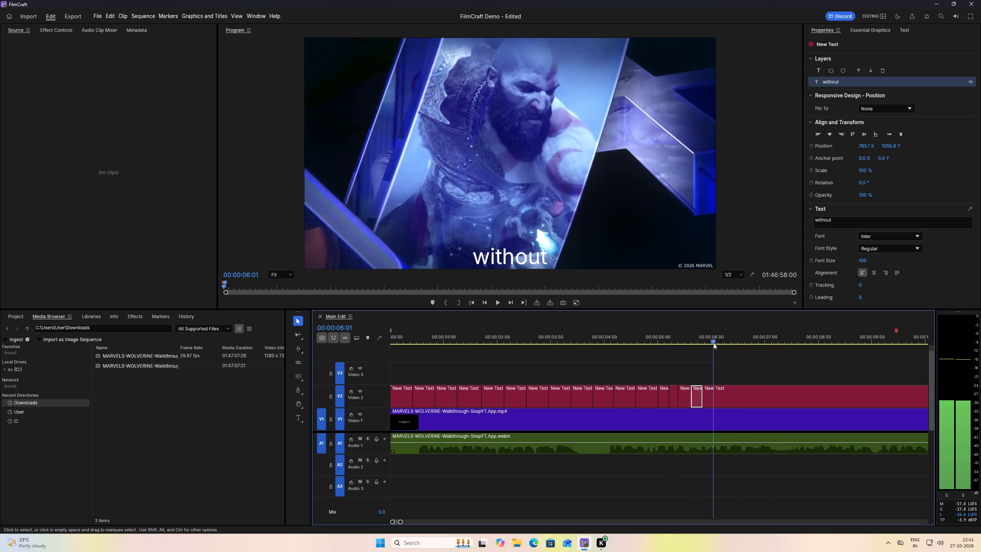
Change the caption of the V2 text clip after 00:00:05:20 to "wasting" and align it bottom-centre in the frame.
{"action": "key", "text": "Right"}
{"action": "key", "text": "Right"}
{"action": "key", "text": "Right"}
{"action": "key", "text": "Right"}
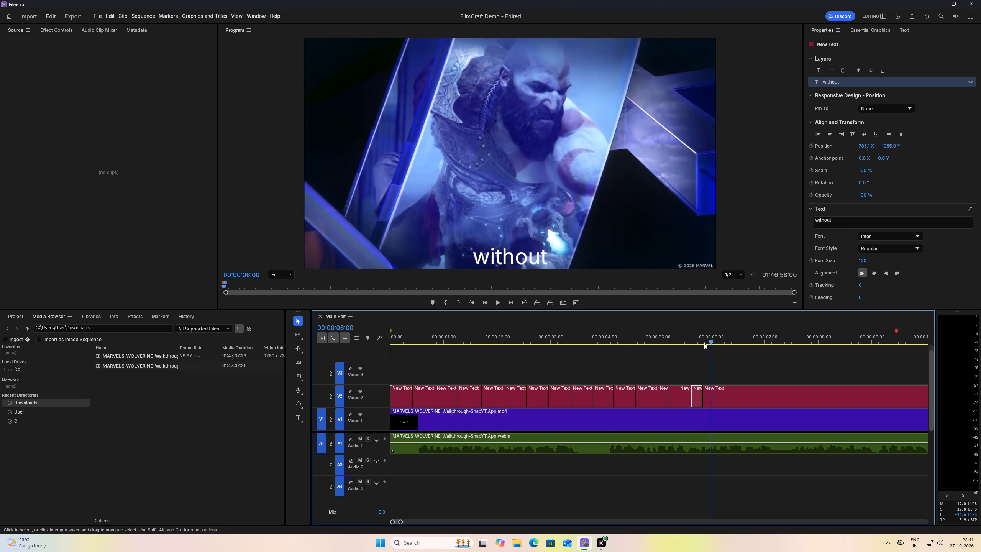
{"action": "key", "text": "Right"}
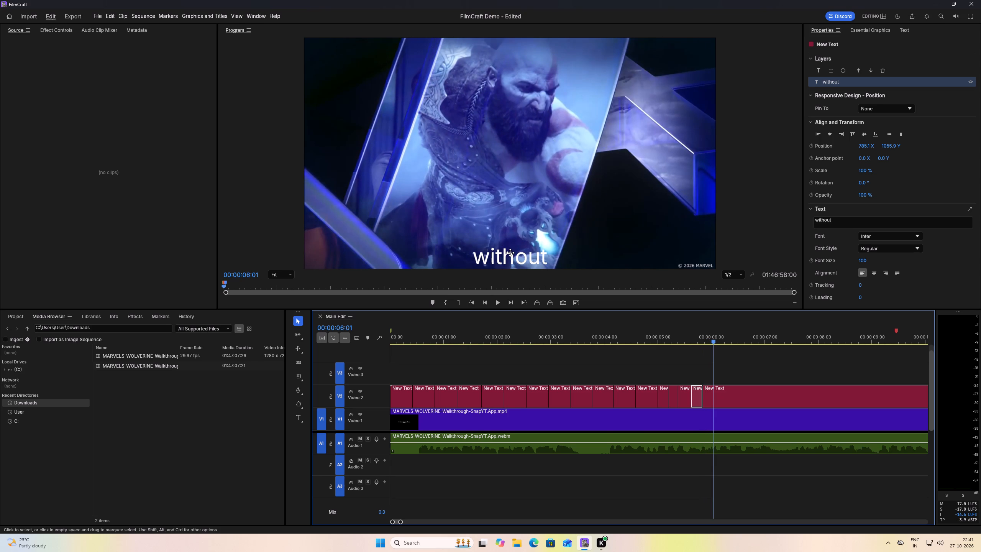
{"action": "double_click", "coordinate": [510, 256]}
{"action": "type", "text": "wasting"}
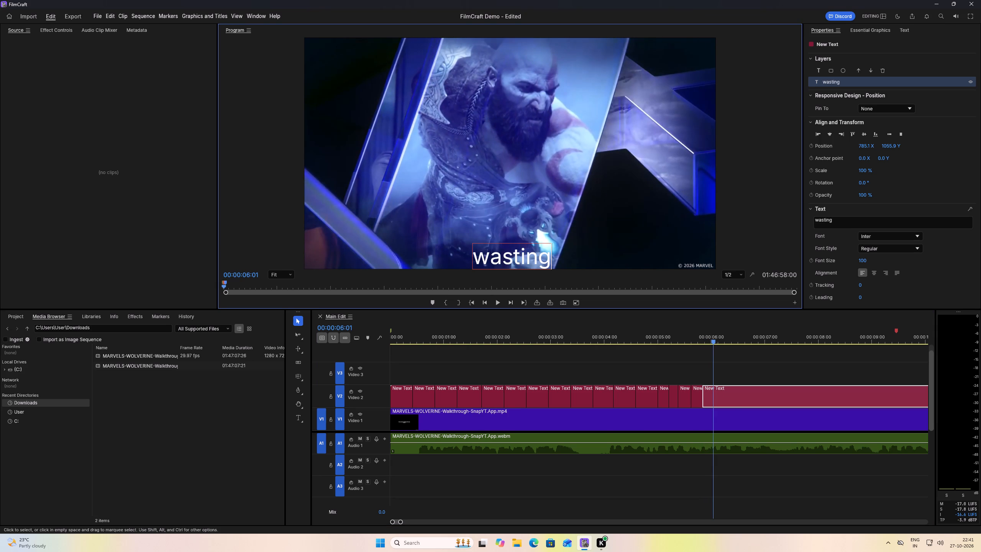
{"action": "left_click", "coordinate": [874, 136]}
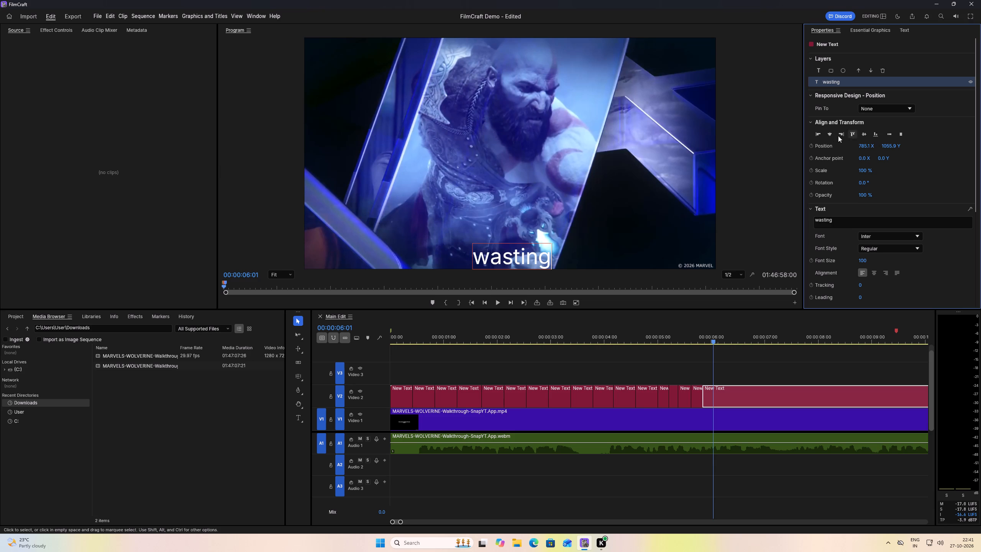
{"action": "left_click", "coordinate": [831, 136]}
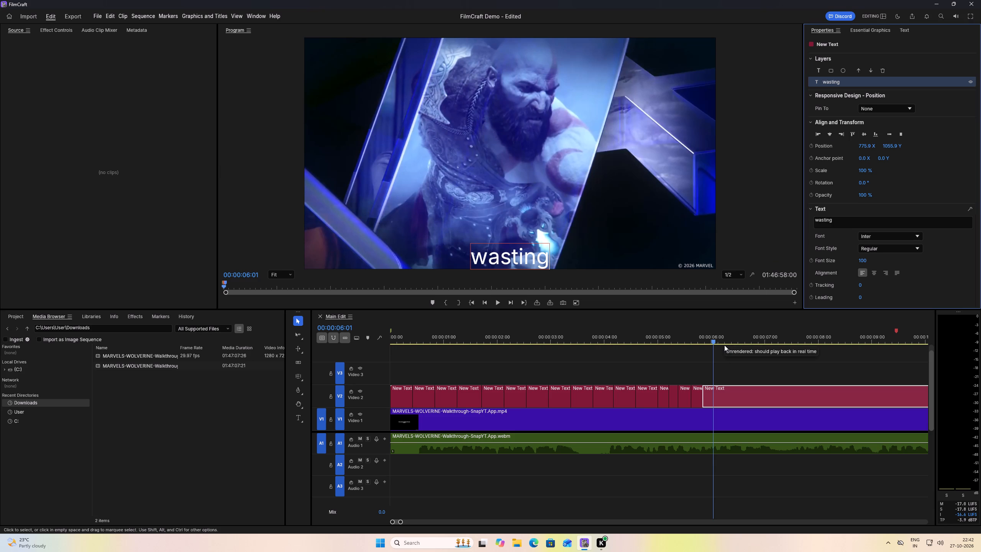
Split the "wasting" text clip on V2 at 00:00:06:01.
{"action": "key", "text": "t"}
{"action": "left_click", "coordinate": [727, 396]}
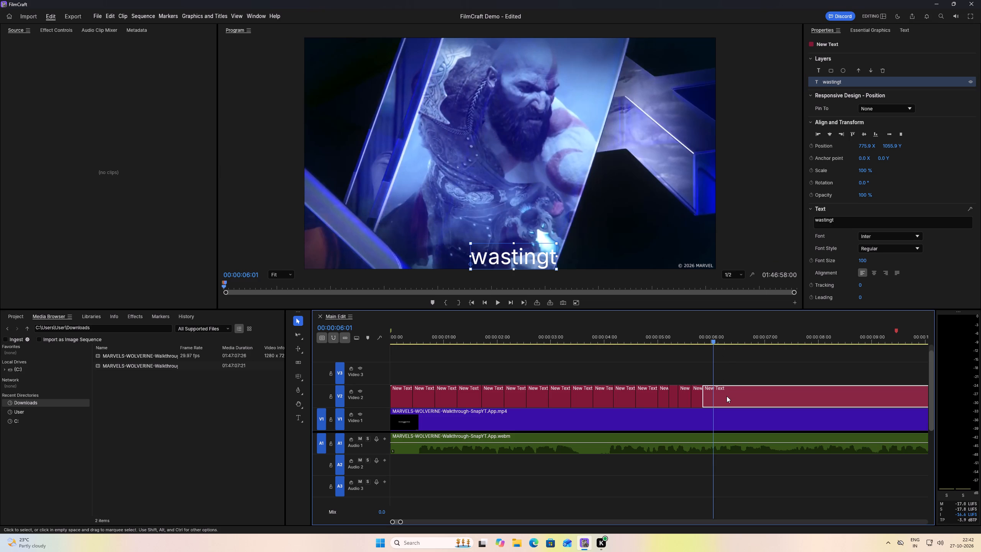
{"action": "key", "text": "t"}
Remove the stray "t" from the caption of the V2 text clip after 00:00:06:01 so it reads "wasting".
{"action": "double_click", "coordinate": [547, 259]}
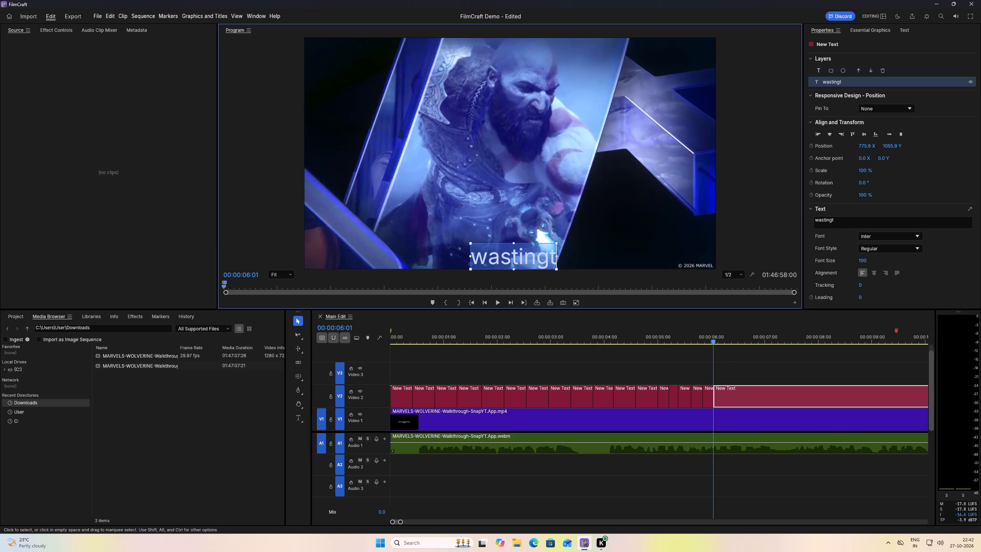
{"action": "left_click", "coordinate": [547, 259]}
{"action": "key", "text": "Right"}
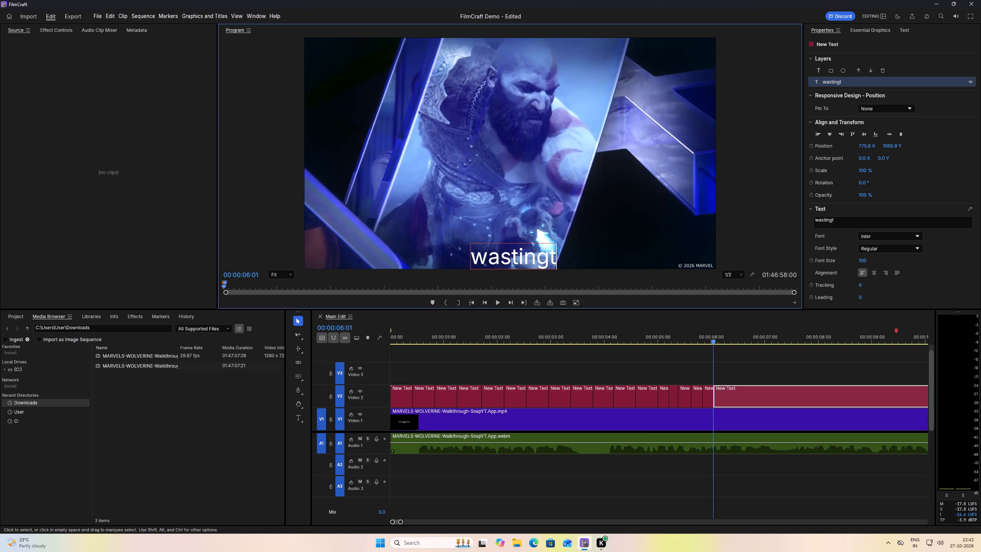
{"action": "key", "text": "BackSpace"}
Play the sequence from the "playing" caption to check the caption timing against the narration.
{"action": "left_click_drag", "start_coordinate": [714, 341], "coordinate": [714, 341]}
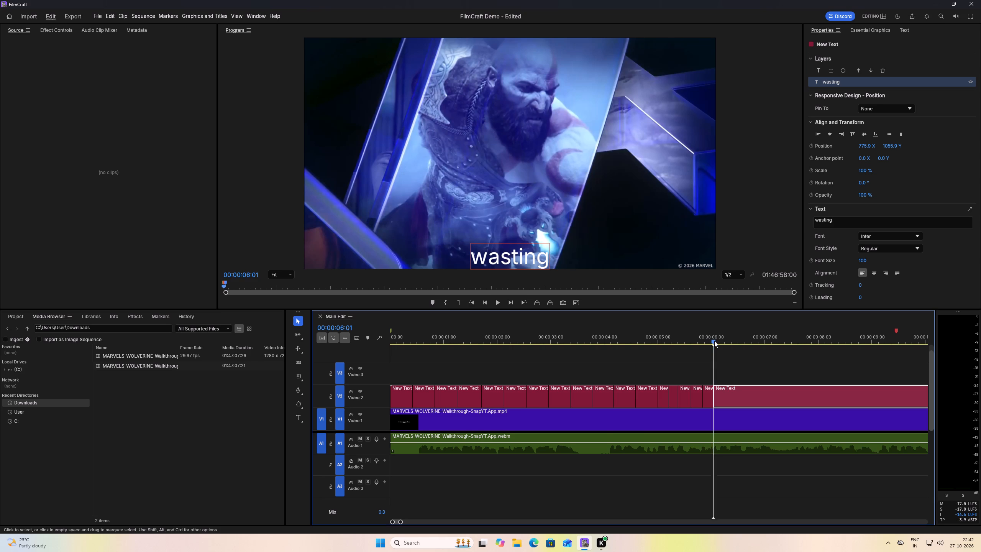
{"action": "left_click_drag", "start_coordinate": [714, 341], "coordinate": [724, 342]}
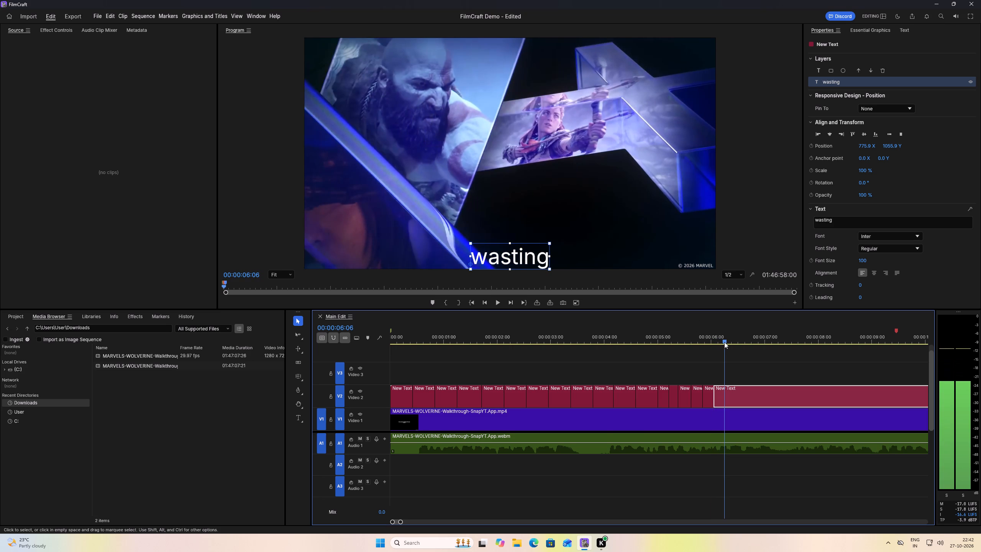
{"action": "left_click_drag", "start_coordinate": [724, 342], "coordinate": [679, 342]}
{"action": "key", "text": "space"}
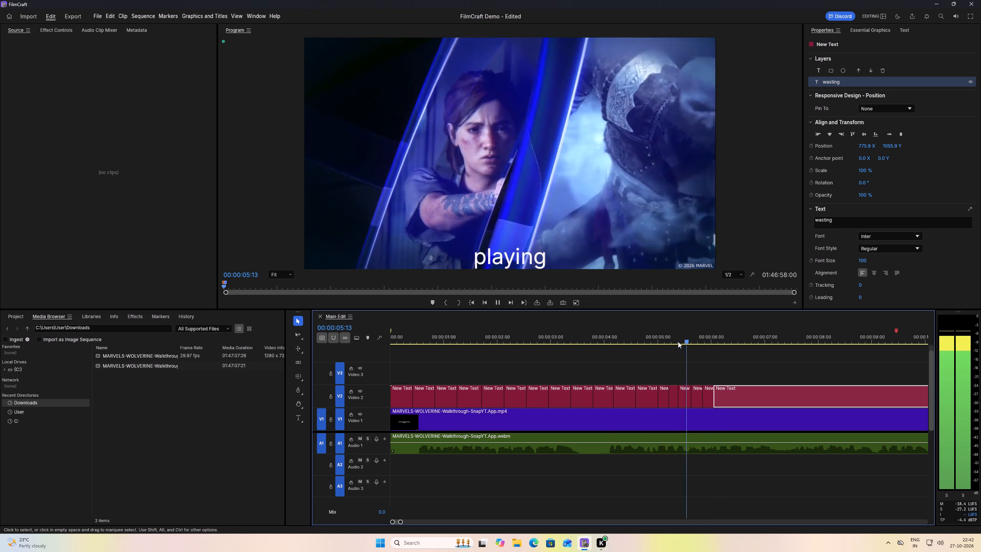
{"action": "key", "text": "space"}
Remove the stray "t" from the caption of the short V2 text clip ending at 00:00:06:01 so it reads "wasting".
{"action": "left_click_drag", "start_coordinate": [696, 341], "coordinate": [701, 341]}
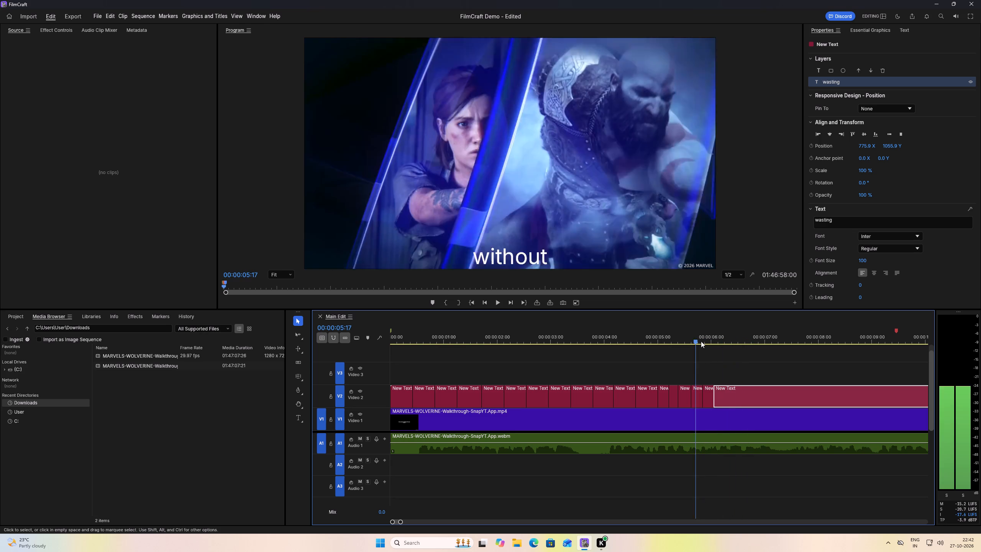
{"action": "left_click_drag", "start_coordinate": [701, 341], "coordinate": [707, 342]}
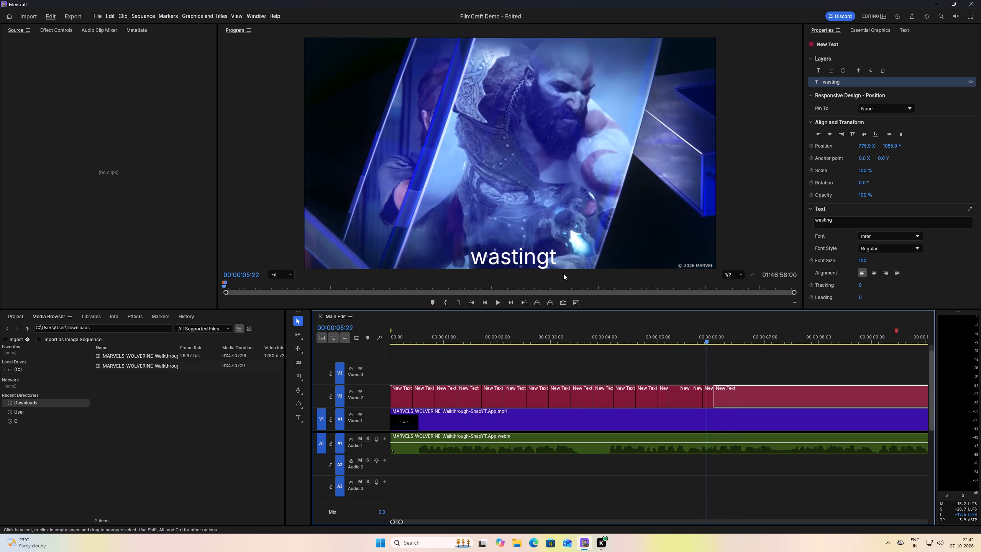
{"action": "double_click", "coordinate": [535, 261]}
{"action": "left_click", "coordinate": [553, 261]}
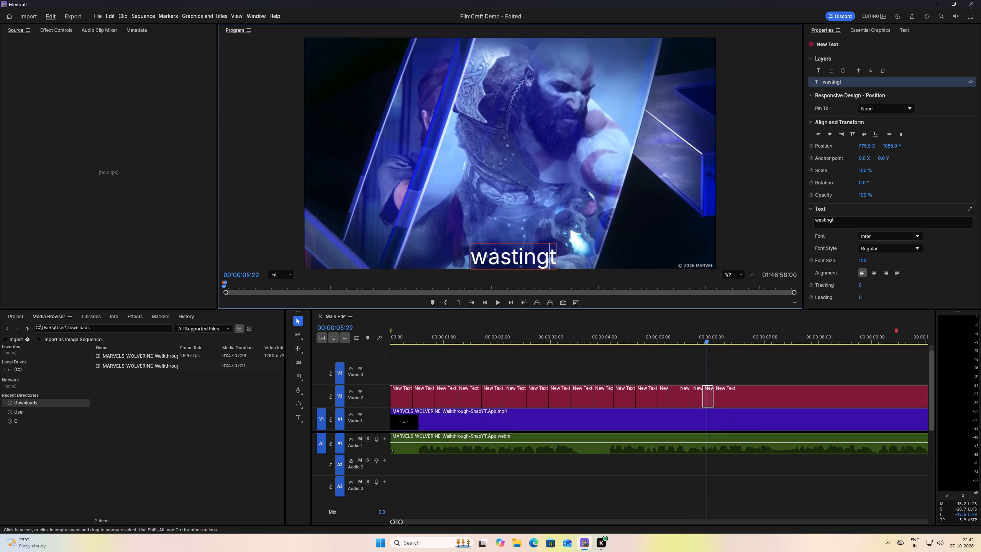
{"action": "key", "text": "Right"}
{"action": "key", "text": "BackSpace"}
Scrub the sequence between 00:00:06:01 and 00:00:06:05 to find where the next narration word falls.
{"action": "left_click_drag", "start_coordinate": [712, 343], "coordinate": [723, 343]}
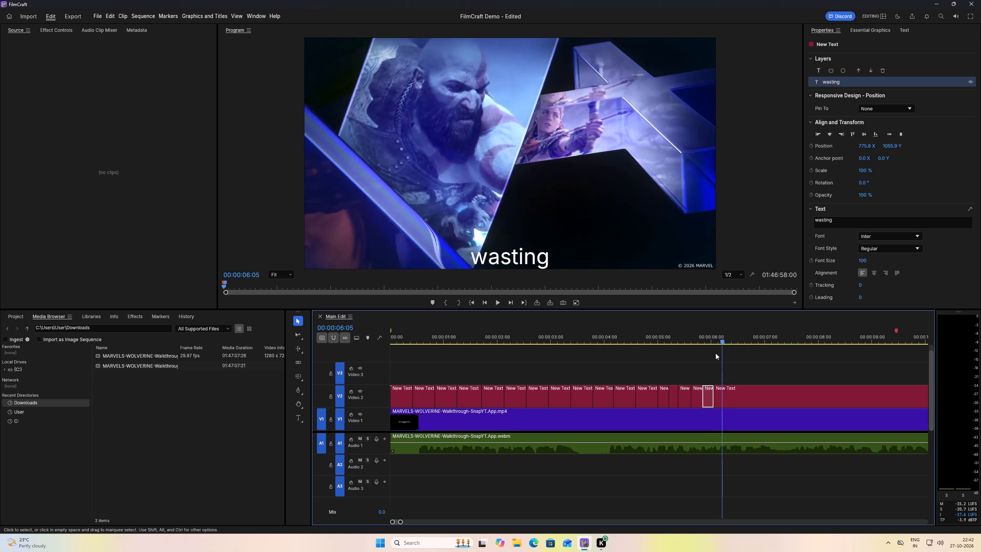
{"action": "left_click_drag", "start_coordinate": [707, 339], "coordinate": [712, 339]}
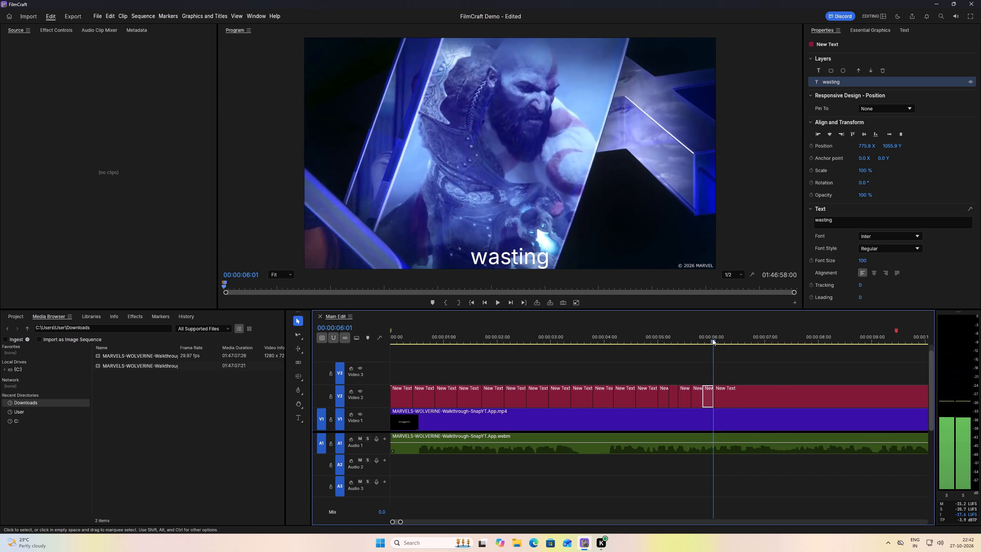
{"action": "key", "text": "Right"}
{"action": "key", "text": "Right"}
{"action": "key", "text": "Right"}
{"action": "key", "text": "Right"}
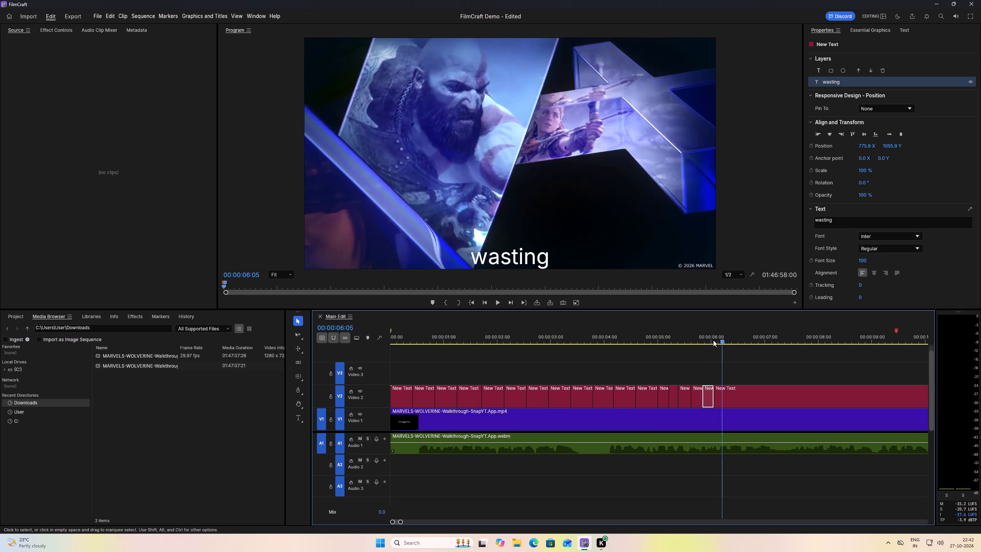
{"action": "key", "text": "Left"}
{"action": "key", "text": "Left"}
{"action": "key", "text": "Left"}
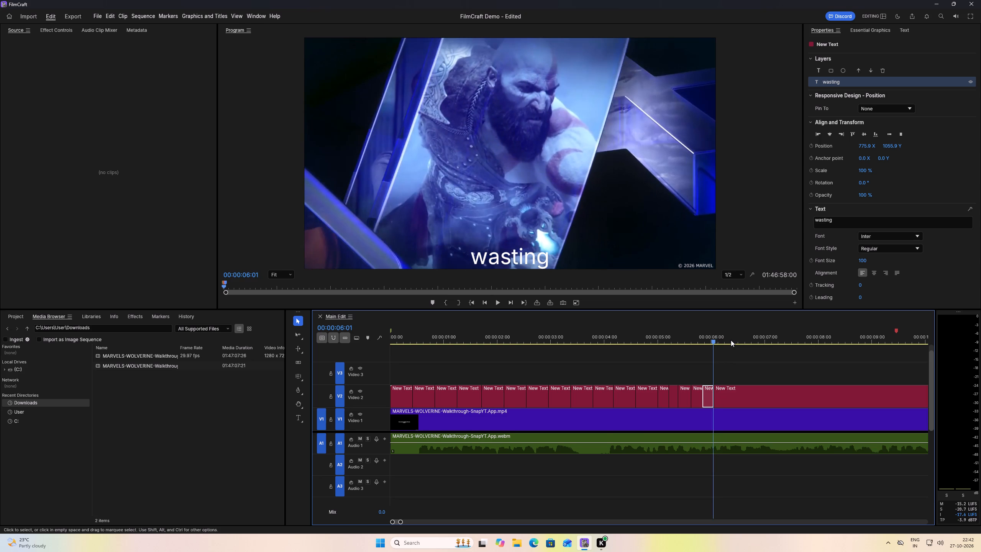
Change the caption of the V2 text clip after 00:00:06:01 to "any" and align it bottom-centre in the frame.
{"action": "key", "text": "Right"}
{"action": "key", "text": "Right"}
{"action": "key", "text": "Right"}
{"action": "key", "text": "Right"}
{"action": "key", "text": "Right"}
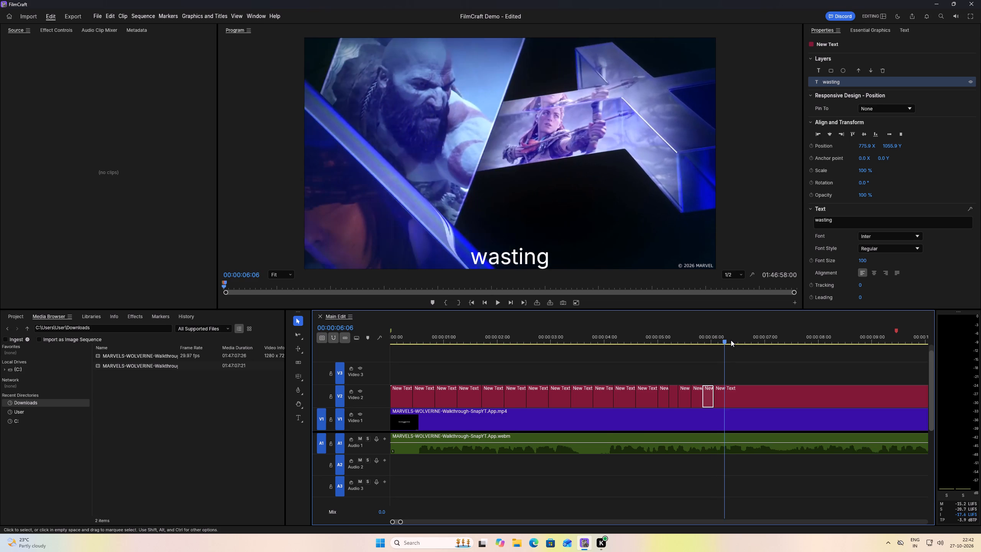
{"action": "left_click", "coordinate": [727, 399]}
{"action": "double_click", "coordinate": [514, 255]}
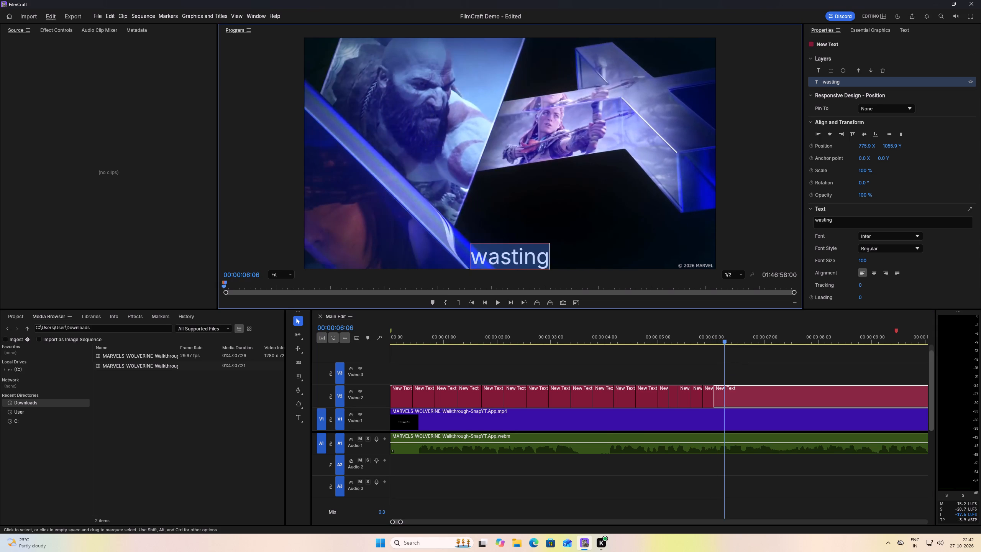
{"action": "type", "text": "more"}
{"action": "key", "text": "BackSpace"}
{"action": "key", "text": "BackSpace"}
{"action": "key", "text": "BackSpace"}
{"action": "key", "text": "BackSpace"}
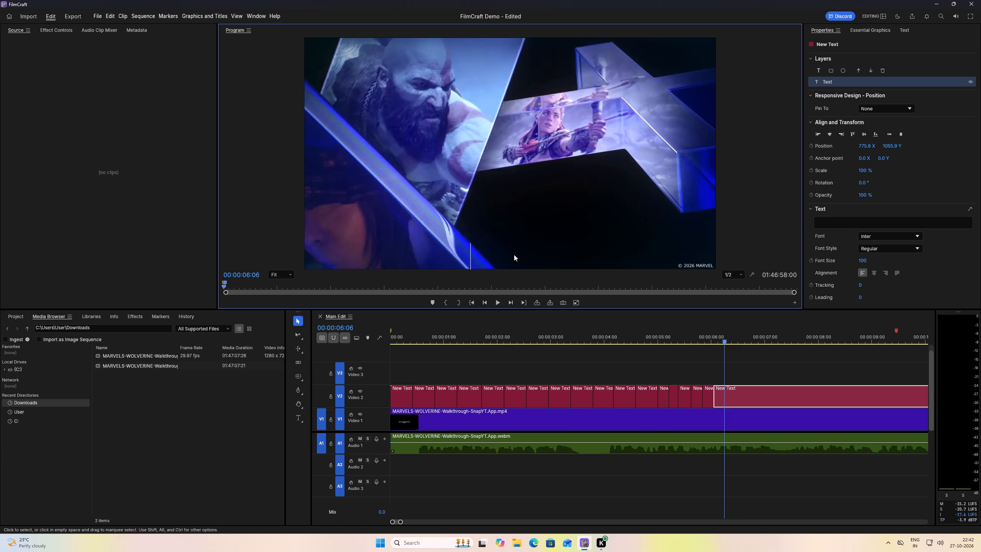
{"action": "type", "text": "any"}
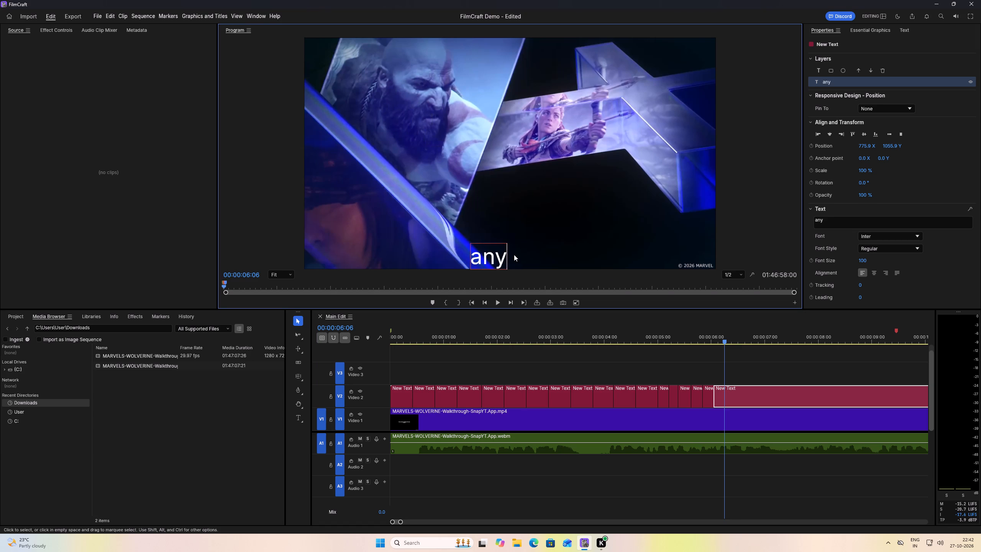
{"action": "left_click", "coordinate": [876, 137]}
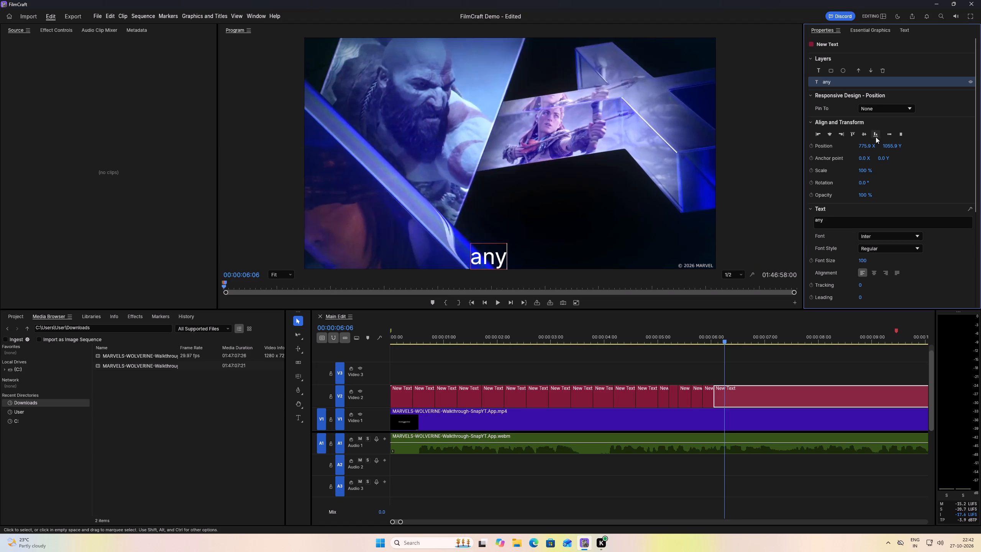
{"action": "left_click", "coordinate": [827, 137]}
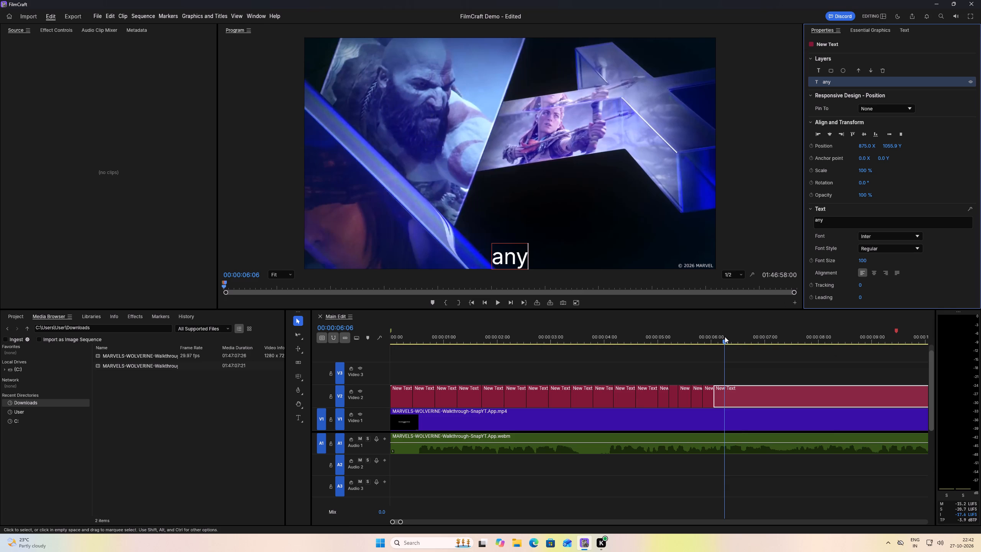
Split the long V2 text clip with the "any" caption at 00:00:06:05.
{"action": "key", "text": "t"}
{"action": "key", "text": "BackSpace"}
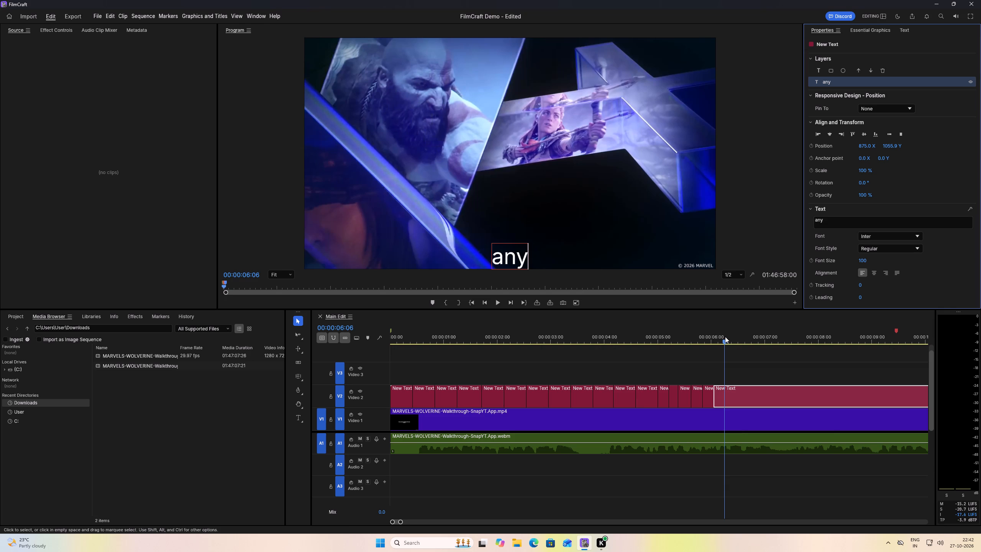
{"action": "left_click", "coordinate": [718, 341]}
{"action": "left_click_drag", "start_coordinate": [718, 341], "coordinate": [723, 342]}
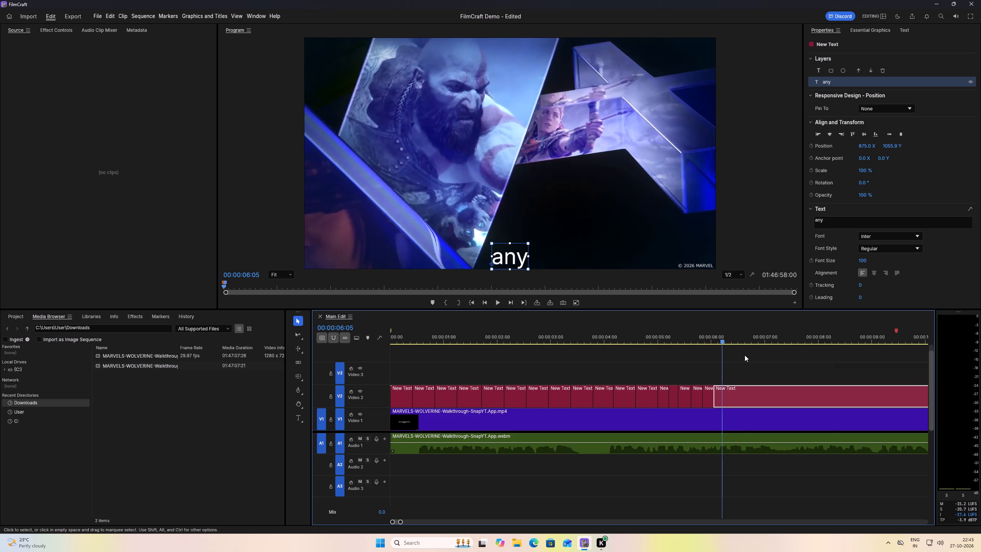
{"action": "left_click", "coordinate": [739, 399]}
{"action": "key", "text": "t"}
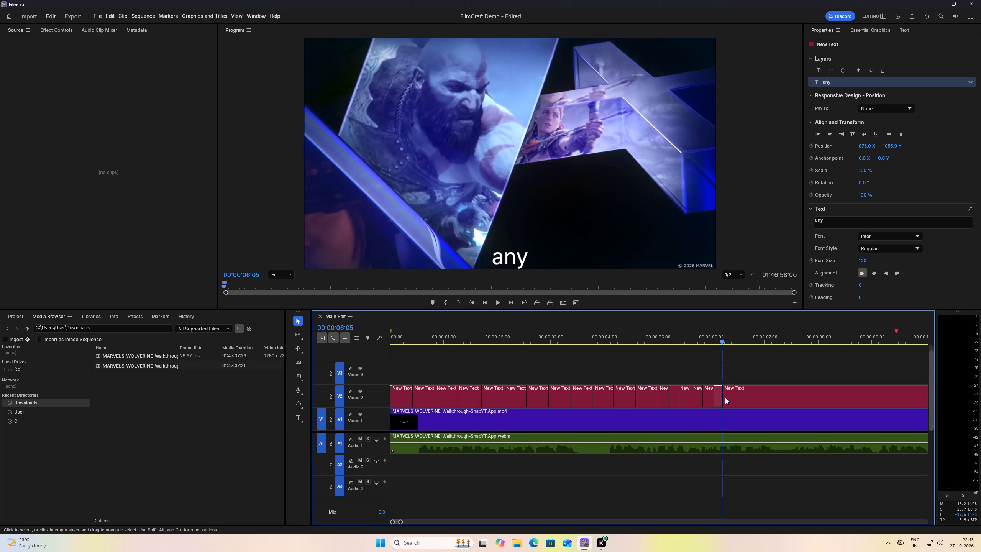
Change the caption of the V2 text clip after 00:00:06:05 to "Time...." and align it bottom-centre in the frame.
{"action": "left_click_drag", "start_coordinate": [725, 339], "coordinate": [732, 341]}
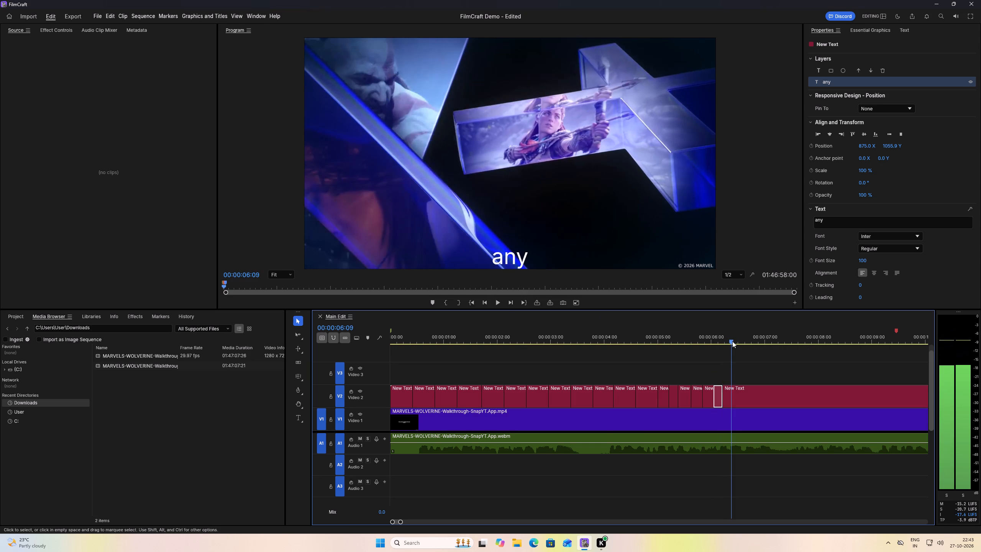
{"action": "left_click_drag", "start_coordinate": [732, 341], "coordinate": [723, 343]}
{"action": "key", "text": "Right"}
{"action": "key", "text": "Right"}
{"action": "key", "text": "Right"}
{"action": "key", "text": "Right"}
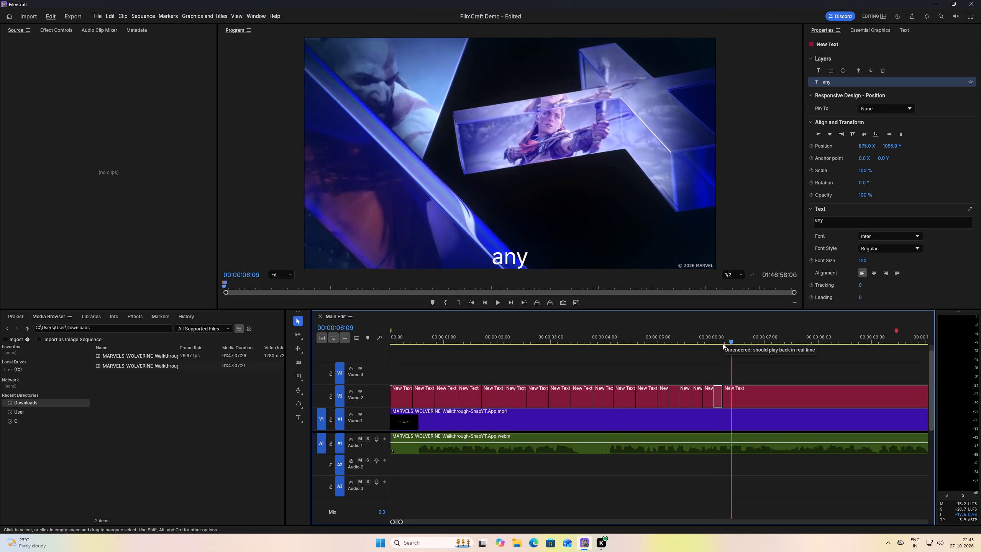
{"action": "key", "text": "Right"}
{"action": "double_click", "coordinate": [509, 259]}
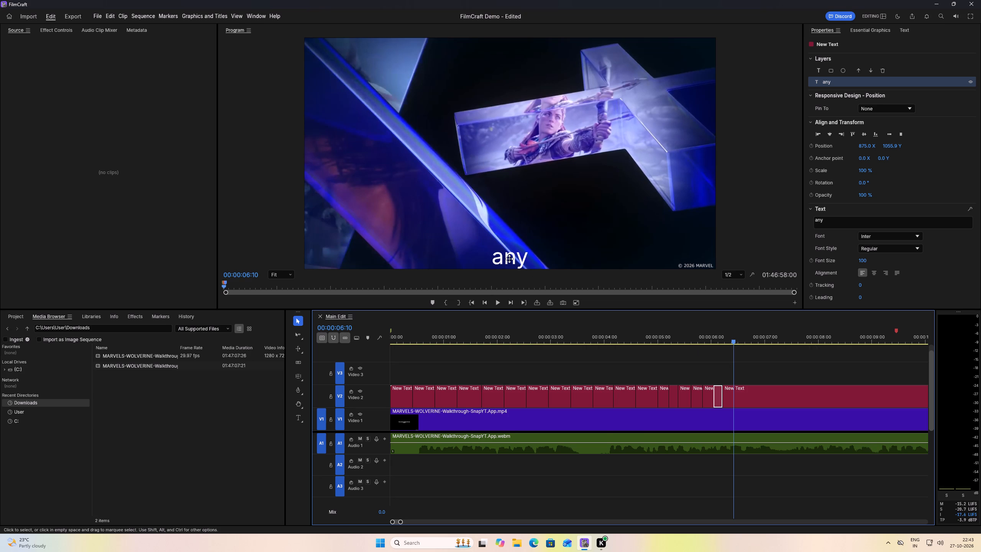
{"action": "type", "text": "Time"}
{"action": "type", "text": "...."}
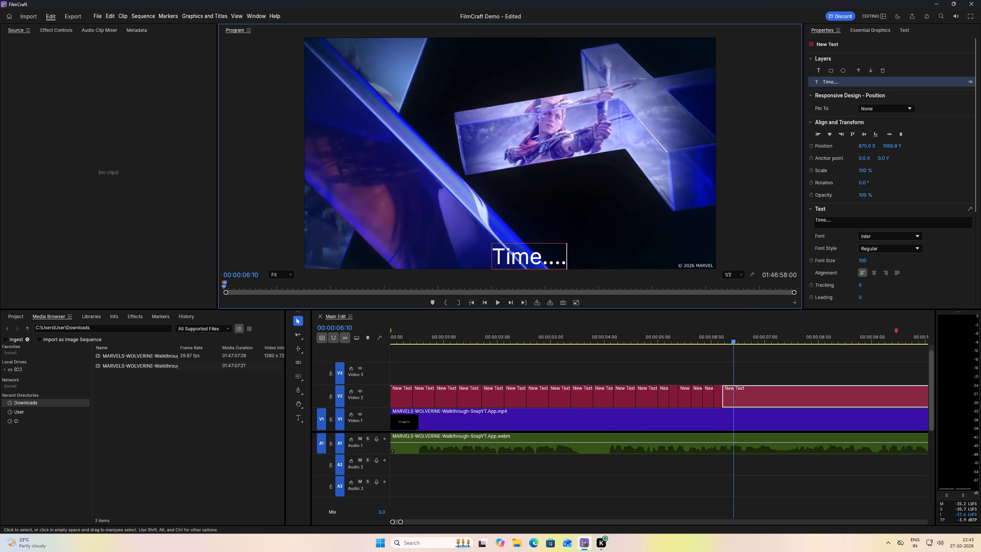
{"action": "left_click", "coordinate": [873, 135]}
{"action": "left_click", "coordinate": [830, 134]}
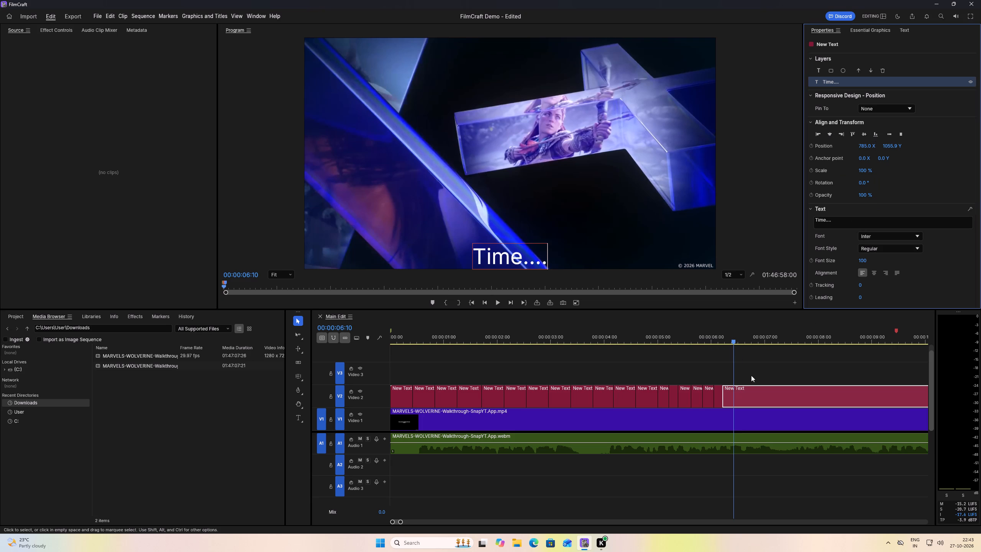
Split the V2 text clip with the "Time...." caption at 00:00:06:10.
{"action": "left_click", "coordinate": [759, 392]}
{"action": "key", "text": "t"}
Play the sequence from its start, and replay it from the "wolverine" caption, to check the captions against the narration.
{"action": "left_click_drag", "start_coordinate": [705, 343], "coordinate": [700, 342]}
{"action": "left_click_drag", "start_coordinate": [699, 341], "coordinate": [288, 349]}
{"action": "key", "text": "space"}
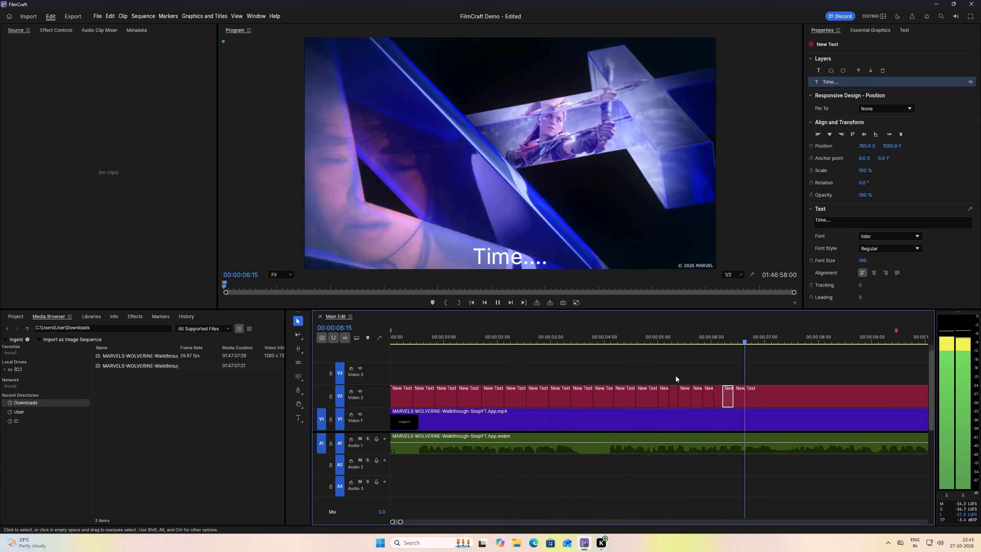
{"action": "key", "text": "space"}
{"action": "left_click", "coordinate": [652, 343]}
{"action": "key", "text": "space"}
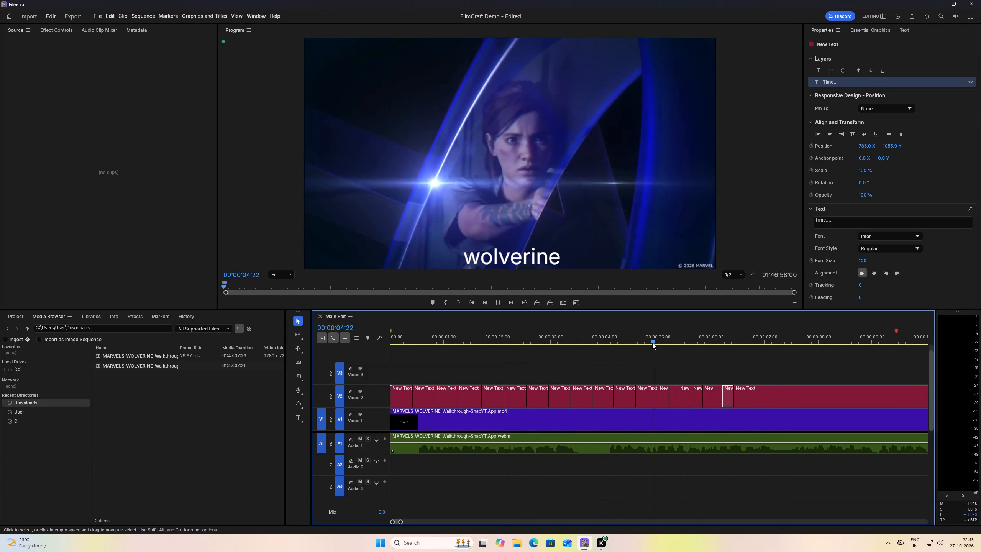
{"action": "key", "text": "space"}
{"action": "key", "text": "space"}
{"action": "key", "text": "space"}
Change the "so" caption at 00:00:05:00 to "so...." and align it bottom-centre in the frame.
{"action": "left_click", "coordinate": [655, 342]}
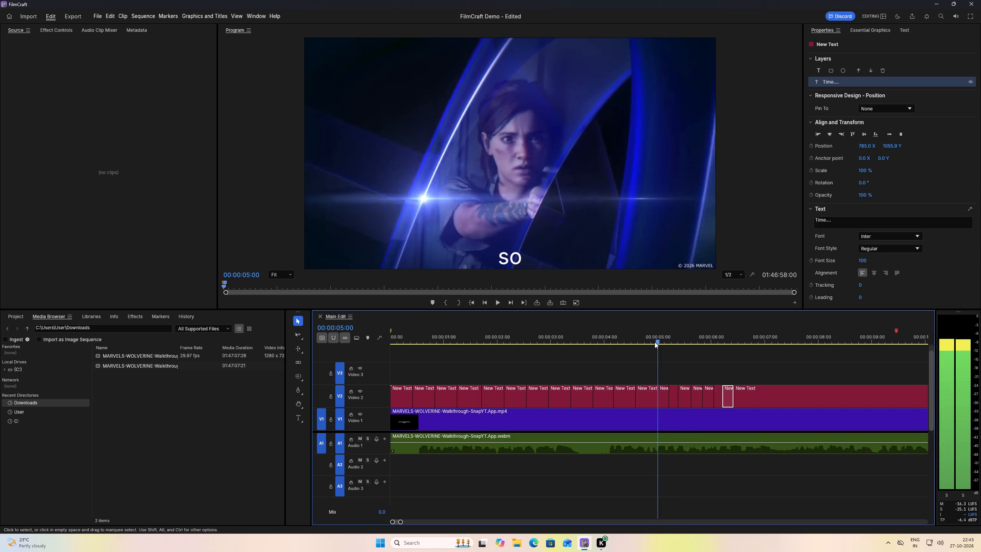
{"action": "double_click", "coordinate": [512, 258]}
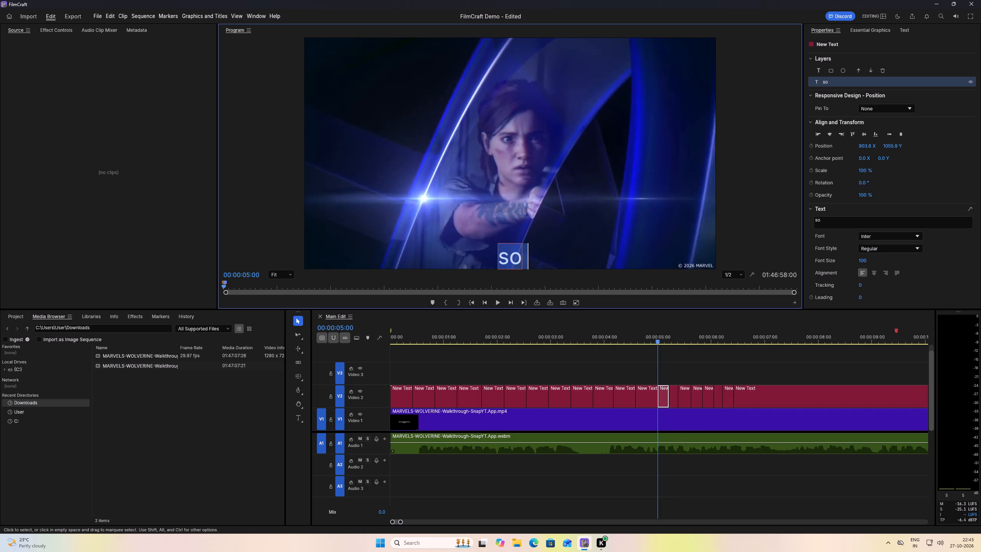
{"action": "left_click", "coordinate": [518, 260]}
{"action": "type", "text": "...."}
{"action": "left_click", "coordinate": [874, 134]}
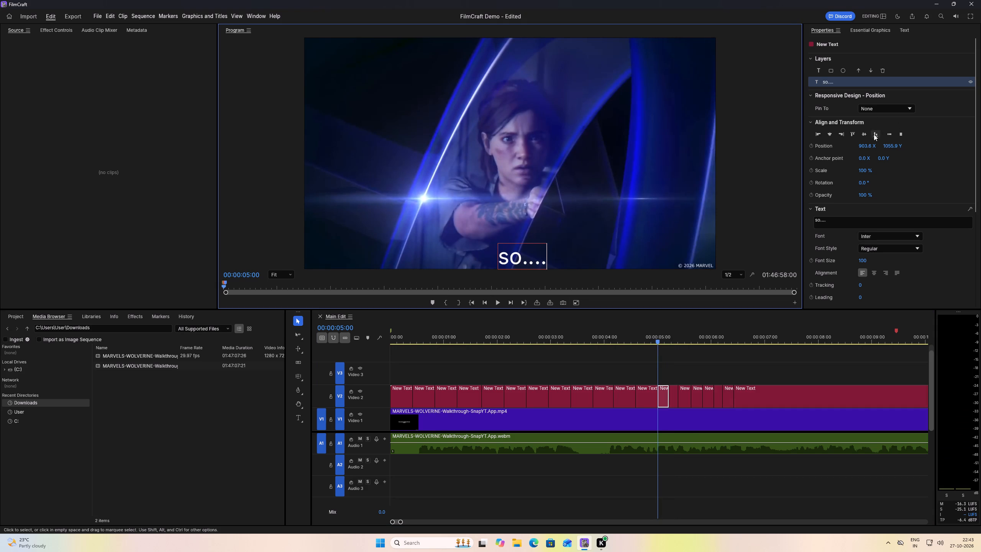
{"action": "left_click", "coordinate": [833, 132]}
Play the sequence from its start to review the captions up to "exclusive".
{"action": "left_click_drag", "start_coordinate": [435, 342], "coordinate": [365, 342]}
{"action": "key", "text": "space"}
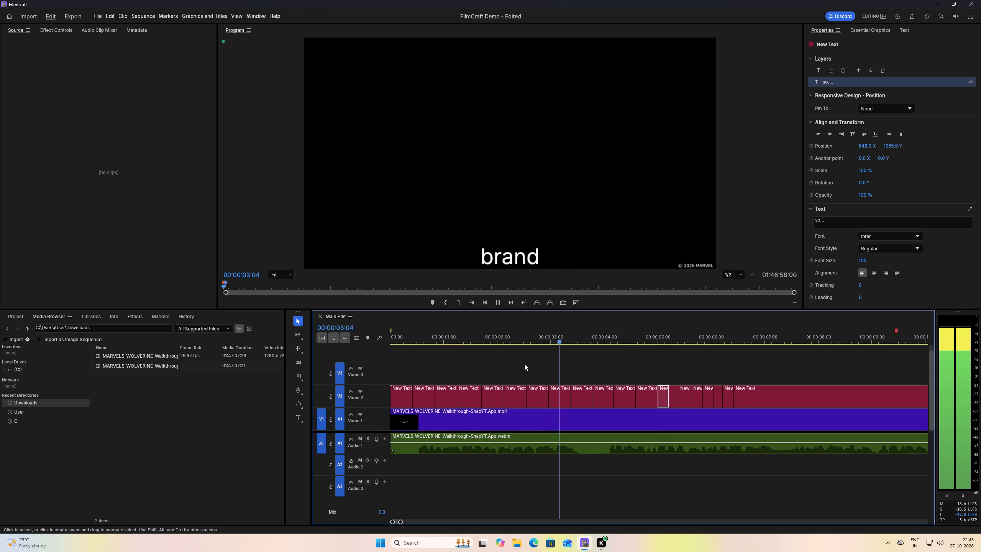
{"action": "key", "text": "space"}
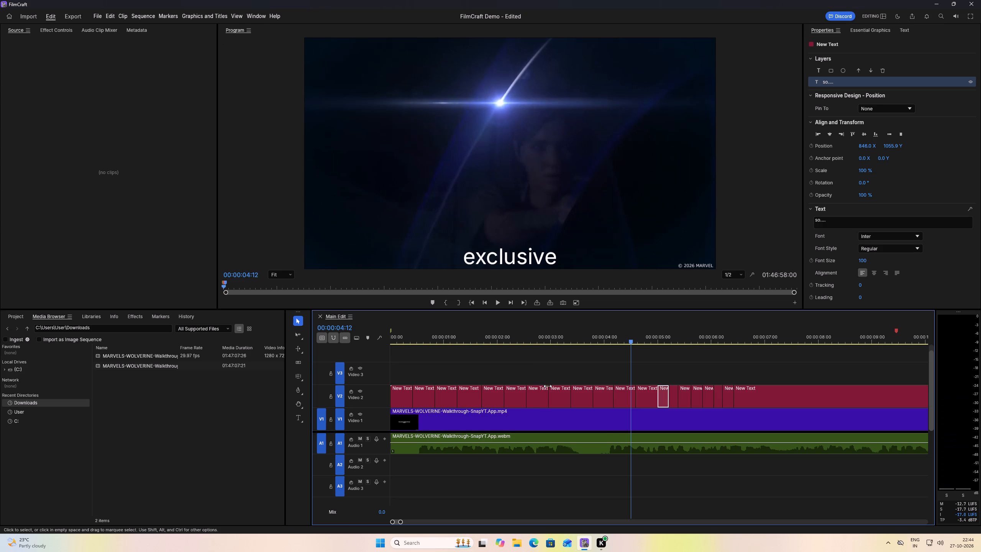
Delete the leftover "Time...." text clip on V2 after 00:00:06:10.
{"action": "left_click", "coordinate": [759, 391]}
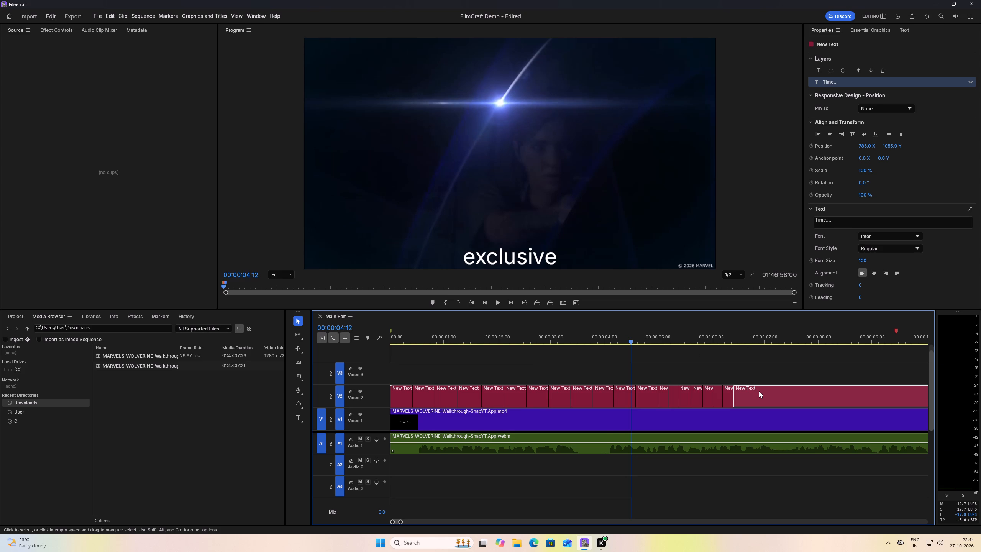
{"action": "key", "text": "Delete"}
Play the sequence from its start through the last caption to review the complete run of captions.
{"action": "left_click_drag", "start_coordinate": [493, 340], "coordinate": [380, 338]}
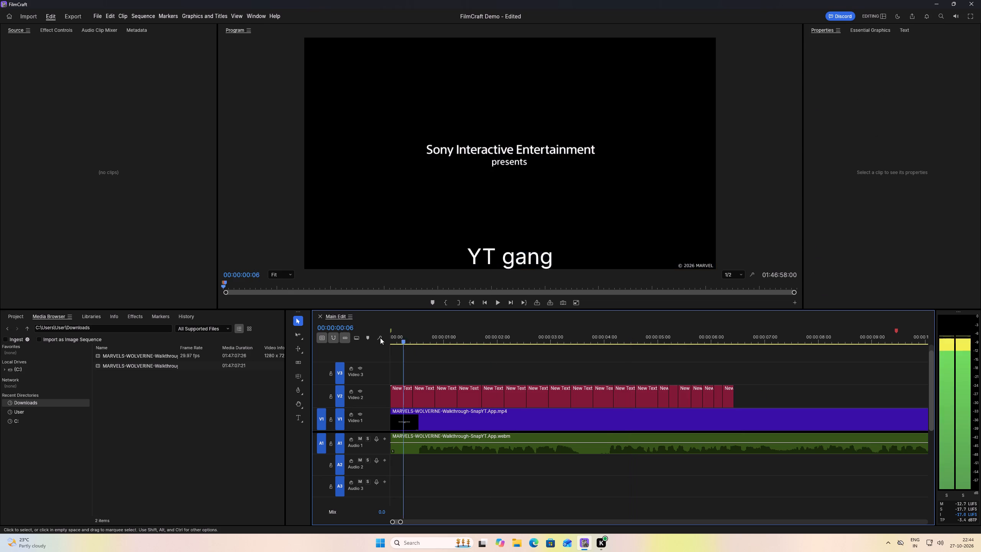
{"action": "left_click_drag", "start_coordinate": [380, 338], "coordinate": [364, 338]}
{"action": "key", "text": "space"}
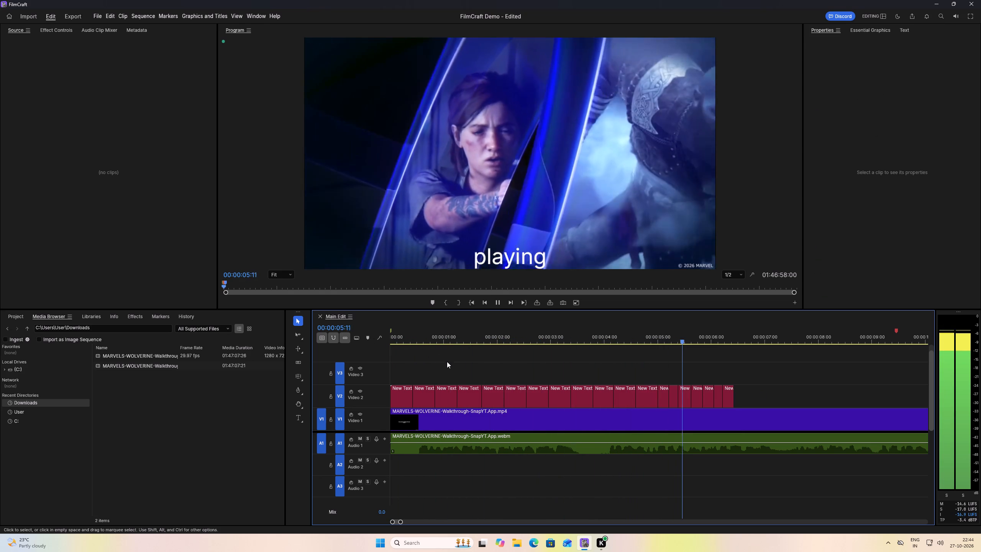
{"action": "key", "text": "space"}
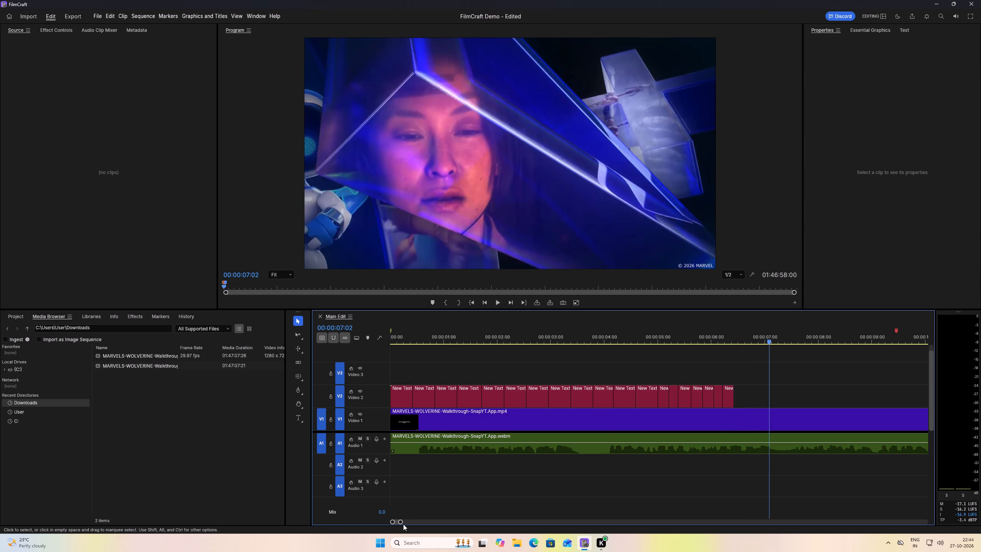
Scrub the uncaptioned part of the sequence up to about 00:00:16:20 to find where the Insomniac Games logo begins.
{"action": "left_click_drag", "start_coordinate": [400, 521], "coordinate": [410, 523]}
{"action": "left_click_drag", "start_coordinate": [438, 345], "coordinate": [440, 345]}
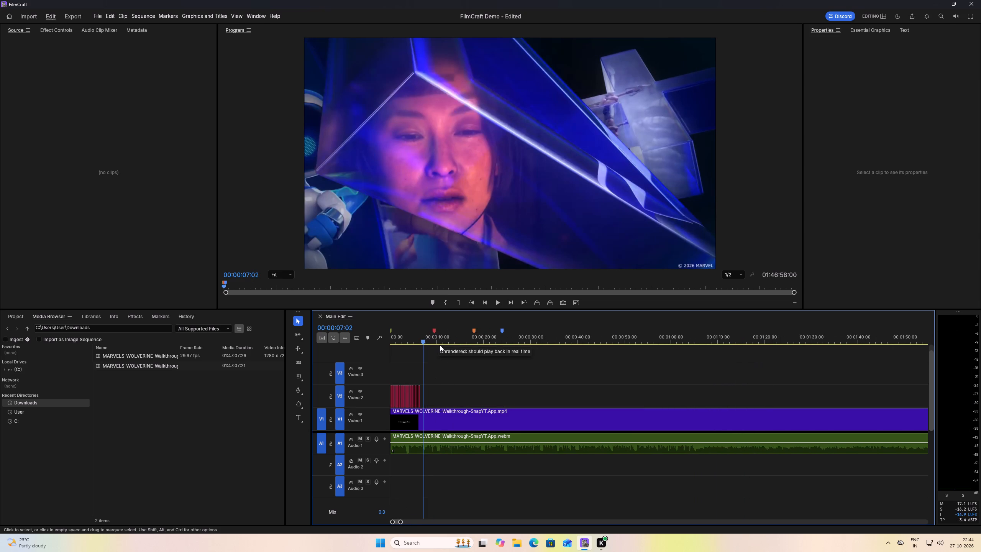
{"action": "left_click_drag", "start_coordinate": [440, 345], "coordinate": [458, 346]}
{"action": "left_click_drag", "start_coordinate": [438, 343], "coordinate": [468, 343]}
{"action": "left_click_drag", "start_coordinate": [456, 337], "coordinate": [471, 340]}
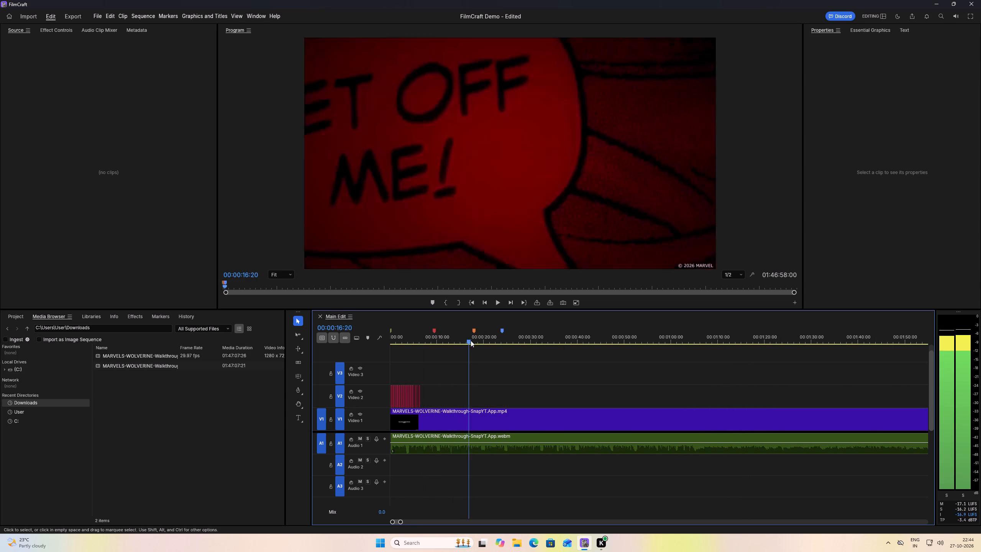
{"action": "left_click_drag", "start_coordinate": [471, 340], "coordinate": [450, 342]}
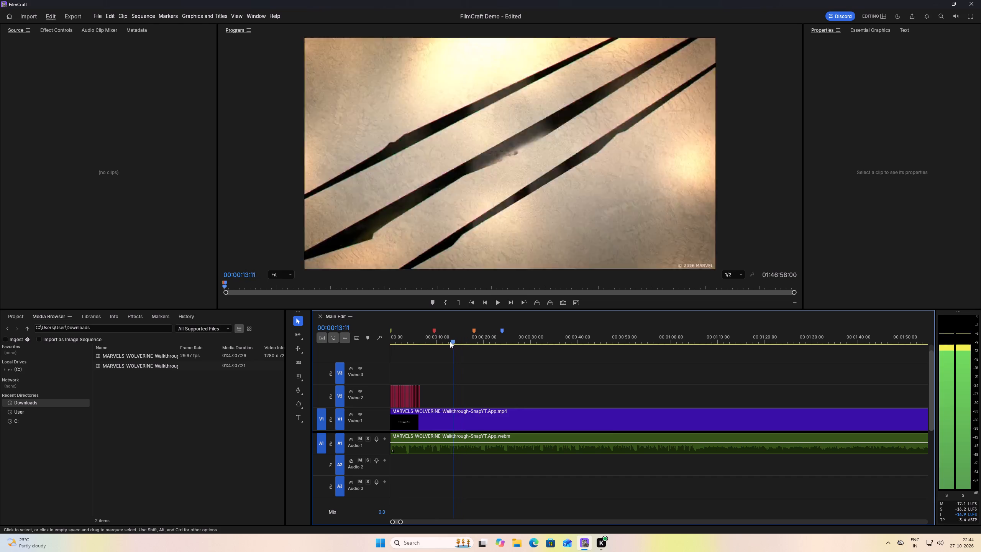
{"action": "left_click_drag", "start_coordinate": [450, 342], "coordinate": [453, 341]}
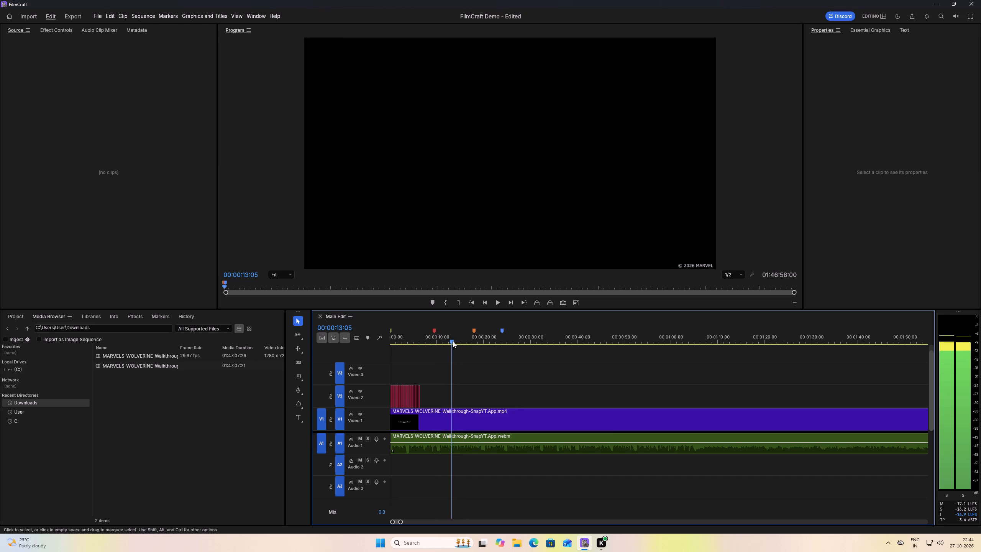
{"action": "left_click_drag", "start_coordinate": [453, 341], "coordinate": [454, 341]}
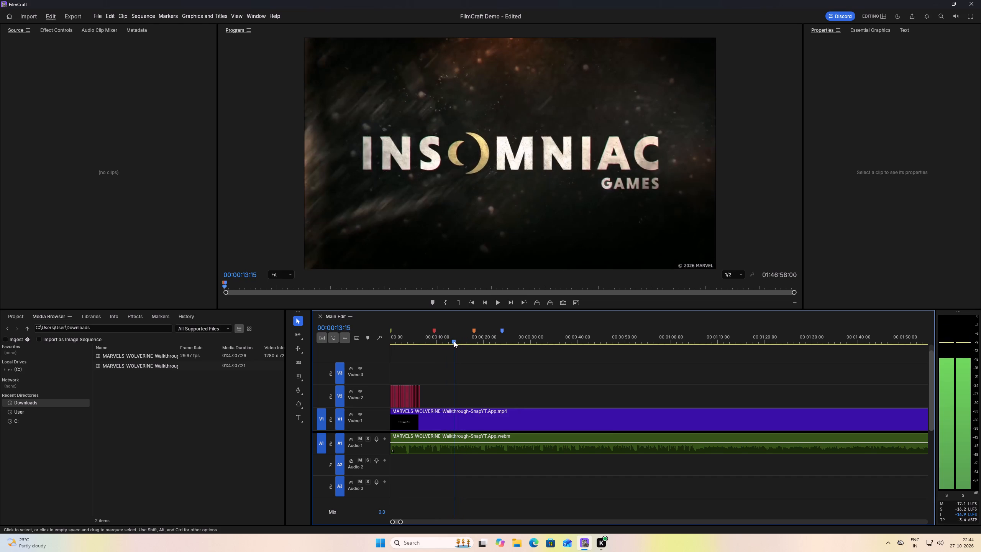
{"action": "left_click_drag", "start_coordinate": [454, 341], "coordinate": [453, 341]}
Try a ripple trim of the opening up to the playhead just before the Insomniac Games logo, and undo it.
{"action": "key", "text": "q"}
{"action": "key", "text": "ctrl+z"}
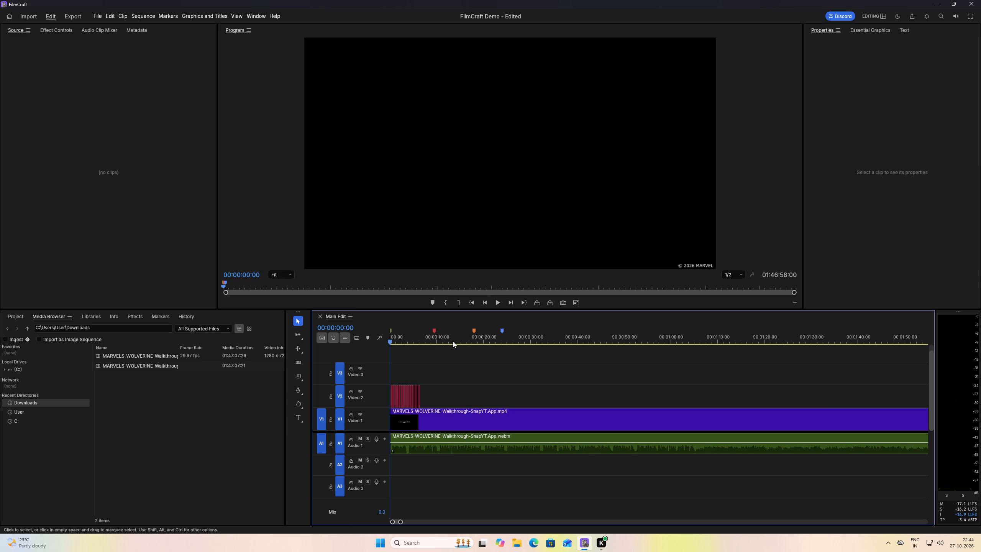
Place the playhead at 00:00:13:09, on the black frame just before the Insomniac Games logo.
{"action": "left_click", "coordinate": [454, 337]}
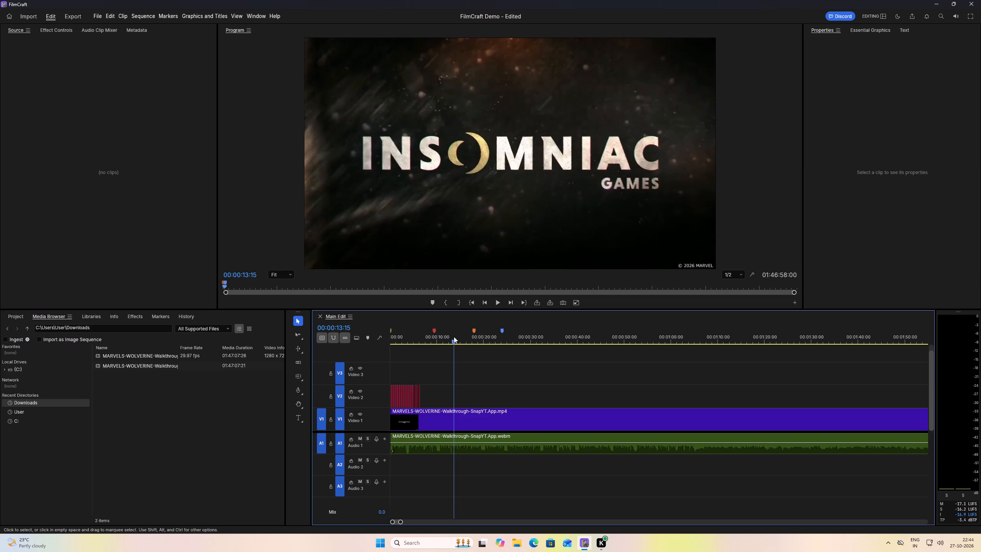
{"action": "left_click", "coordinate": [454, 337]}
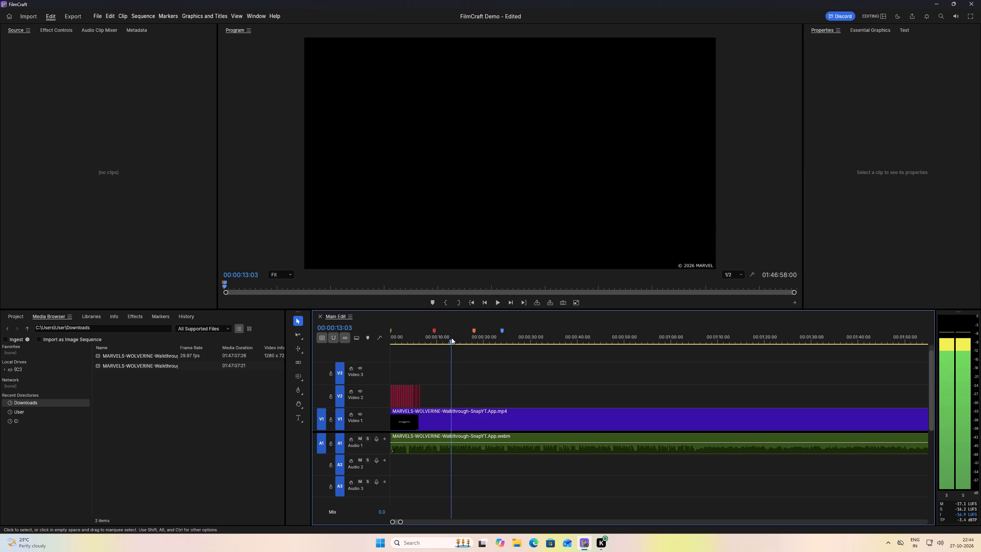
{"action": "key", "text": "Left"}
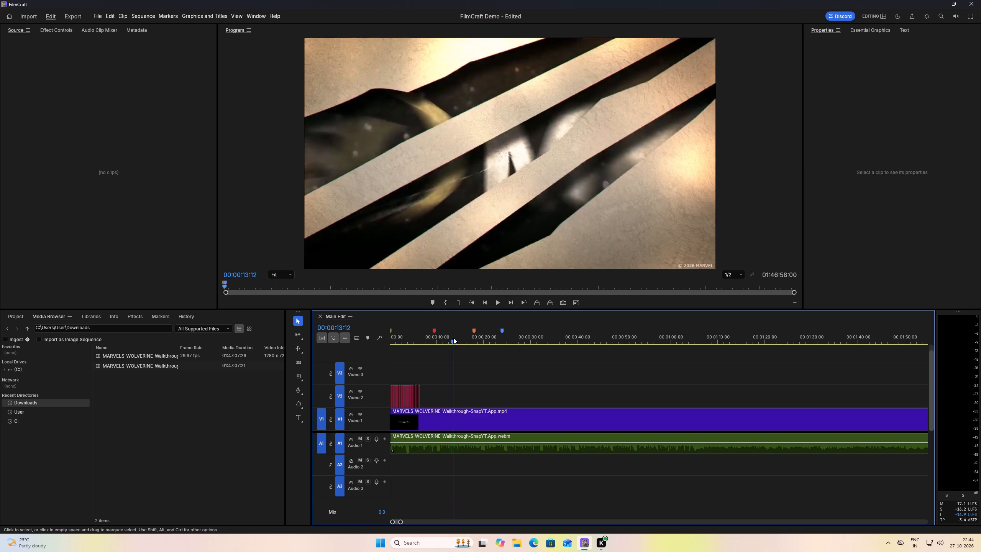
{"action": "key", "text": "Left"}
{"action": "key", "text": "Left"}
{"action": "key", "text": "Left"}
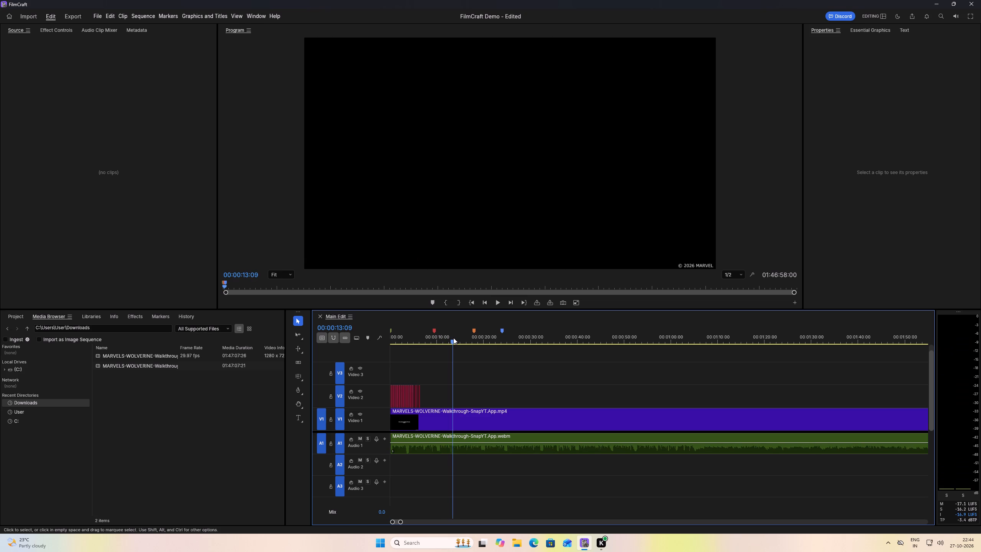
Select all the caption clips on Video 2 and move them together so the run starts at the 00:00:13:09 playhead.
{"action": "left_click_drag", "start_coordinate": [426, 390], "coordinate": [389, 400]}
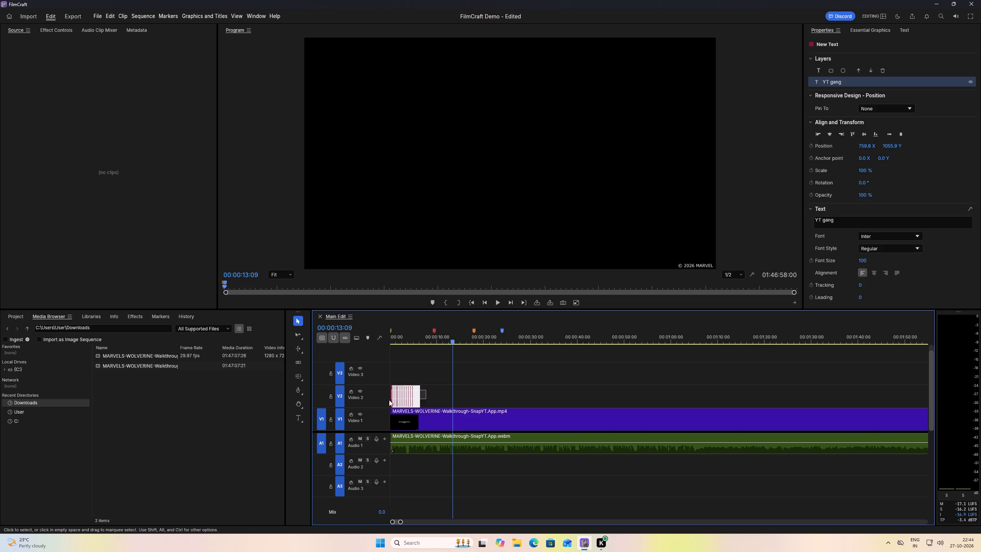
{"action": "left_click_drag", "start_coordinate": [389, 400], "coordinate": [389, 400]}
{"action": "left_click_drag", "start_coordinate": [415, 391], "coordinate": [464, 392]}
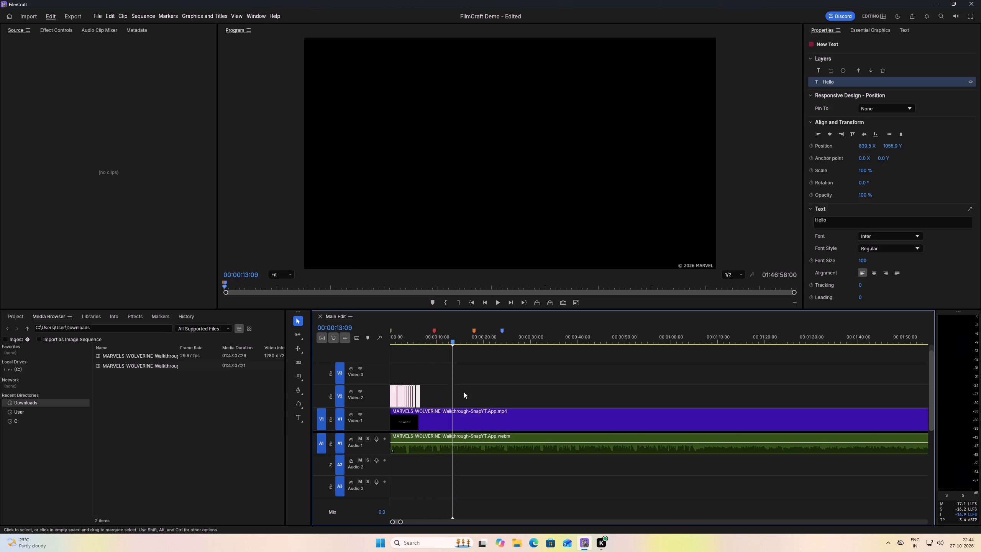
{"action": "left_click_drag", "start_coordinate": [464, 392], "coordinate": [469, 392]}
{"action": "key", "text": "ctrl+z"}
{"action": "left_click_drag", "start_coordinate": [402, 522], "coordinate": [394, 522]}
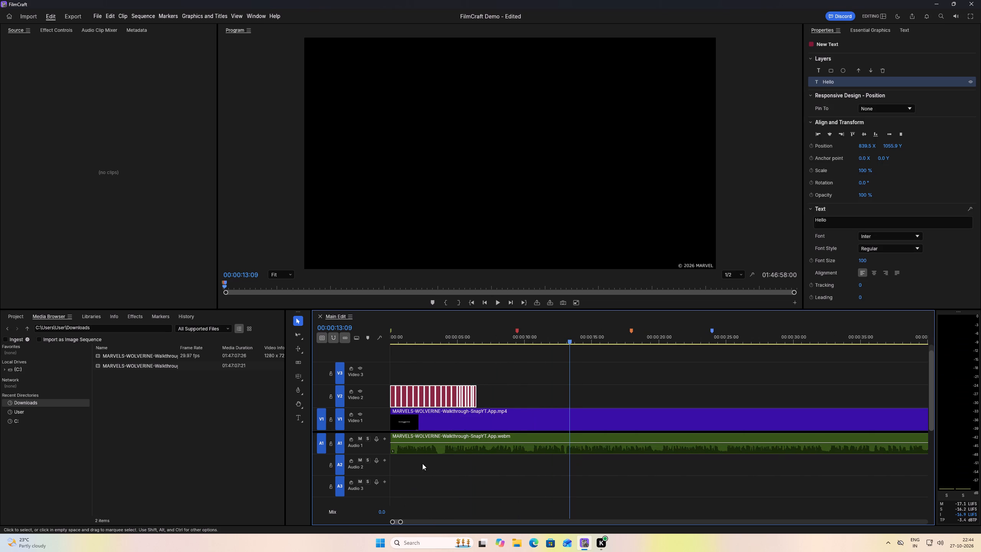
{"action": "left_click_drag", "start_coordinate": [421, 396], "coordinate": [509, 393]}
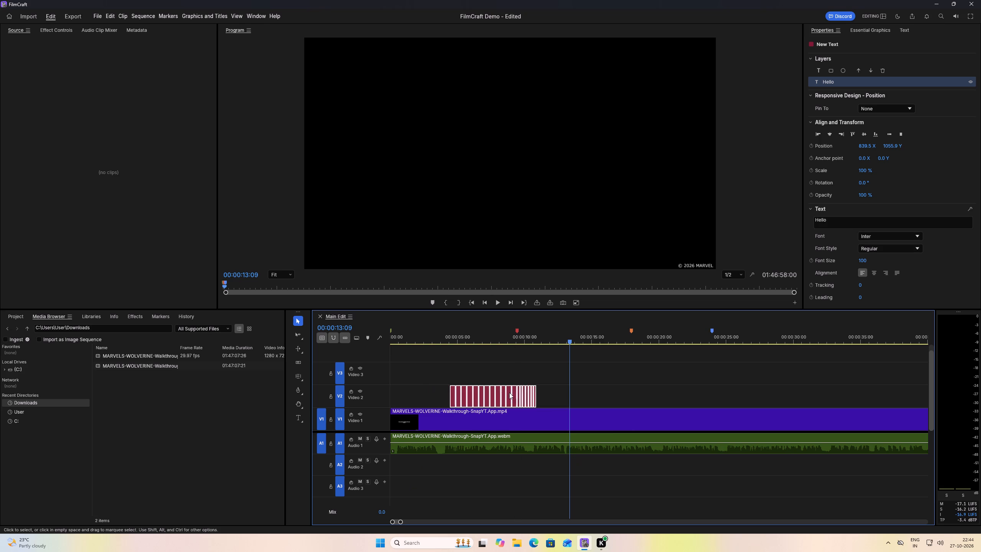
{"action": "left_click_drag", "start_coordinate": [509, 393], "coordinate": [599, 396]}
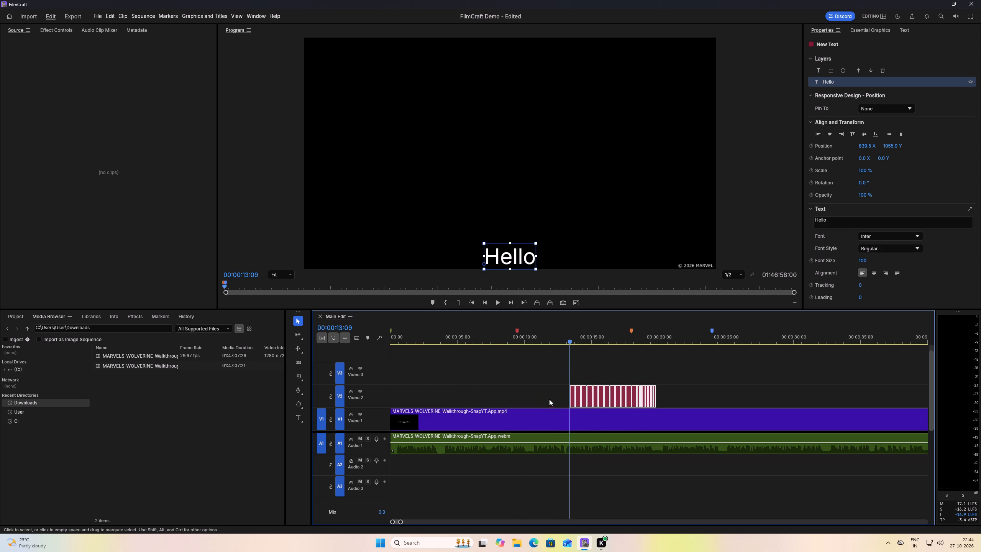
Ripple trim the opening footage up to the playhead at 00:00:13:09 and play the sequence from its new start.
{"action": "key", "text": "q"}
{"action": "key", "text": "space"}
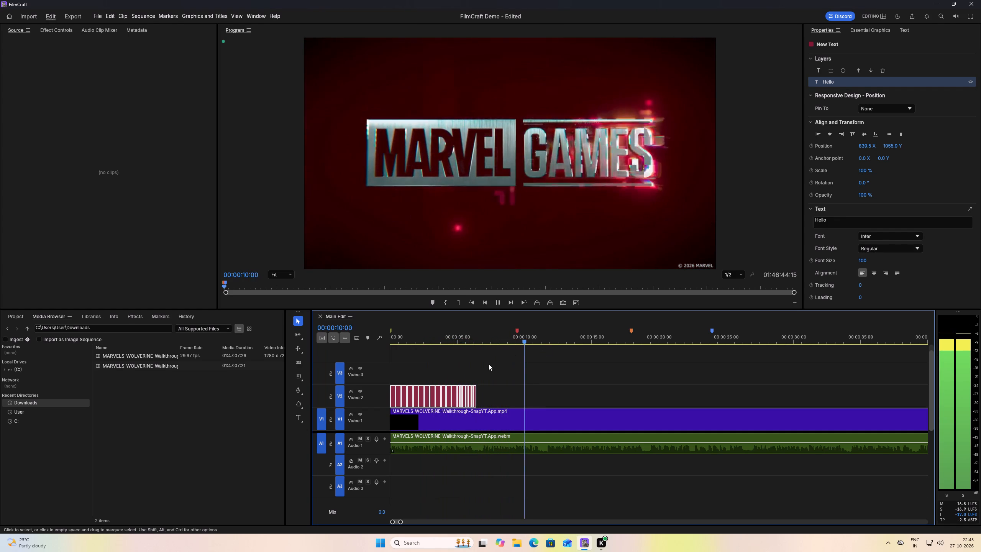
Split the walkthrough video and audio clips at 00:00:06:10, where the last caption ends.
{"action": "left_click_drag", "start_coordinate": [495, 342], "coordinate": [552, 344]}
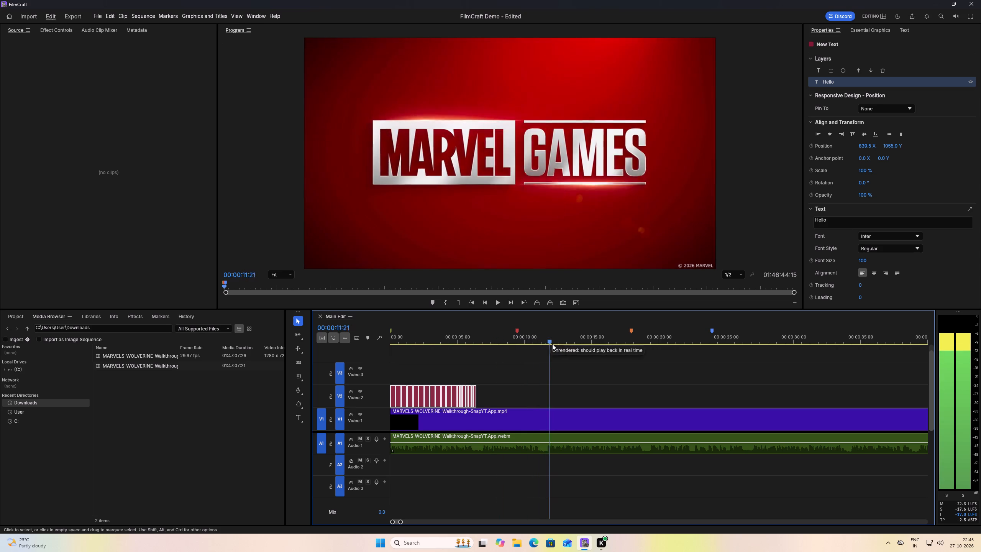
{"action": "left_click_drag", "start_coordinate": [552, 344], "coordinate": [656, 347]}
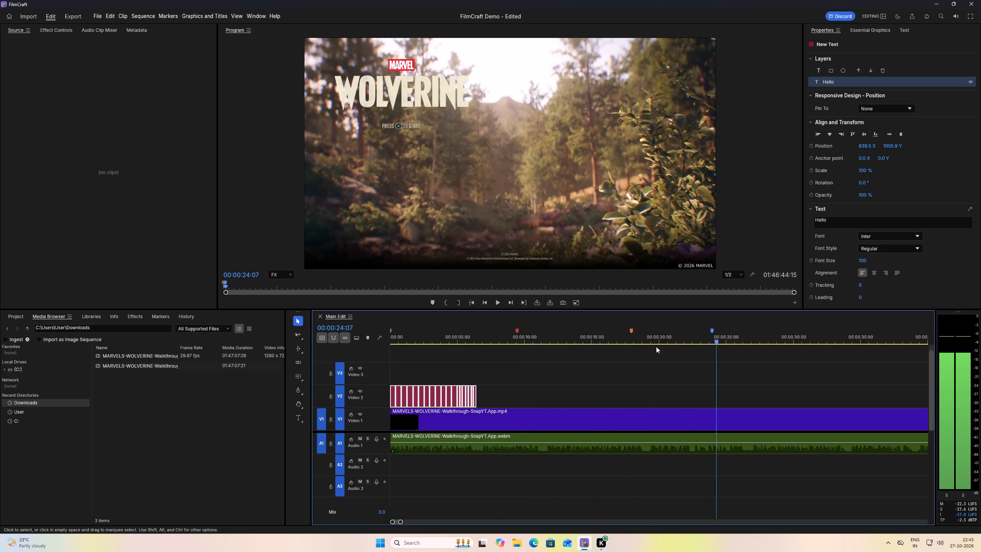
{"action": "left_click_drag", "start_coordinate": [656, 347], "coordinate": [476, 348]}
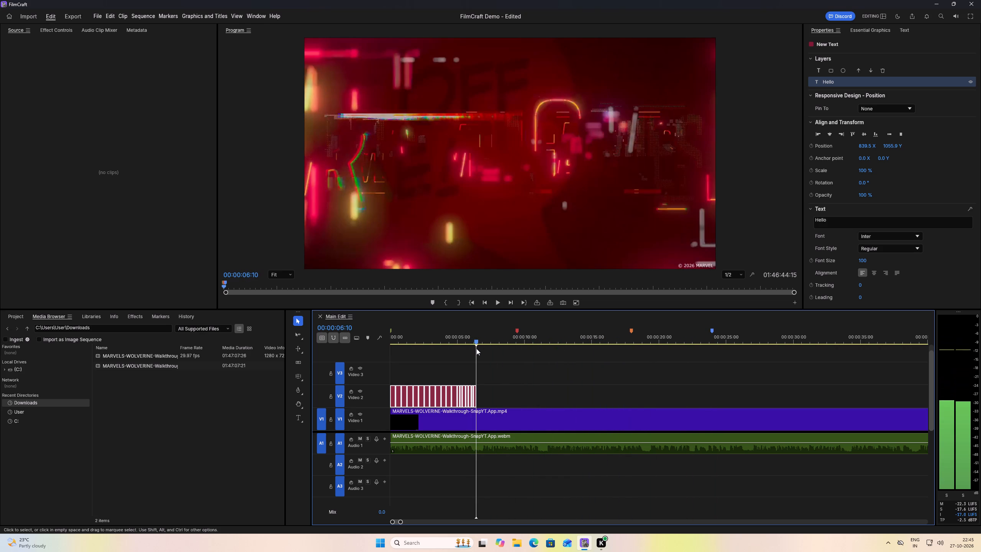
{"action": "key", "text": "t"}
Ripple trim the title-screen footage from the 00:00:06:10 cut up to 00:00:56:07 on both the video and audio tracks.
{"action": "left_click_drag", "start_coordinate": [477, 341], "coordinate": [631, 345]}
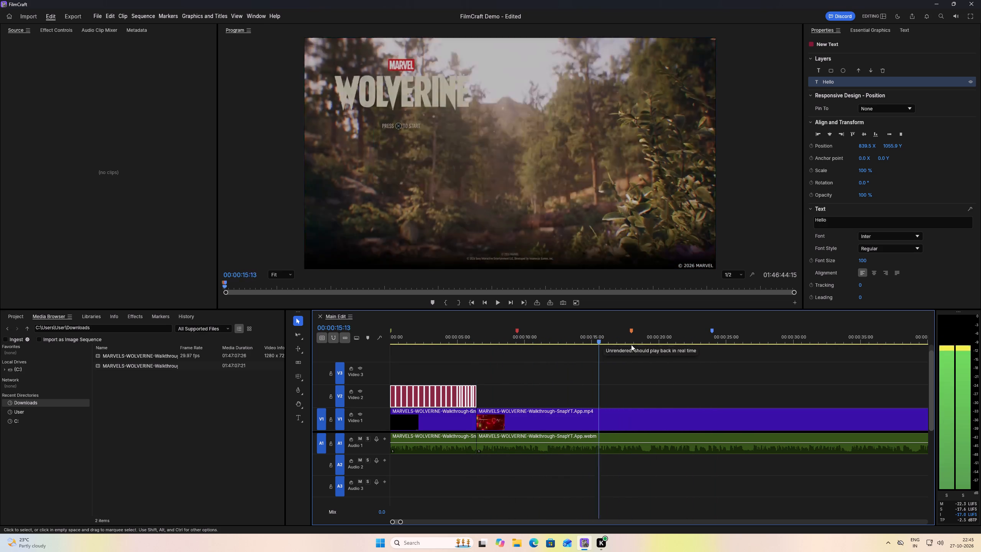
{"action": "left_click_drag", "start_coordinate": [631, 345], "coordinate": [944, 347]}
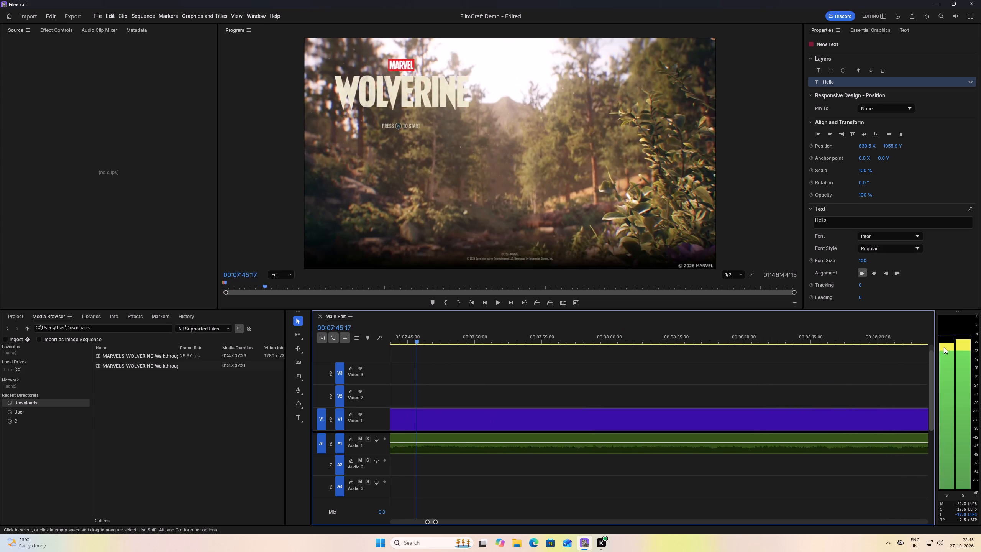
{"action": "left_click_drag", "start_coordinate": [944, 347], "coordinate": [358, 342]}
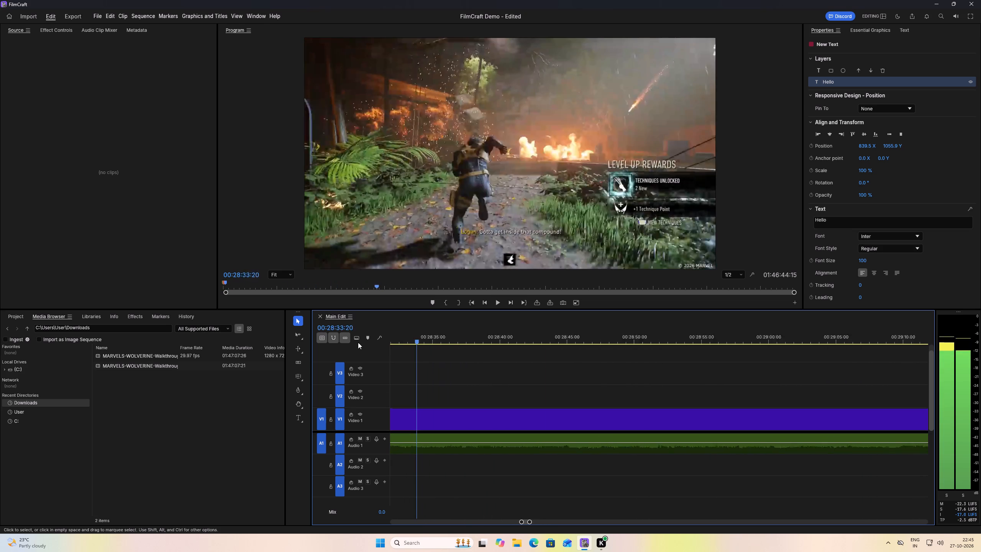
{"action": "left_click_drag", "start_coordinate": [358, 342], "coordinate": [445, 343]}
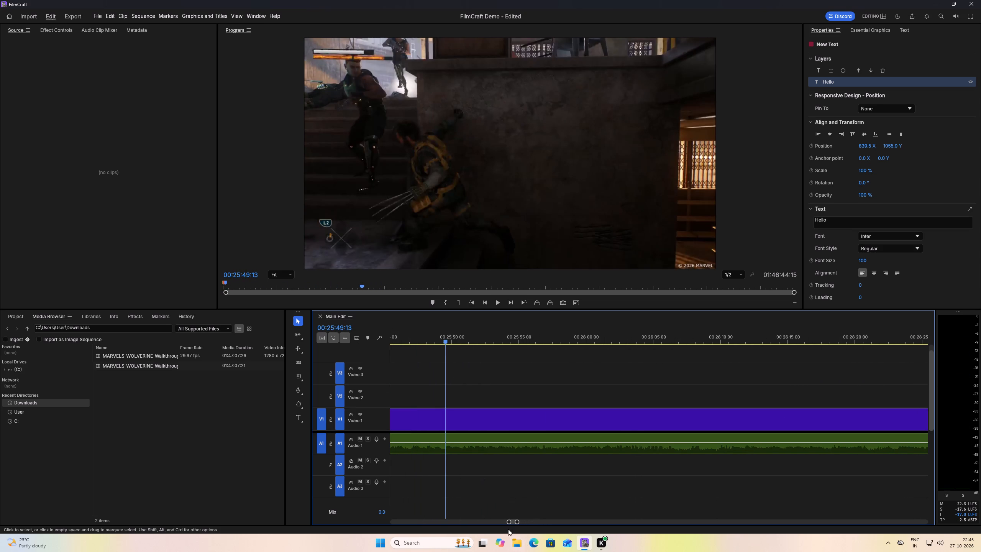
{"action": "left_click_drag", "start_coordinate": [513, 523], "coordinate": [337, 516]}
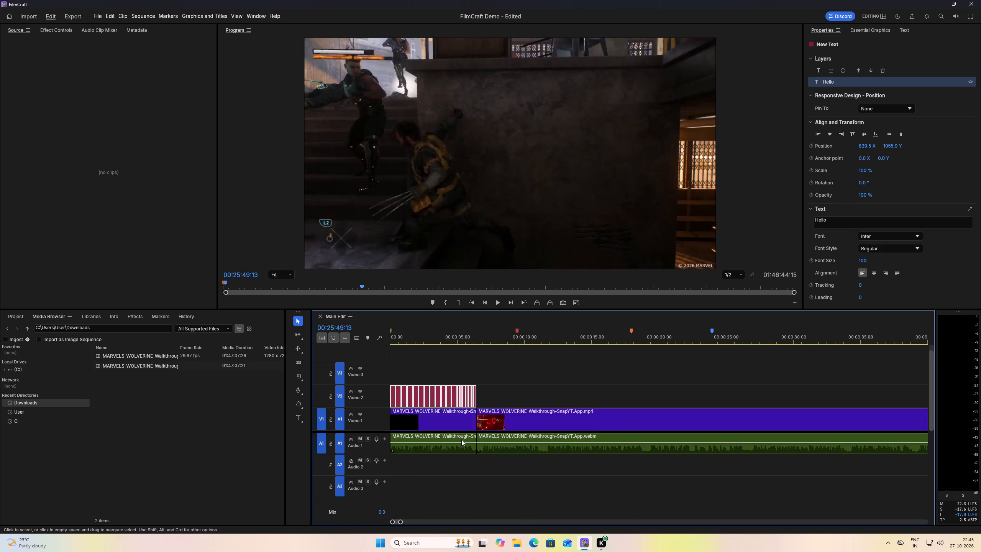
{"action": "left_click", "coordinate": [661, 338]}
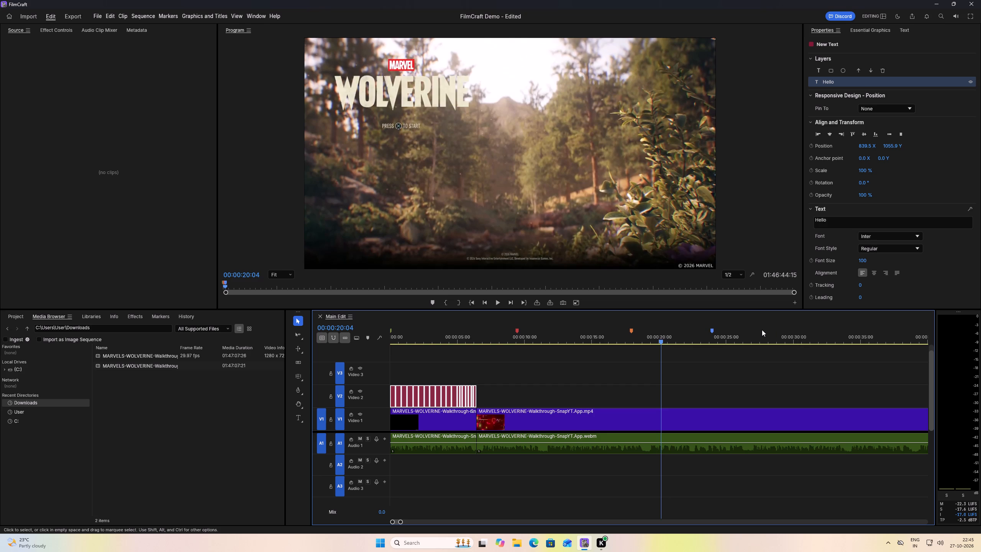
{"action": "left_click", "coordinate": [809, 332]}
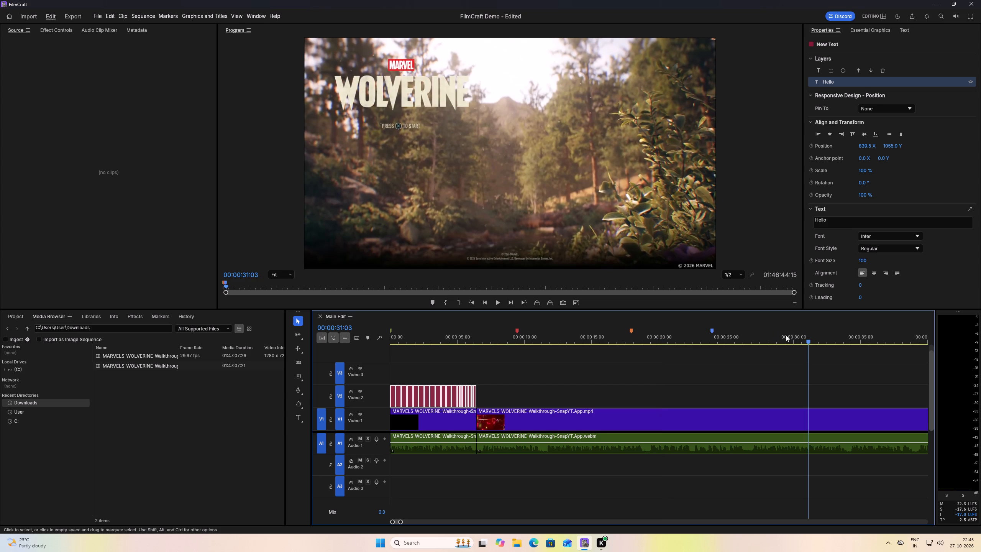
{"action": "left_click", "coordinate": [889, 338]}
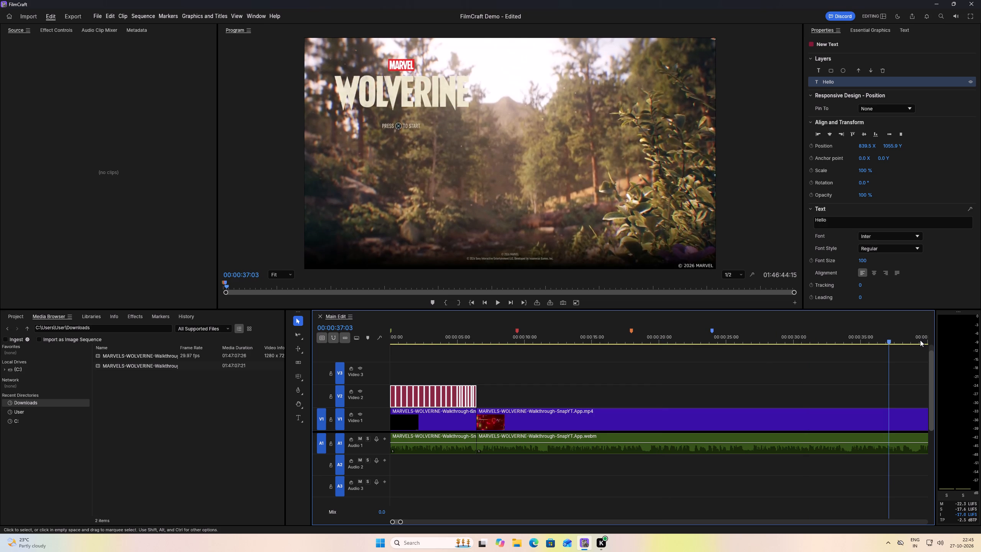
{"action": "left_click", "coordinate": [906, 340]}
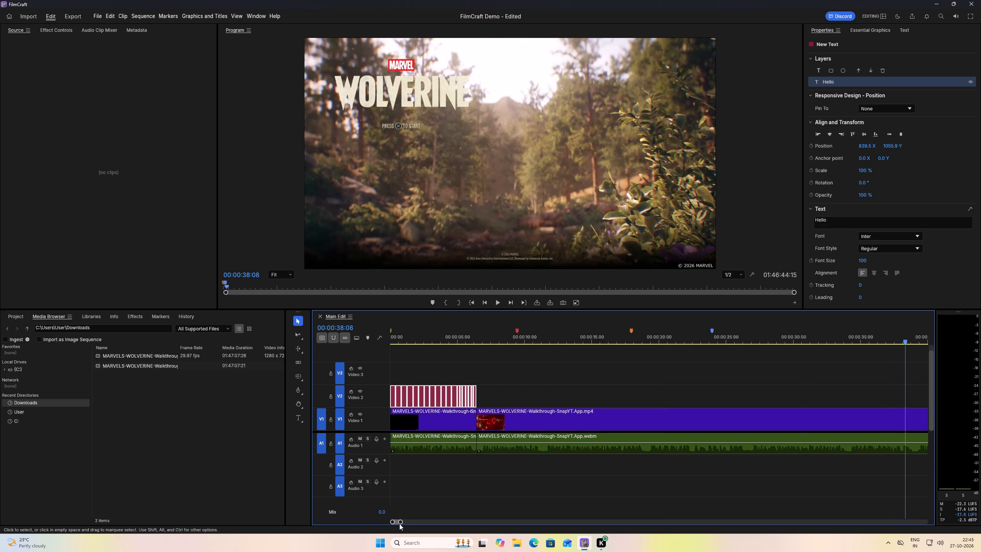
{"action": "left_click_drag", "start_coordinate": [400, 523], "coordinate": [938, 493]}
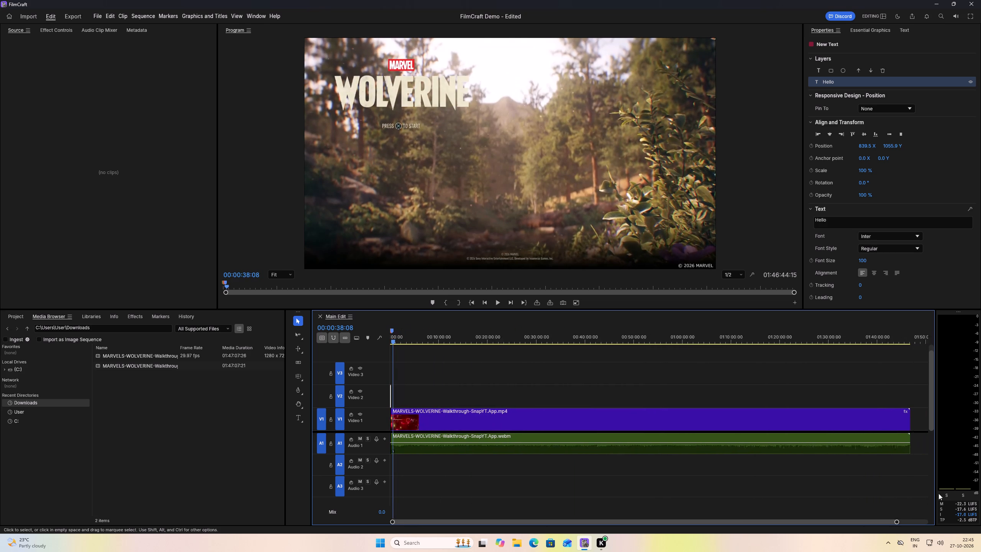
{"action": "left_click_drag", "start_coordinate": [938, 493], "coordinate": [400, 507]}
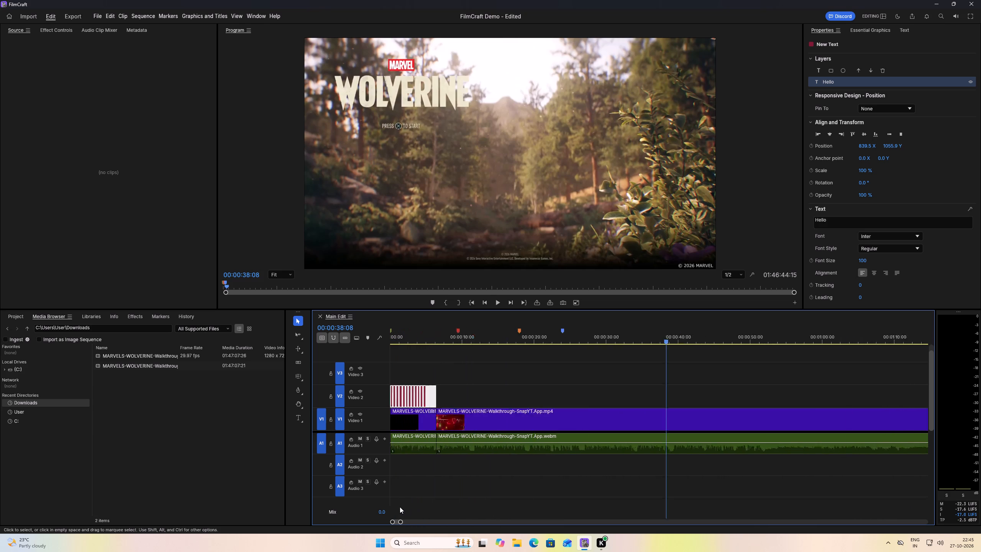
{"action": "left_click_drag", "start_coordinate": [400, 507], "coordinate": [407, 509]}
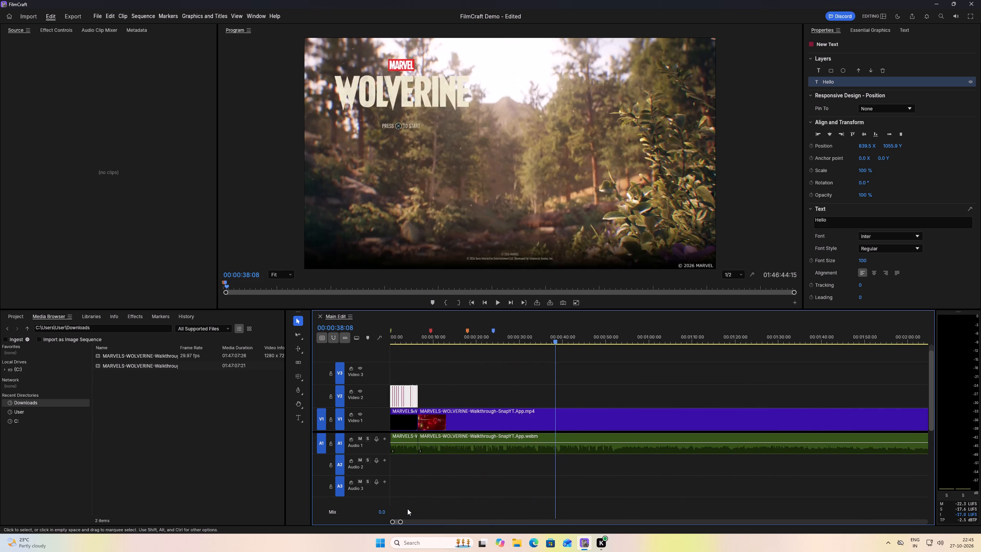
{"action": "left_click_drag", "start_coordinate": [407, 509], "coordinate": [406, 509]}
{"action": "left_click", "coordinate": [613, 338]}
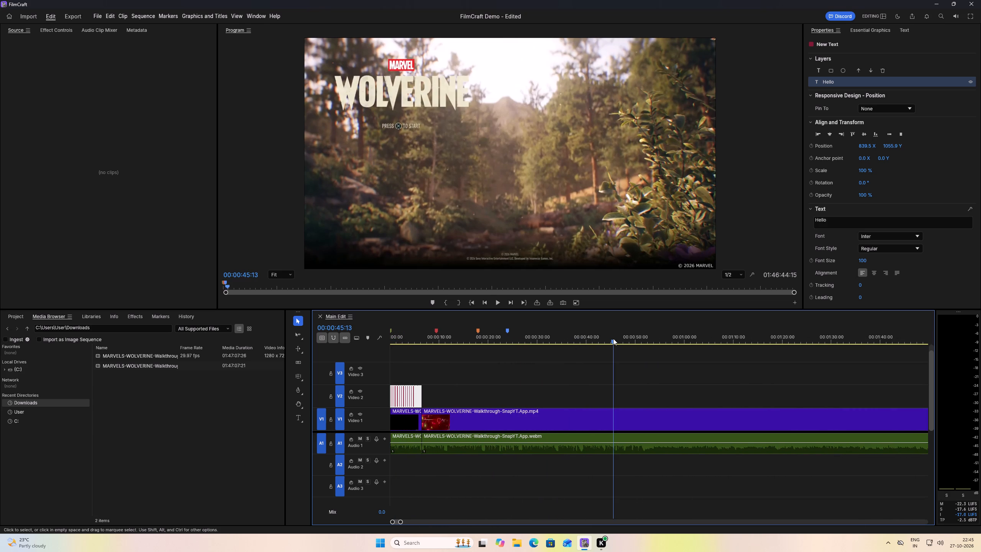
{"action": "left_click", "coordinate": [645, 340]}
{"action": "left_click", "coordinate": [666, 340]}
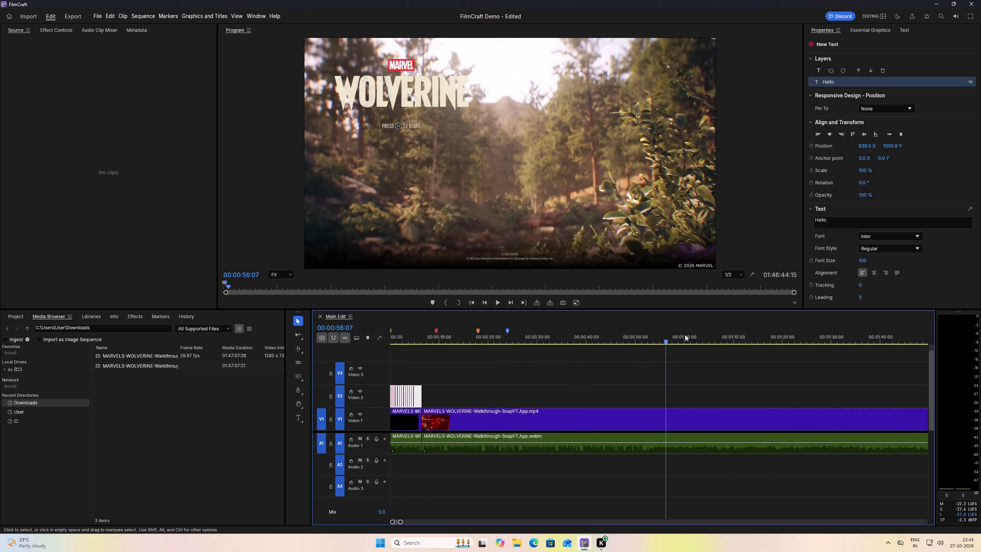
{"action": "key", "text": "q"}
Play across the new join and sample the following forest scene at about 00:00:42, 00:01:17 and 00:01:33.
{"action": "key", "text": "space"}
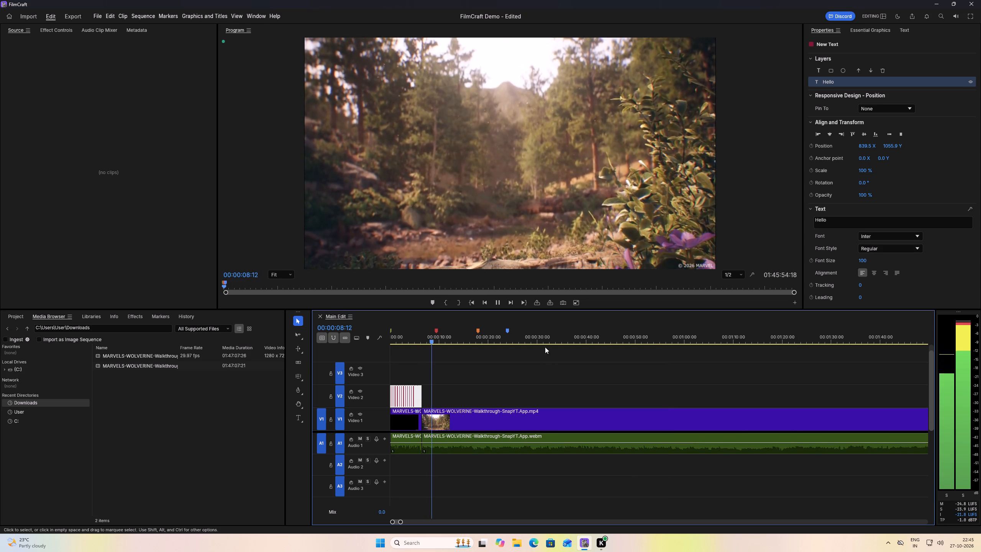
{"action": "left_click", "coordinate": [597, 340]}
{"action": "key", "text": "space"}
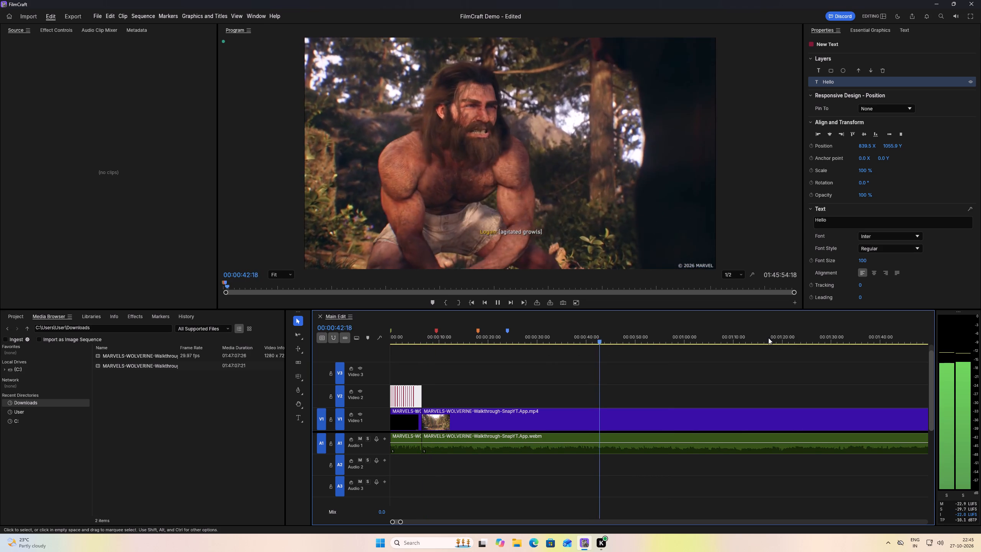
{"action": "left_click", "coordinate": [768, 339]}
{"action": "key", "text": "space"}
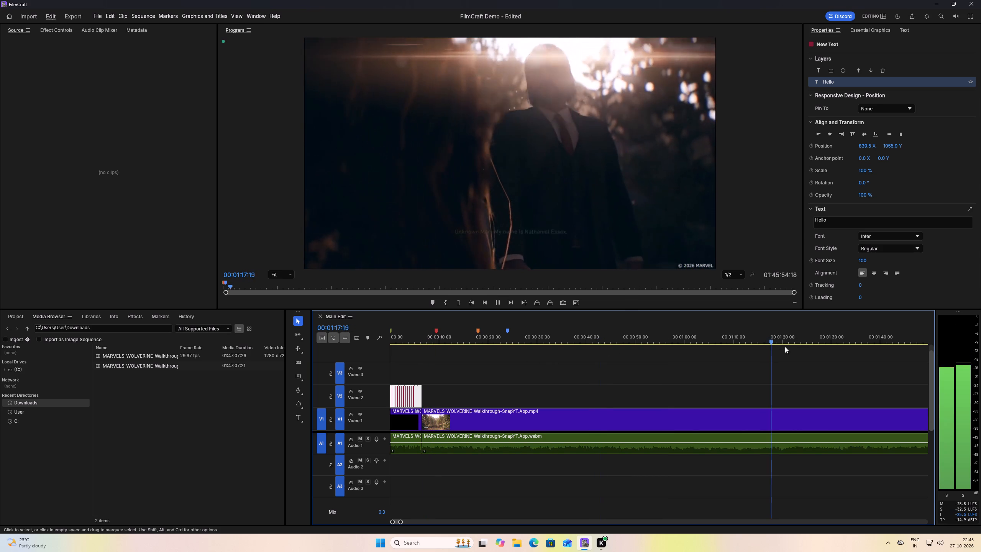
{"action": "left_click", "coordinate": [847, 344]}
{"action": "key", "text": "space"}
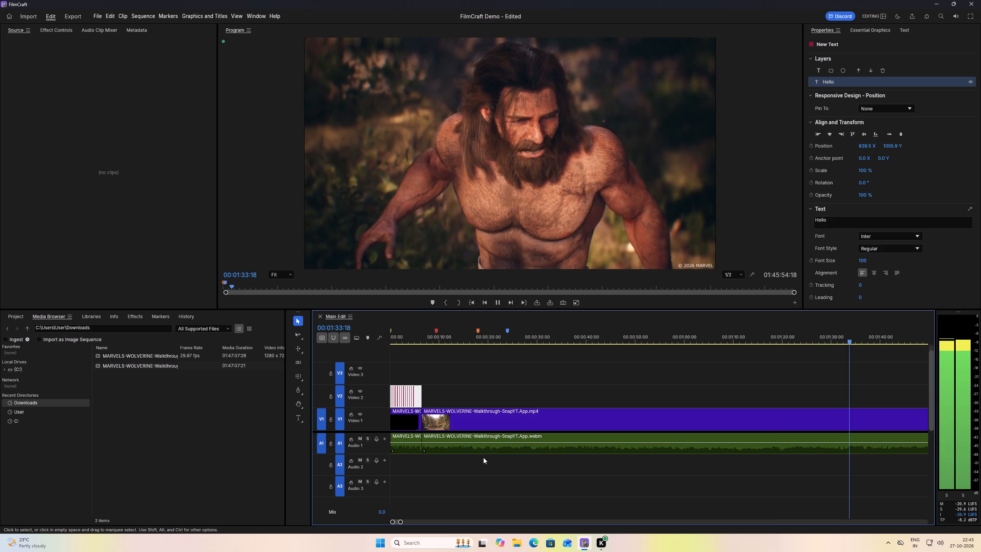
Sample the scenes after the forest footage at points from about 00:01:46 to 00:03:12 to find the next usable moment.
{"action": "left_click_drag", "start_coordinate": [402, 521], "coordinate": [412, 521]}
{"action": "left_click", "coordinate": [665, 343]}
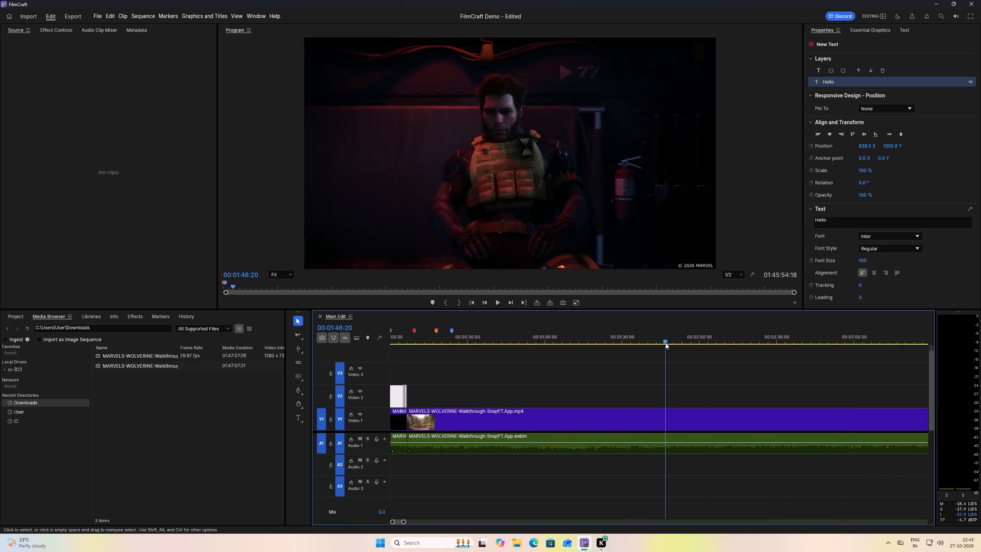
{"action": "key", "text": "space"}
{"action": "left_click", "coordinate": [719, 339]}
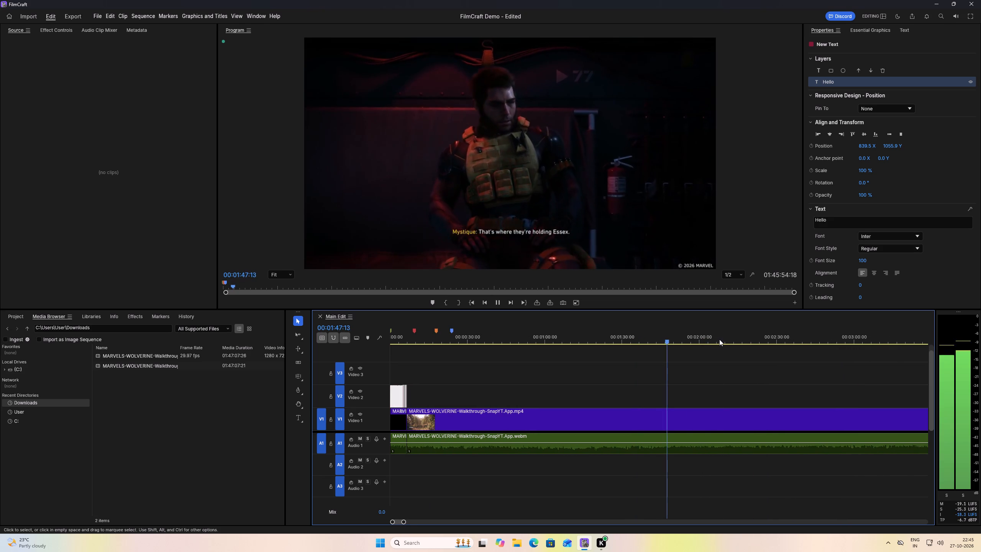
{"action": "left_click", "coordinate": [773, 342]}
{"action": "key", "text": "space"}
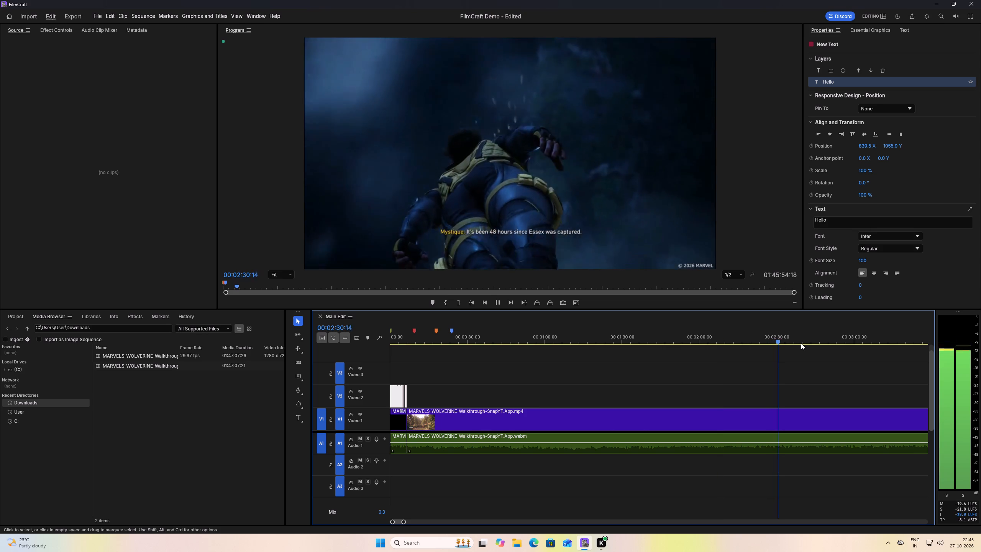
{"action": "left_click", "coordinate": [840, 338]}
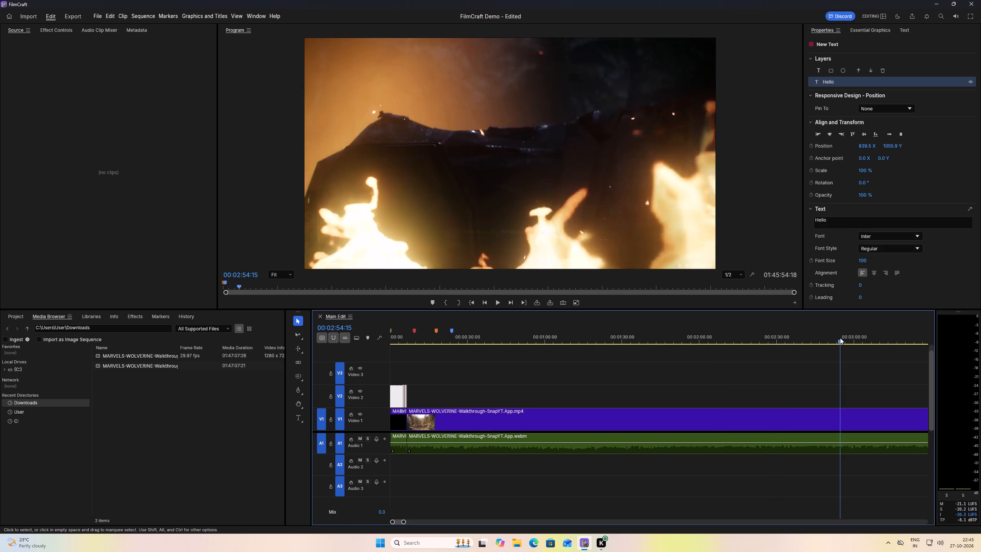
{"action": "left_click", "coordinate": [858, 339]}
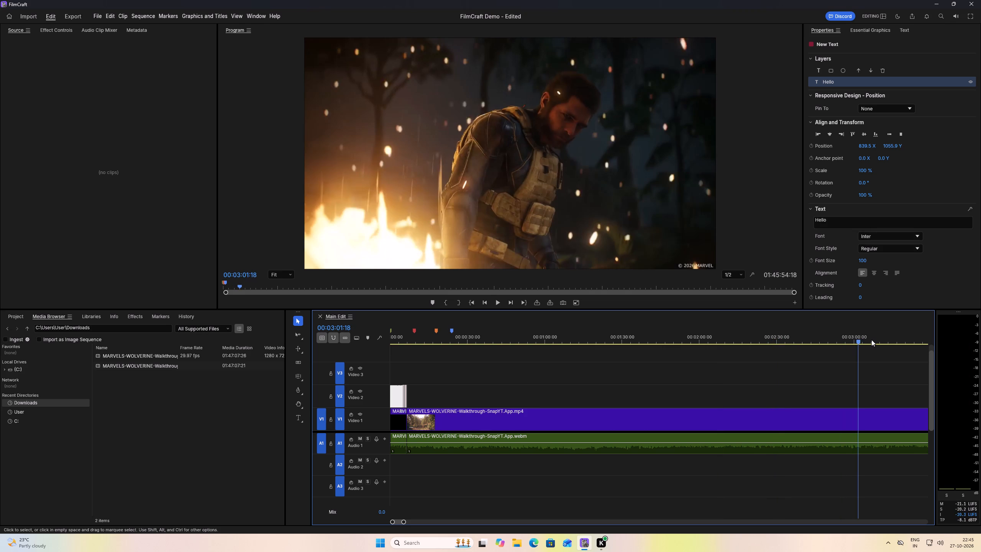
{"action": "left_click", "coordinate": [873, 340]}
{"action": "left_click", "coordinate": [886, 341]}
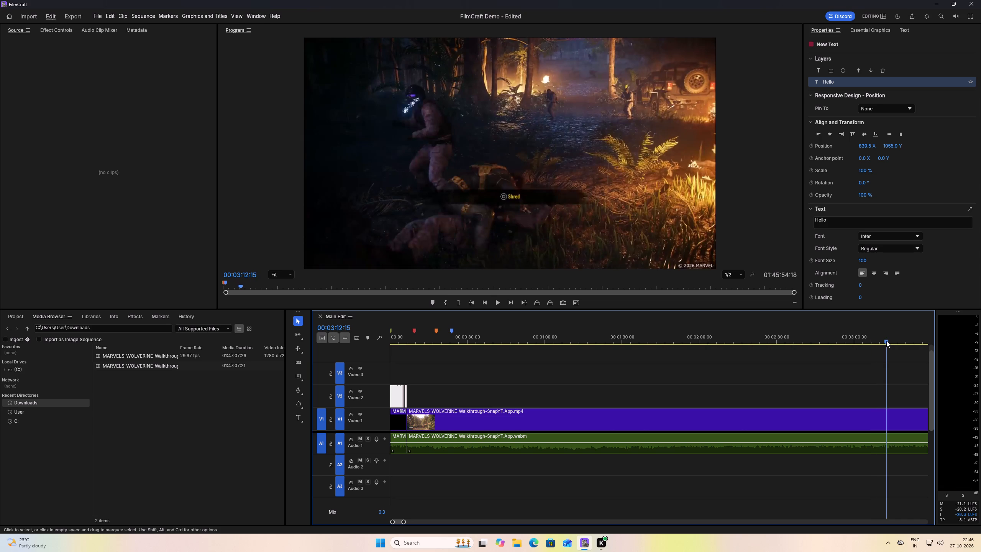
Ripple trim the video and audio footage from the 00:00:06:10 cut up to about 00:02:57, shortly before Logan's battle roar.
{"action": "left_click", "coordinate": [875, 341]}
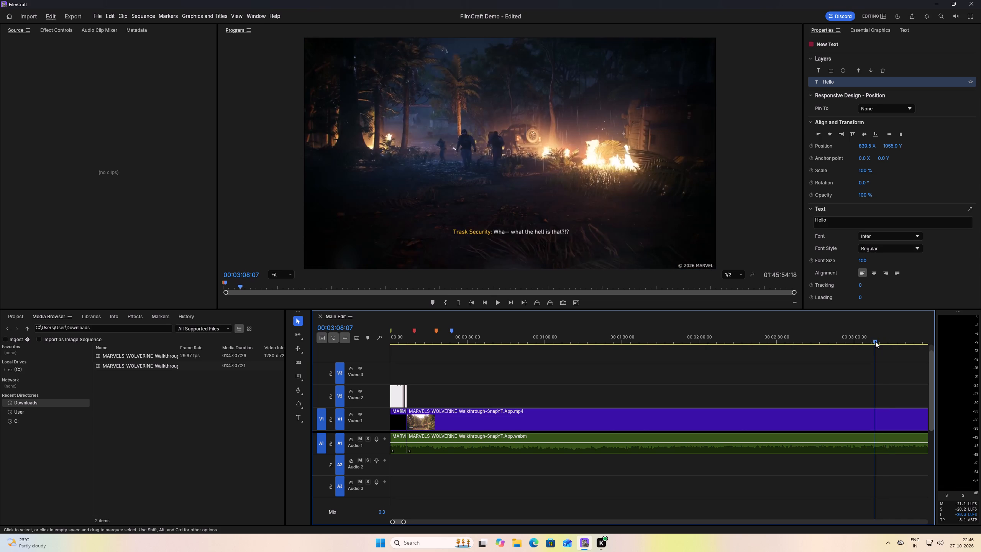
{"action": "left_click", "coordinate": [868, 342]}
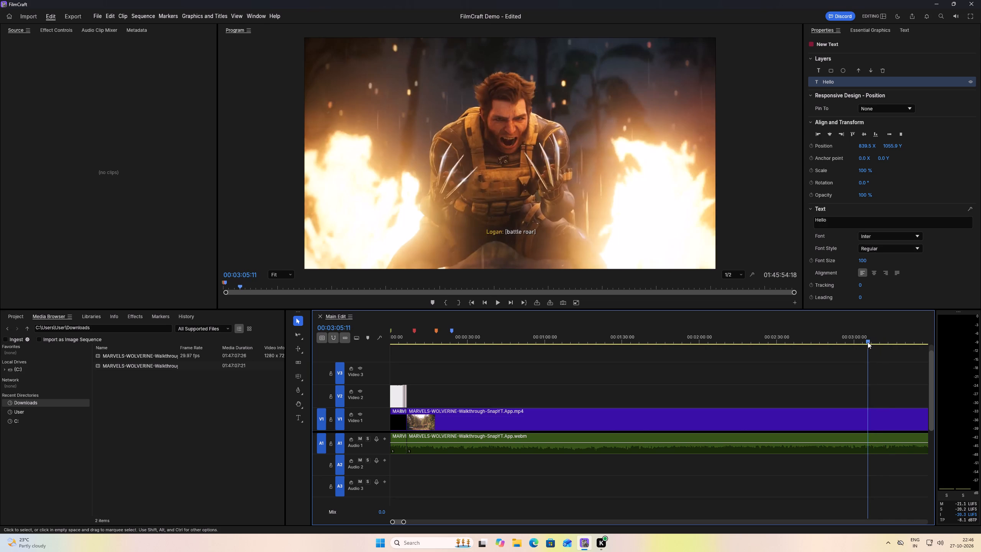
{"action": "left_click", "coordinate": [865, 342]}
{"action": "left_click", "coordinate": [857, 341]}
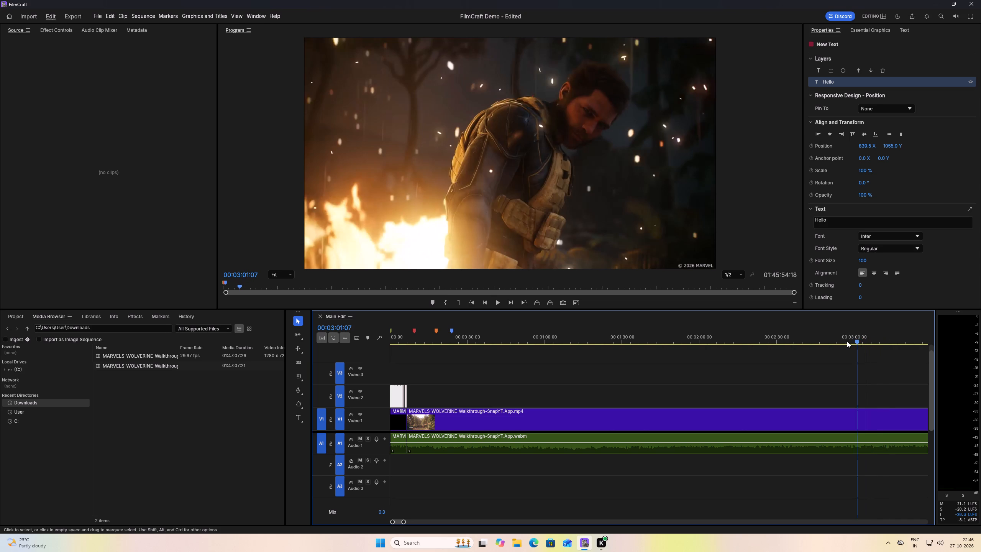
{"action": "left_click", "coordinate": [846, 341]}
{"action": "type", "text": "q"}
Split the video and audio clips at about 00:00:27 and ripple trim the sprint footage from there up to 00:00:36:15.
{"action": "key", "text": "space"}
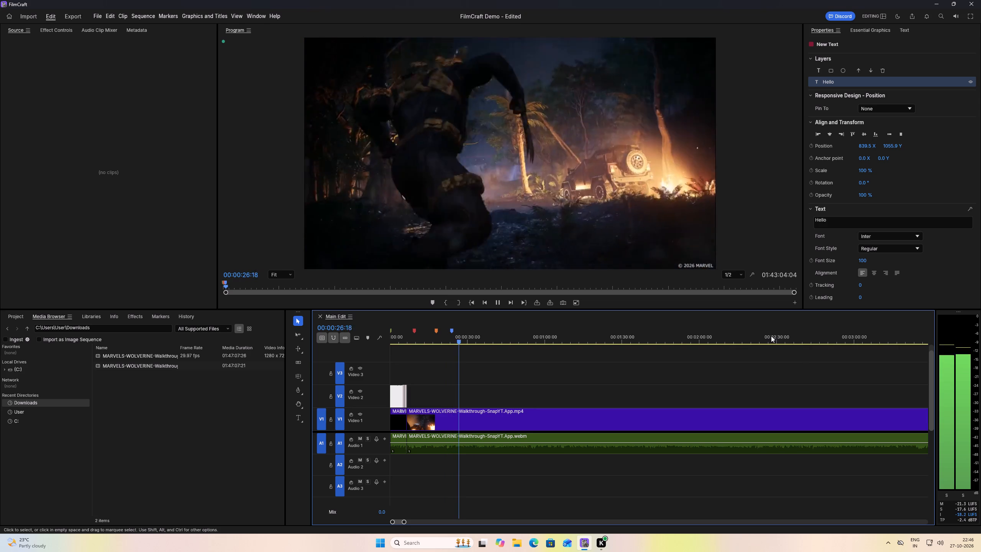
{"action": "key", "text": "t"}
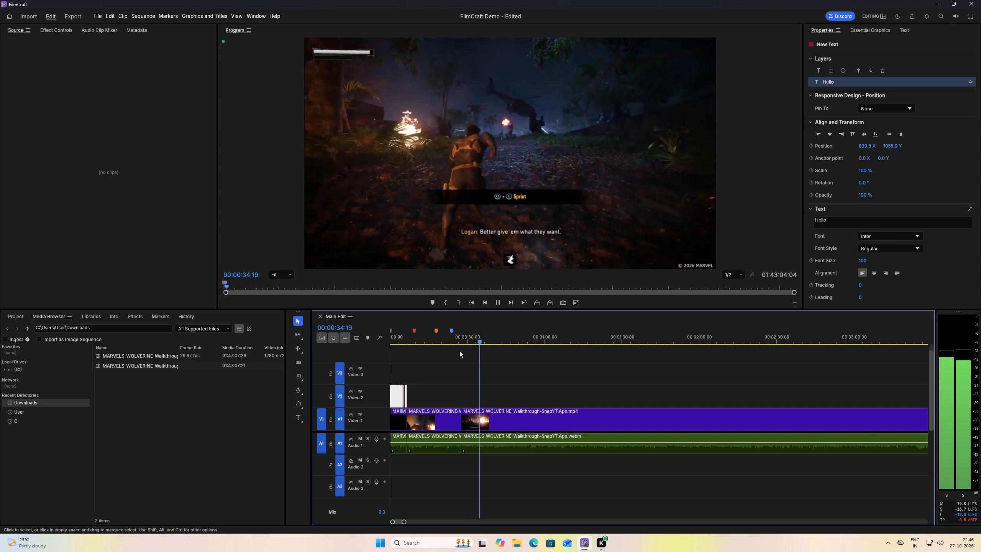
{"action": "key", "text": "space"}
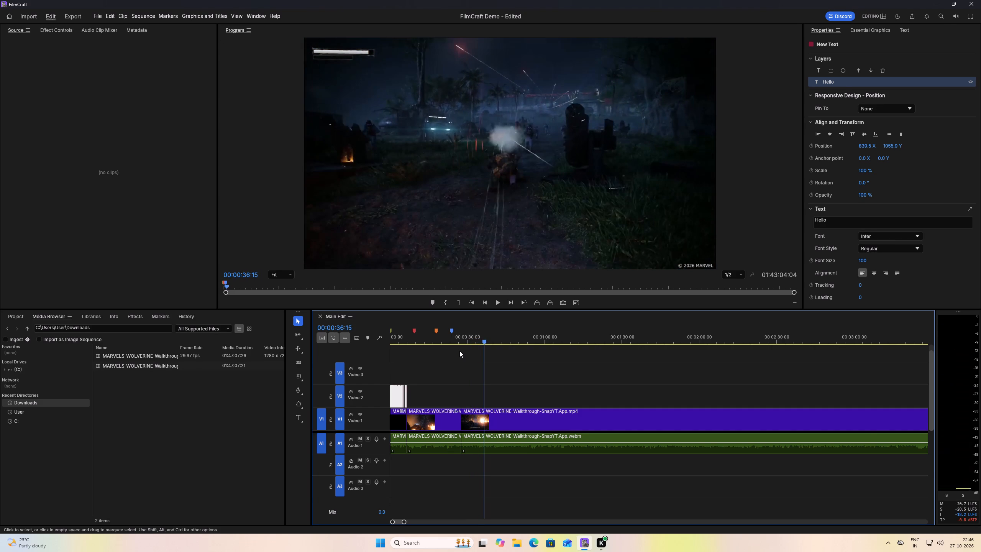
{"action": "type", "text": "q"}
Split the video and audio clips at about 00:00:33 and ripple trim the following roughly two seconds of fight footage.
{"action": "key", "text": "space"}
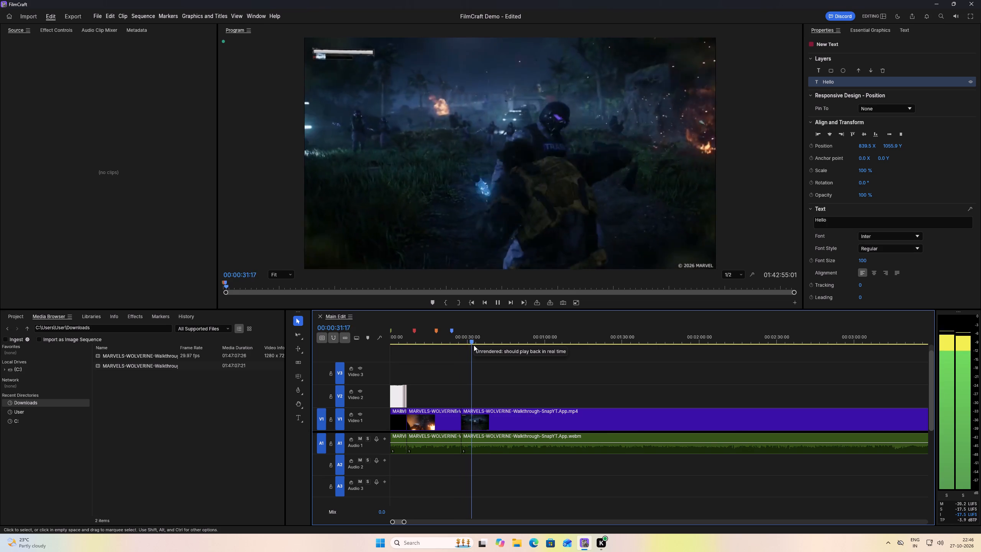
{"action": "key", "text": "space"}
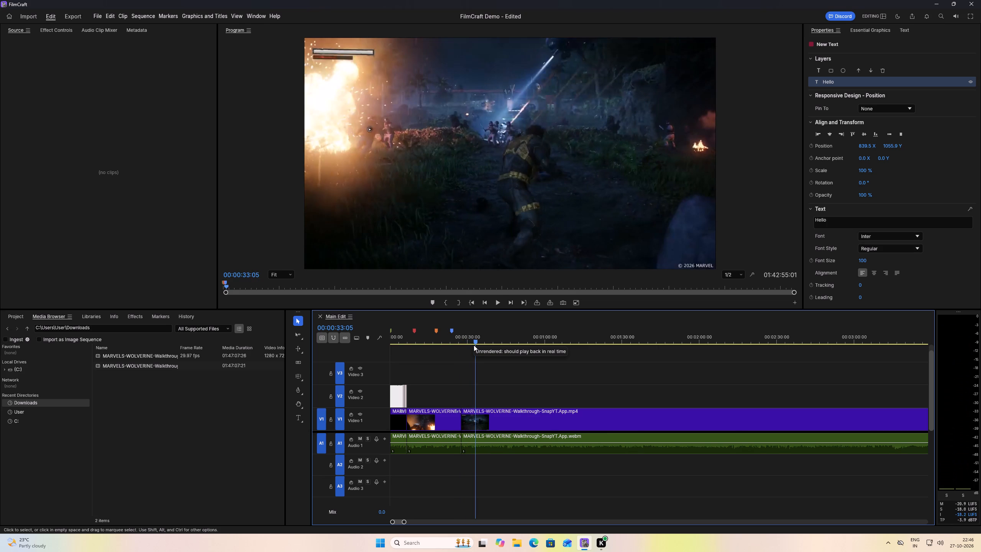
{"action": "key", "text": "space"}
{"action": "key", "text": "space"}
{"action": "type", "text": "t"}
{"action": "key", "text": "space"}
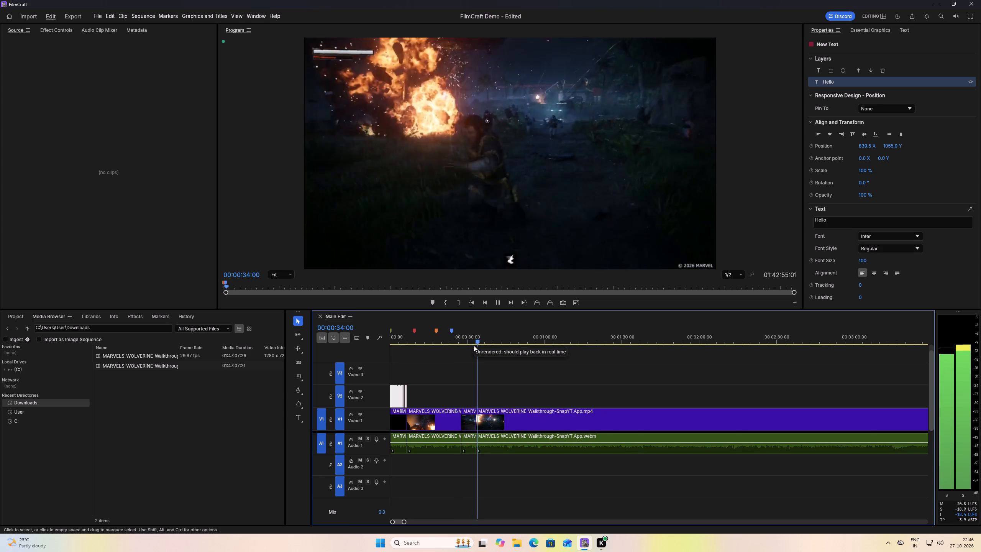
{"action": "key", "text": "space"}
{"action": "type", "text": "q"}
Split the video and audio clips at 00:00:48:04 and ripple trim the dodge tutorial footage from there to about 00:00:58.
{"action": "key", "text": "space"}
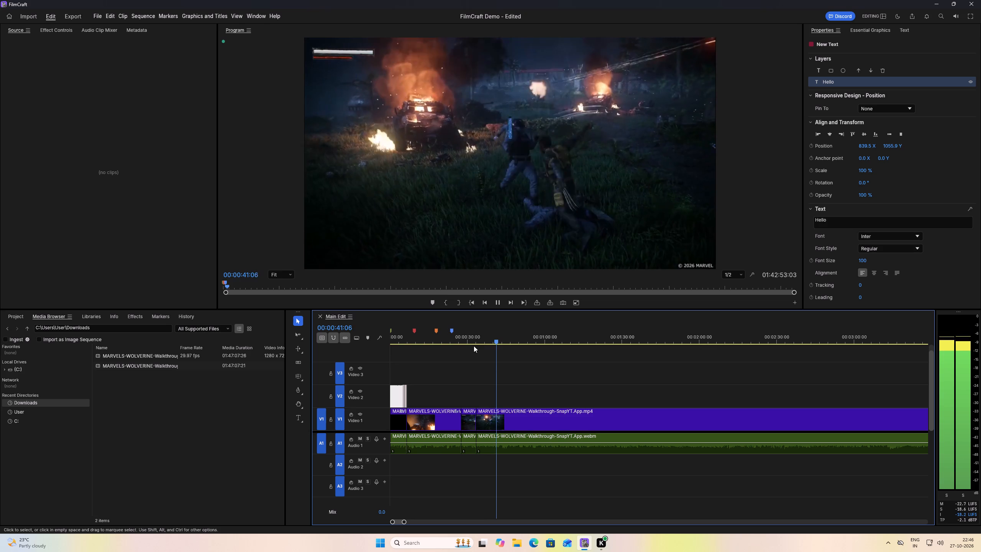
{"action": "key", "text": "space"}
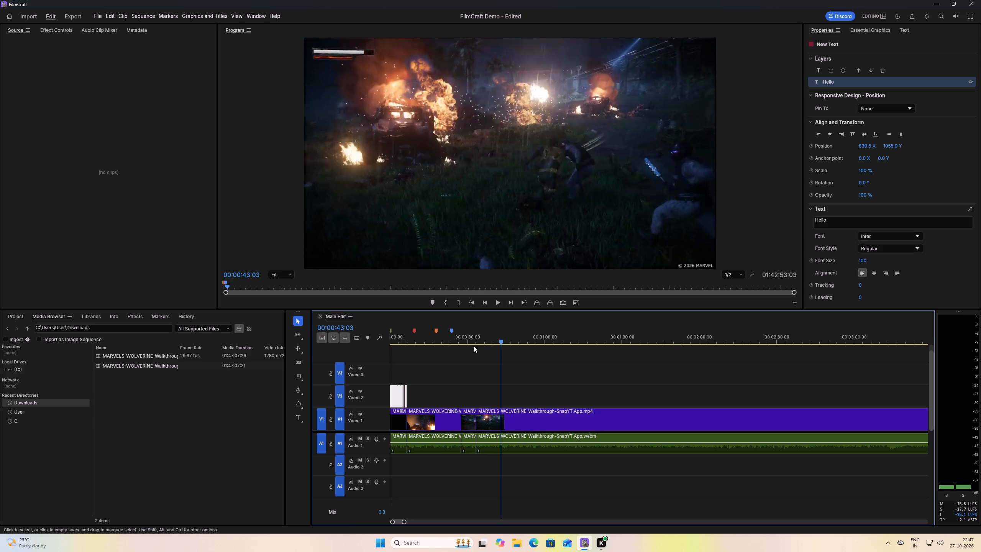
{"action": "key", "text": "space"}
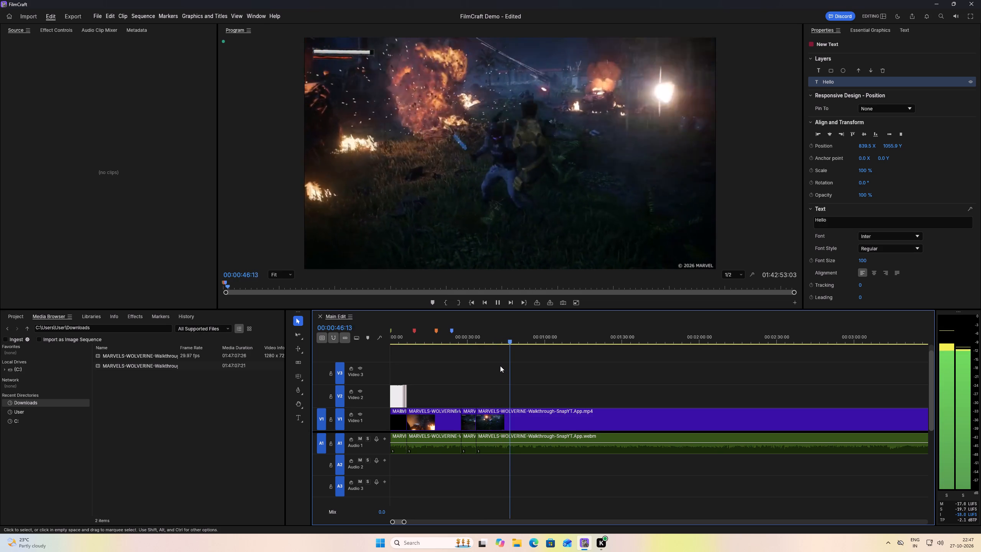
{"action": "key", "text": "space"}
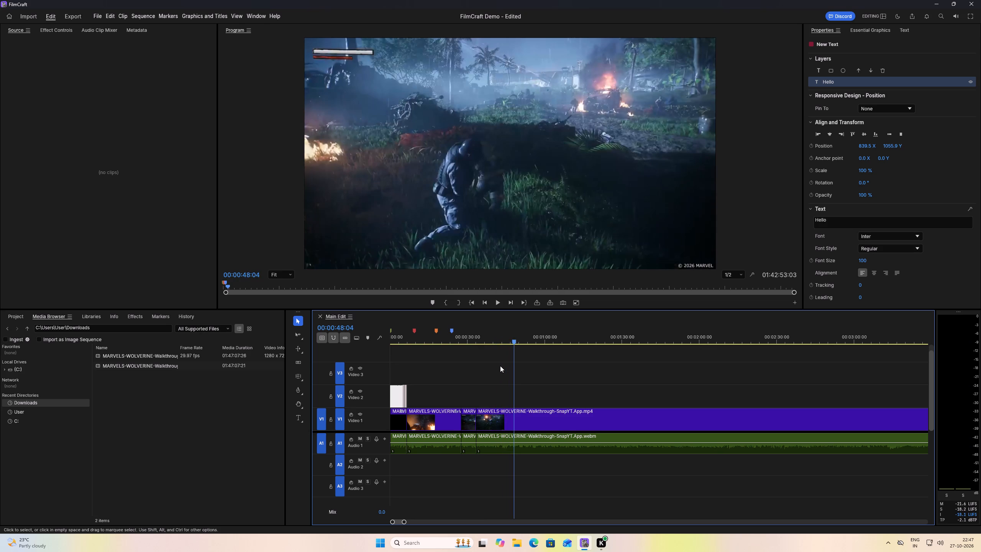
{"action": "type", "text": "t"}
{"action": "key", "text": "space"}
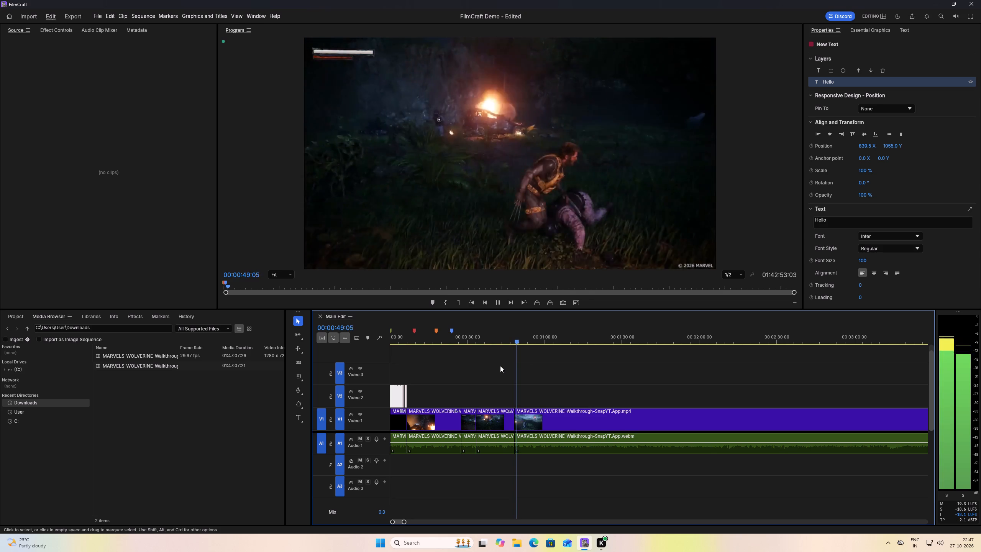
{"action": "key", "text": "space"}
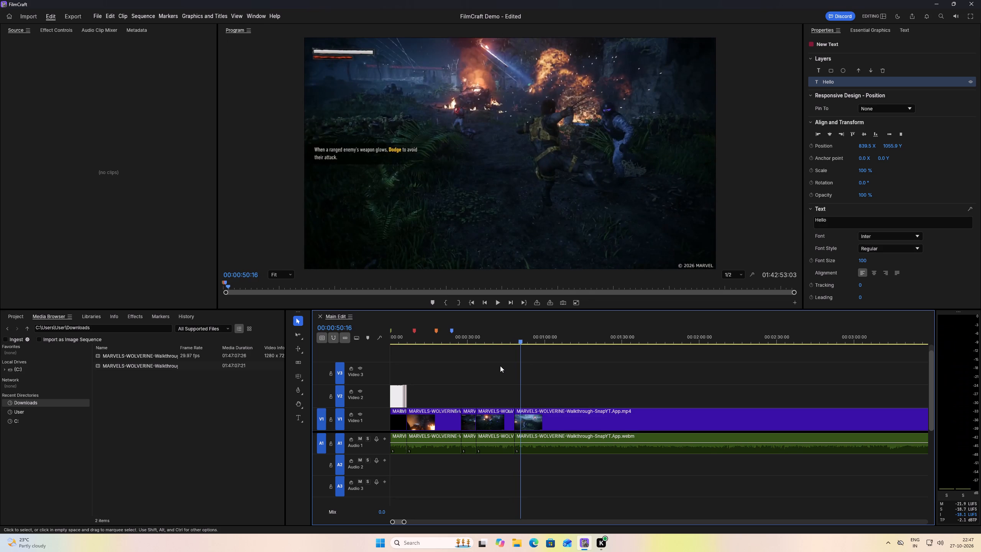
{"action": "key", "text": "space"}
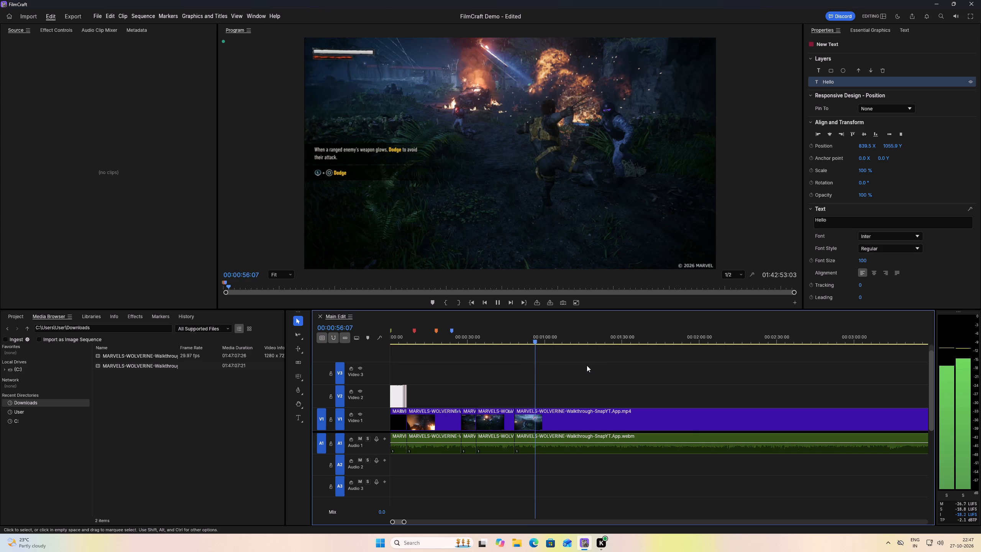
{"action": "key", "text": "space"}
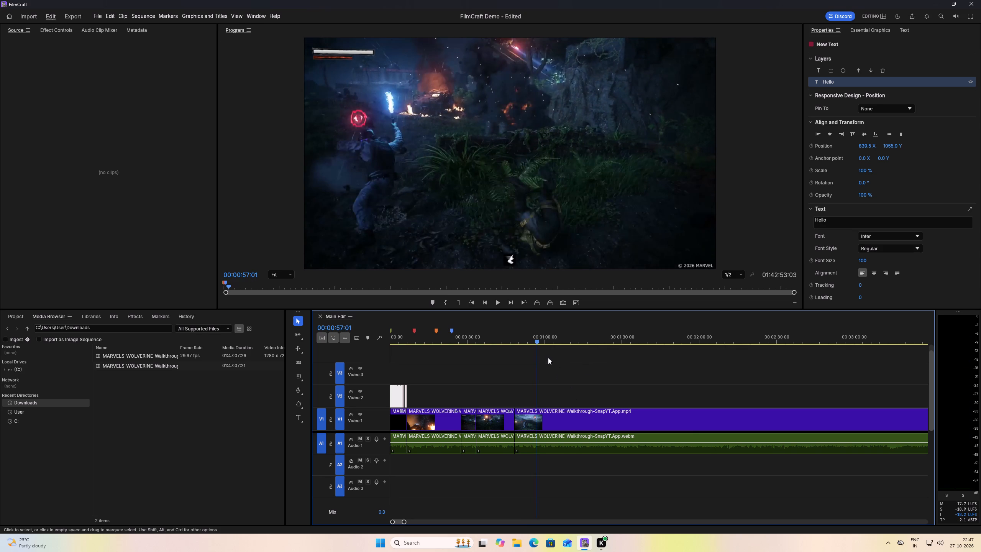
{"action": "key", "text": "space"}
{"action": "key", "text": "space"}
{"action": "key", "text": "space"}
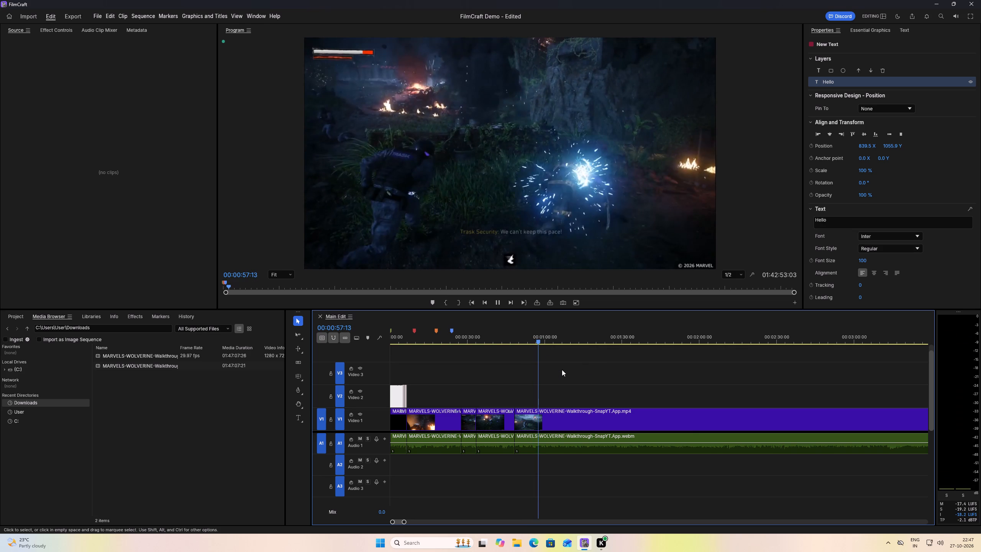
{"action": "key", "text": "space"}
{"action": "type", "text": "q"}
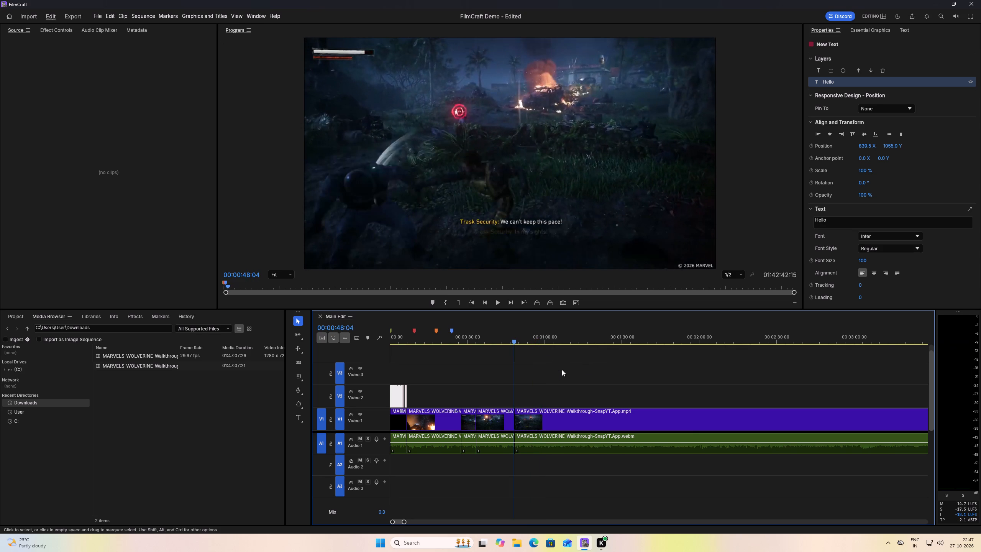
Split the video and audio clips at 00:00:49:15 and ripple trim the following footage up to about 00:00:51:17, within the Leap Attack prompt.
{"action": "key", "text": "space"}
{"action": "key", "text": "space"}
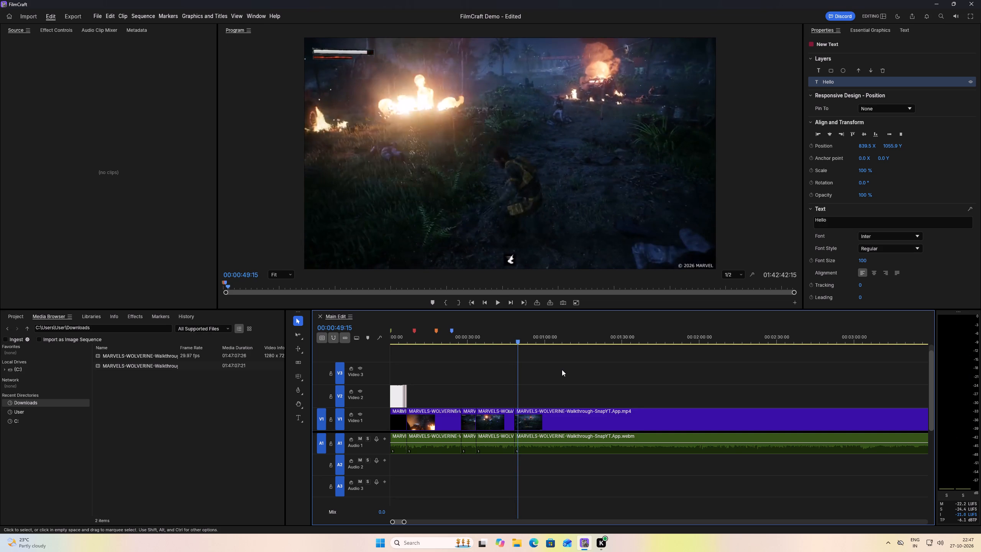
{"action": "type", "text": "t"}
{"action": "key", "text": "space"}
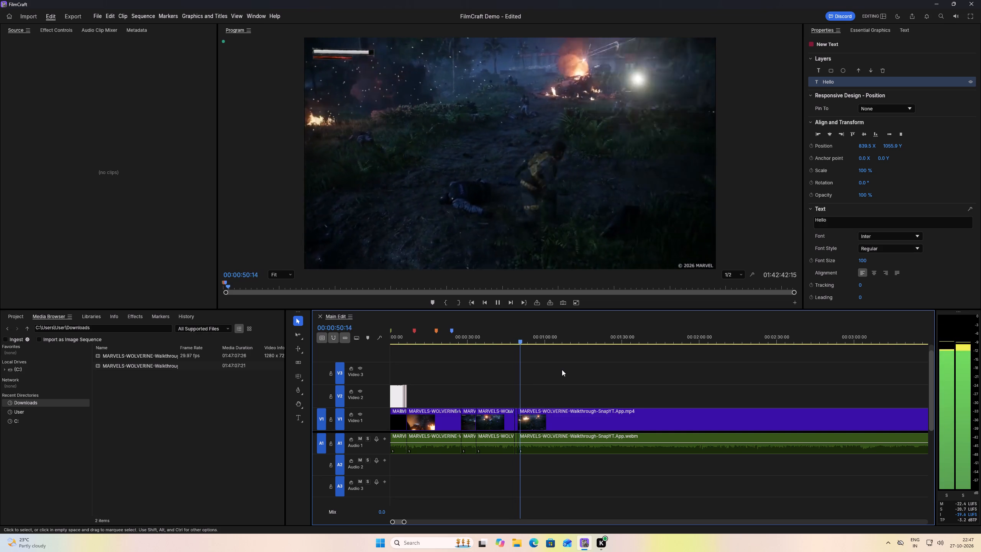
{"action": "key", "text": "space"}
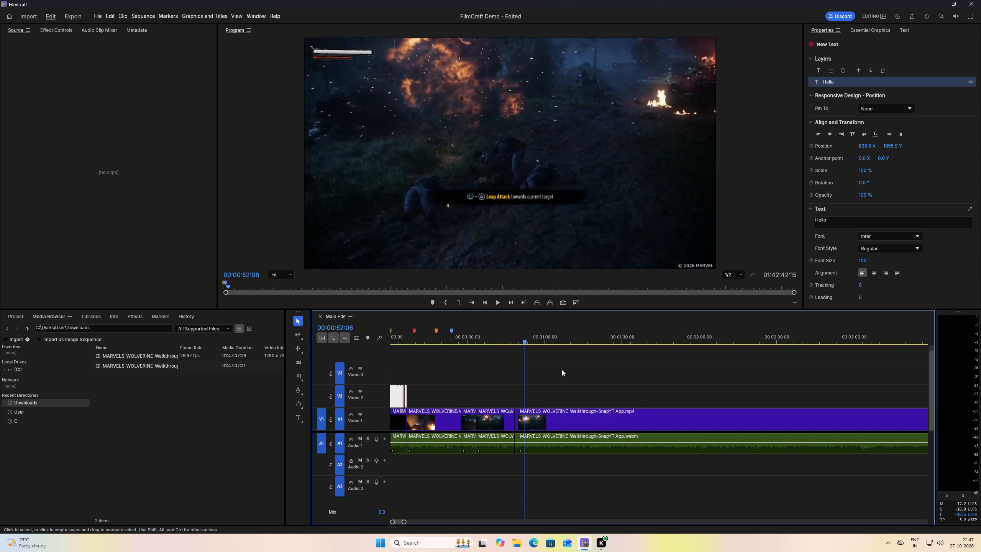
{"action": "key", "text": "Left"}
{"action": "key", "text": "Left"}
{"action": "key", "text": "Left"}
{"action": "key", "text": "Left"}
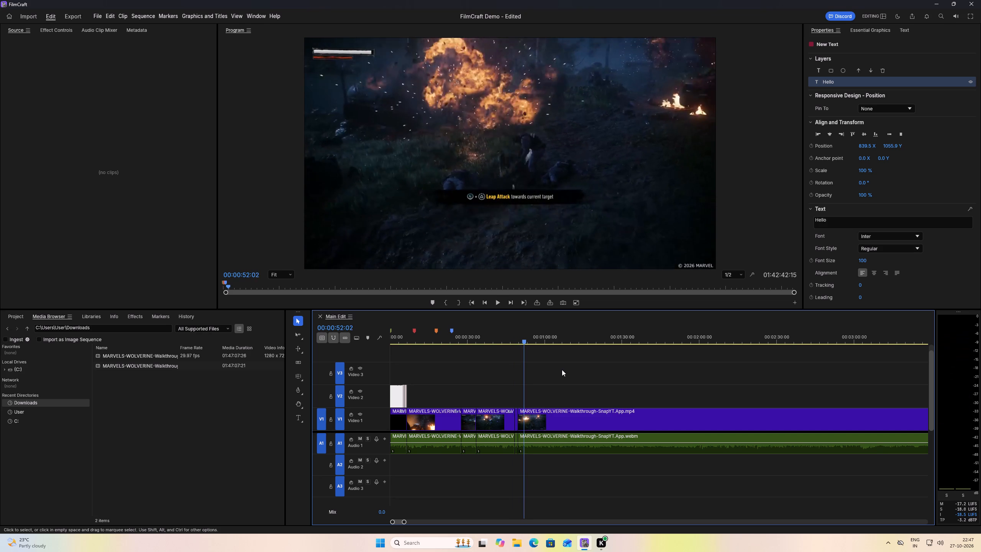
{"action": "key", "text": "Left"}
{"action": "key", "text": "Left"}
{"action": "key", "text": "Left"}
{"action": "key", "text": "Left"}
{"action": "key", "text": "Left"}
{"action": "key", "text": "Left"}
{"action": "key", "text": "Left"}
{"action": "key", "text": "Left"}
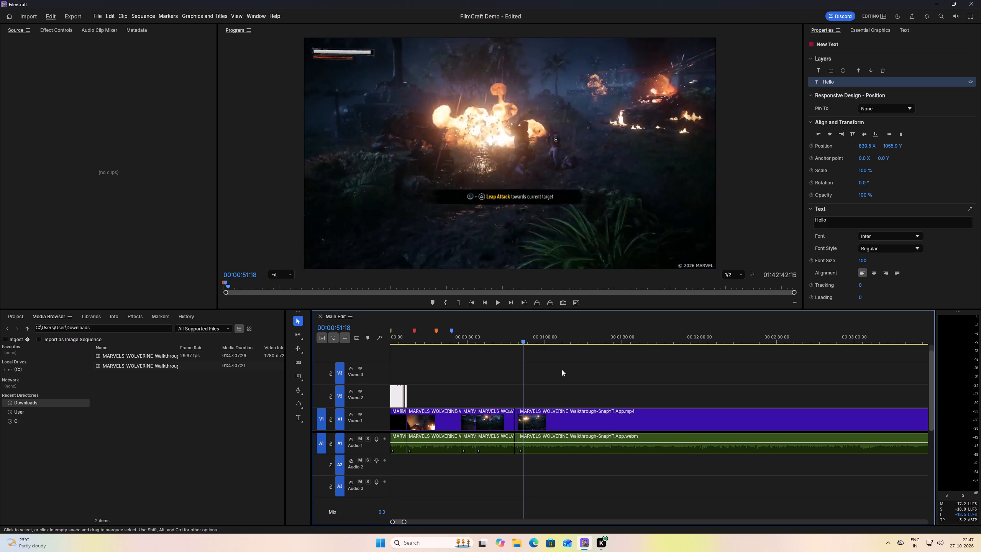
{"action": "key", "text": "Left"}
{"action": "type", "text": "q"}
Split the video and audio clips at 00:00:52:03 and ripple trim the following run footage up to 00:00:57:01.
{"action": "key", "text": "space"}
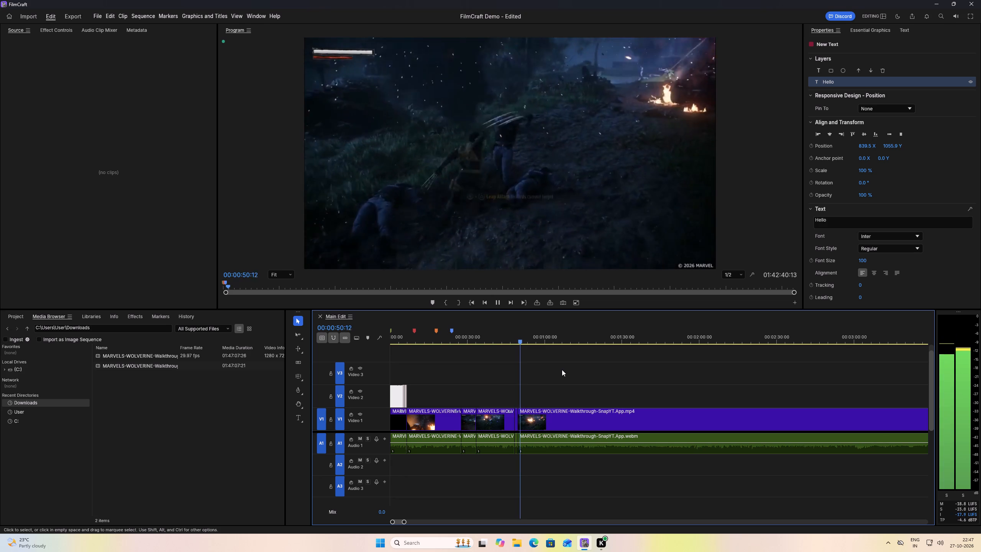
{"action": "key", "text": "space"}
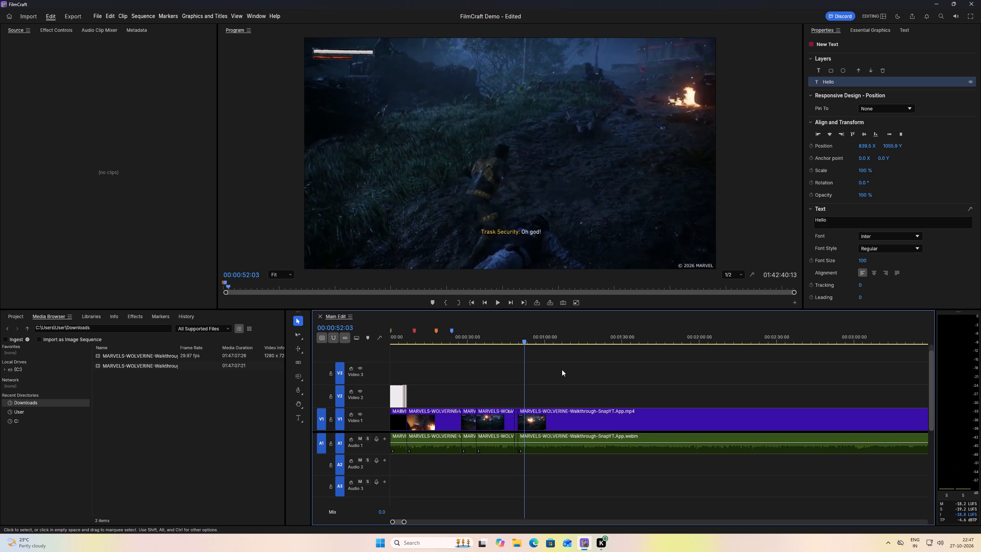
{"action": "type", "text": "t"}
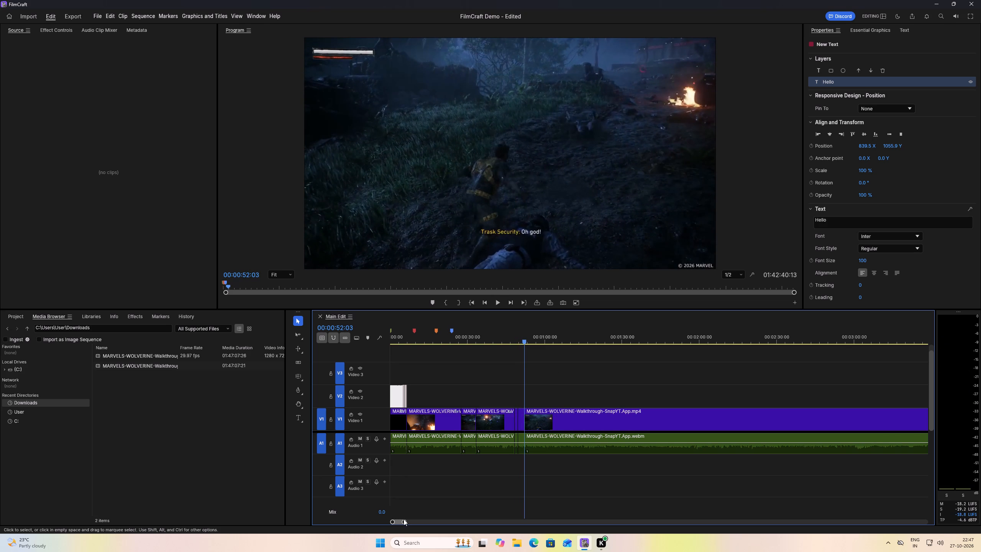
{"action": "left_click_drag", "start_coordinate": [403, 521], "coordinate": [384, 521]}
{"action": "left_click_drag", "start_coordinate": [404, 522], "coordinate": [394, 522]}
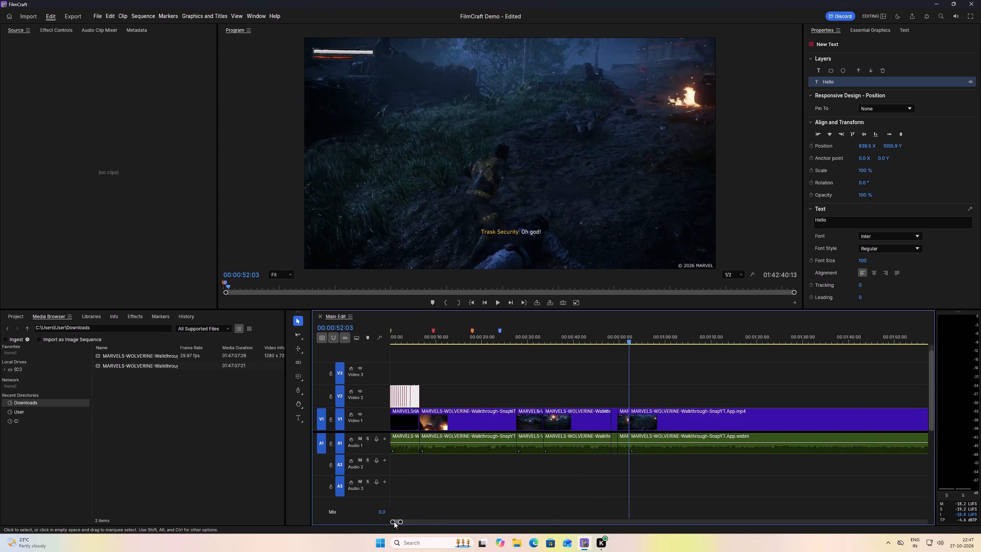
{"action": "left_click_drag", "start_coordinate": [394, 522], "coordinate": [392, 522]}
{"action": "key", "text": "space"}
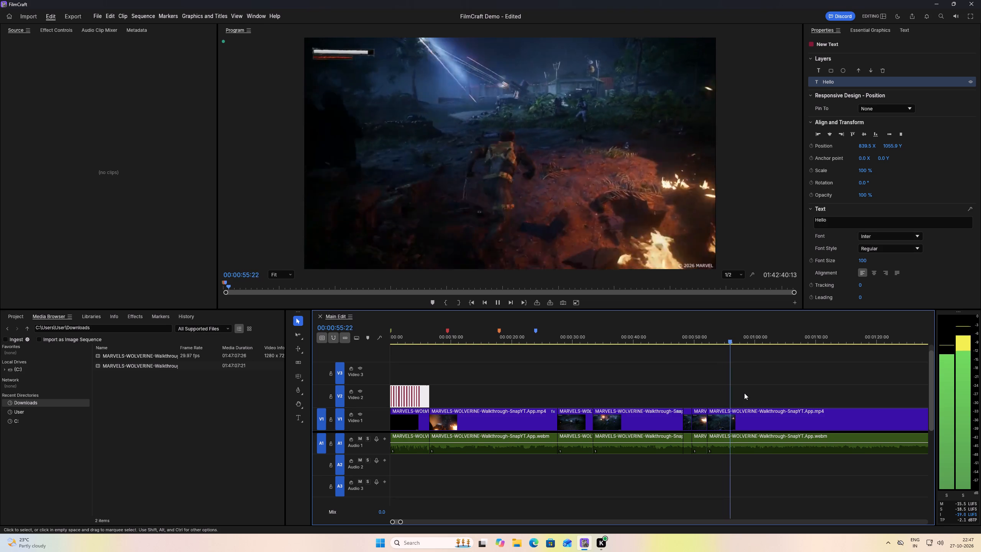
{"action": "key", "text": "space"}
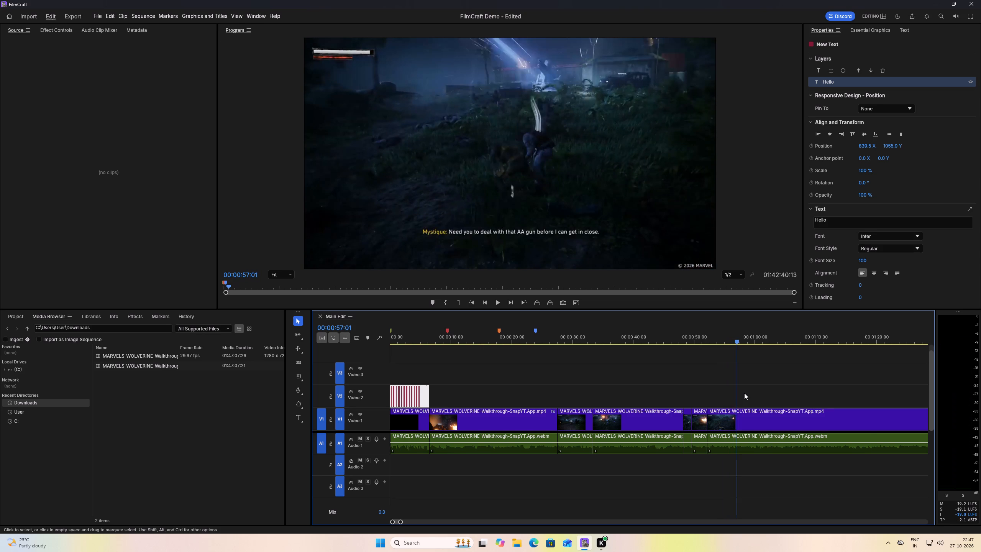
{"action": "type", "text": "q"}
Split the video and audio clips at about 00:00:58 and ripple trim the following roughly two seconds up to about 00:01:00.
{"action": "key", "text": "space"}
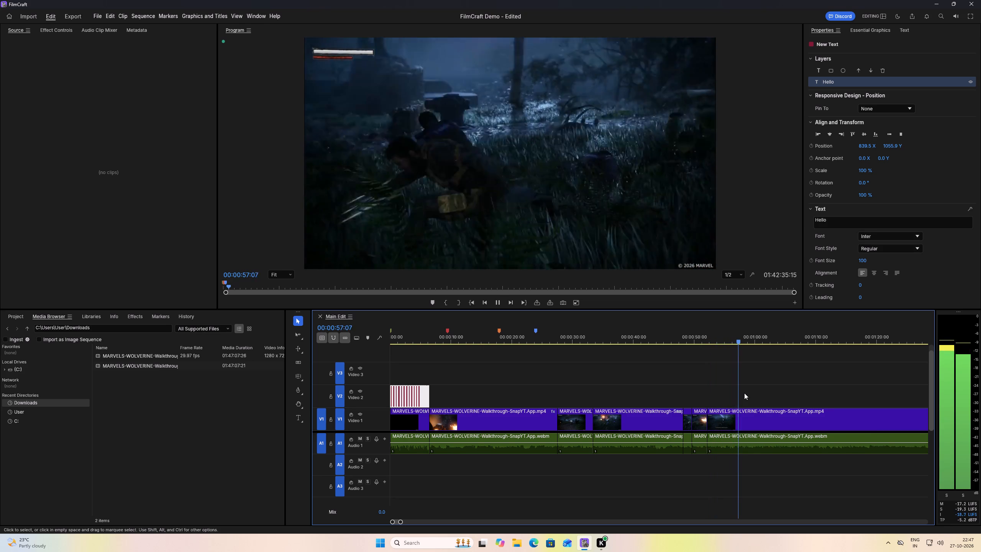
{"action": "key", "text": "space"}
{"action": "type", "text": "t"}
{"action": "key", "text": "space"}
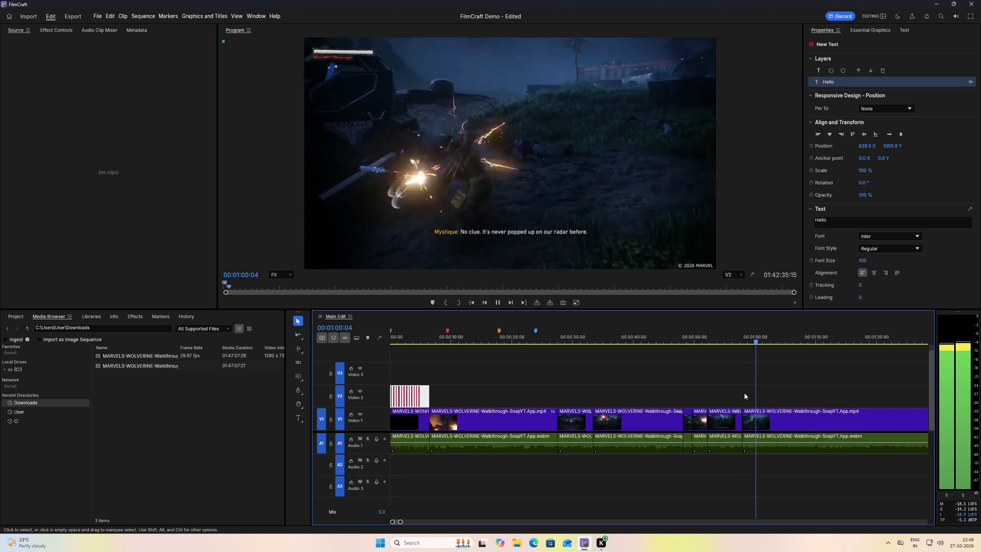
{"action": "key", "text": "space"}
{"action": "key", "text": "Left"}
{"action": "key", "text": "Left"}
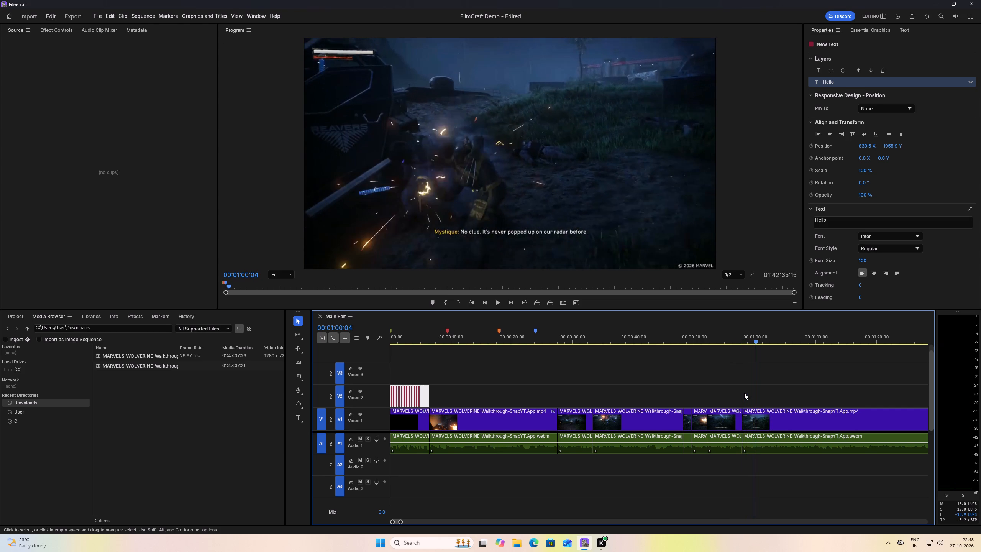
{"action": "key", "text": "Left"}
{"action": "key", "text": "Left"}
{"action": "key", "text": "Left"}
{"action": "key", "text": "Left"}
{"action": "type", "text": "q"}
Split the video and audio clips at 00:01:03:11, during the takedown beside the Reavers vehicle.
{"action": "key", "text": "space"}
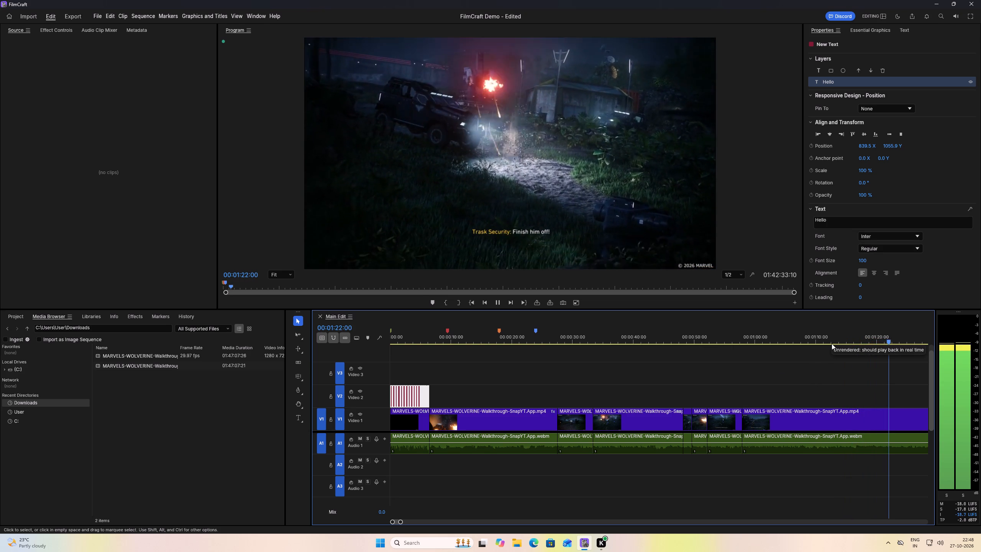
{"action": "key", "text": "space"}
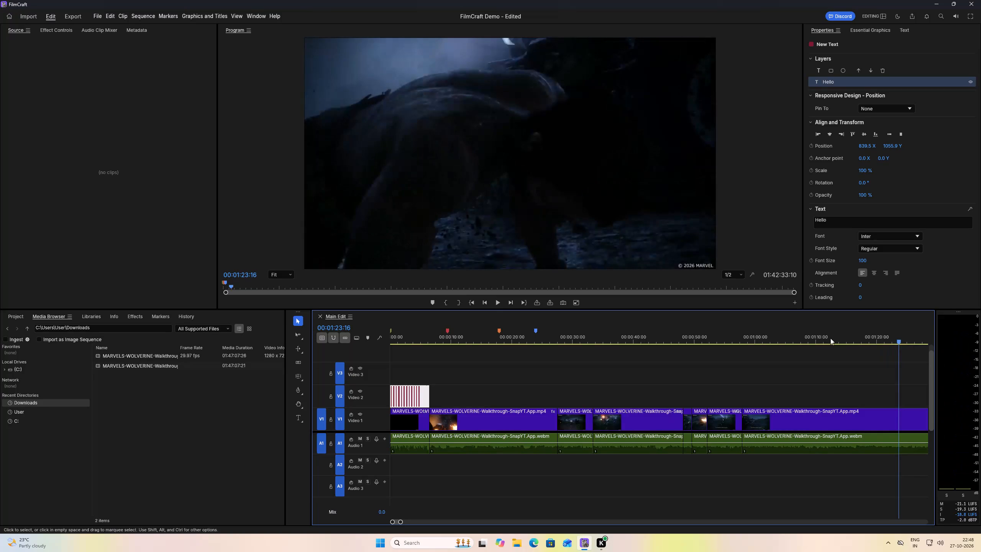
{"action": "left_click", "coordinate": [748, 343]}
{"action": "key", "text": "space"}
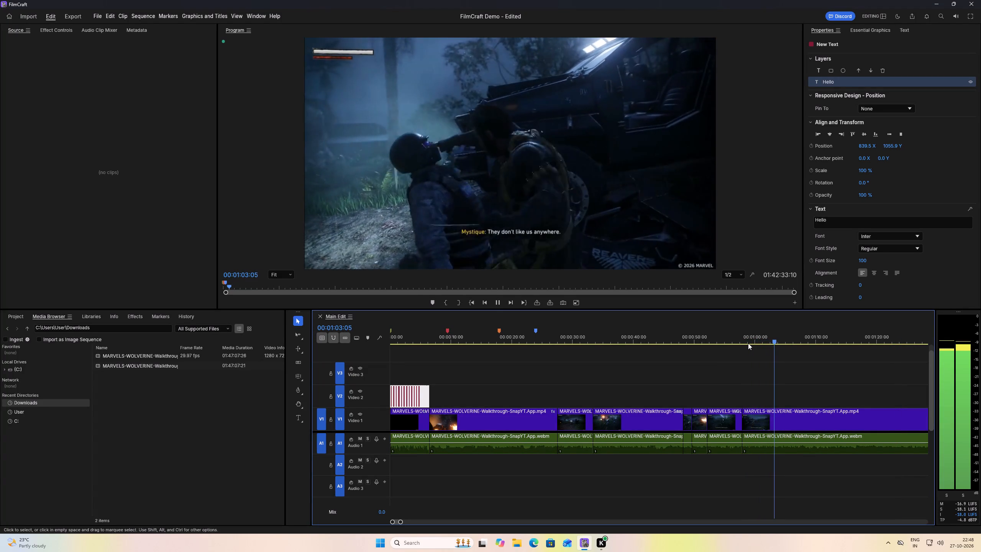
{"action": "key", "text": "space"}
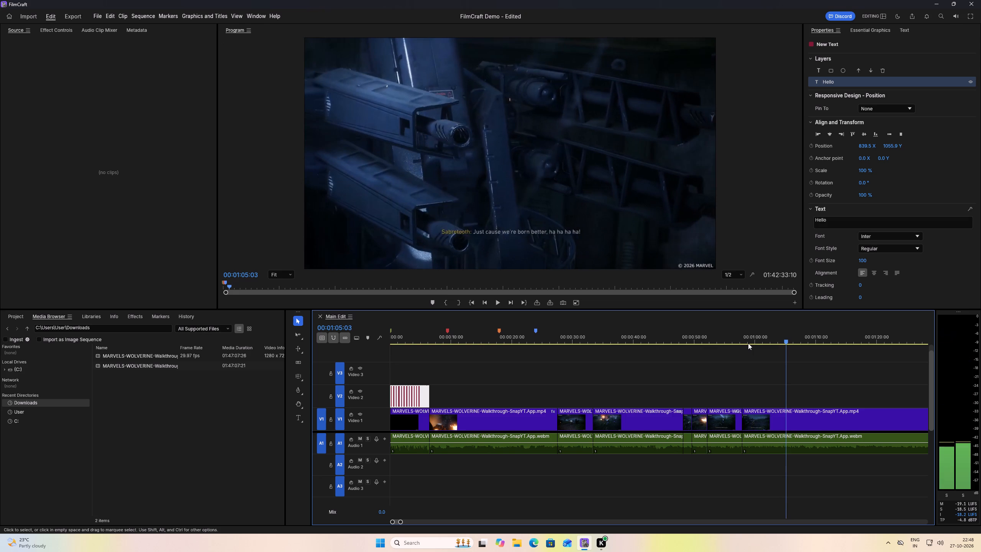
{"action": "left_click", "coordinate": [774, 342]}
{"action": "key", "text": "space"}
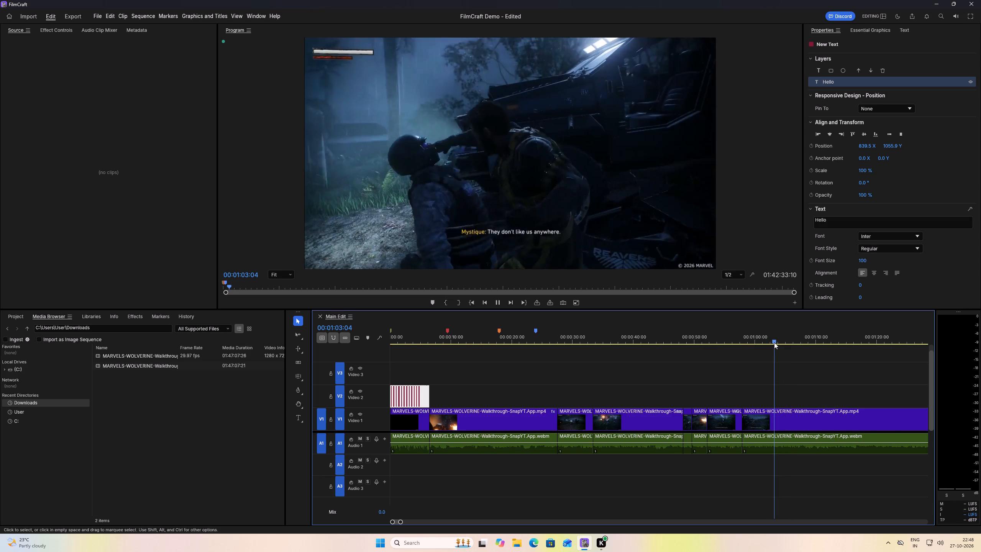
{"action": "key", "text": "space"}
{"action": "type", "text": "t"}
Ripple trim the cutscene, Last Stand and Rage tutorial footage from the 00:01:03:11 split up to about 00:02:02, within the Shred Combo fight.
{"action": "key", "text": "space"}
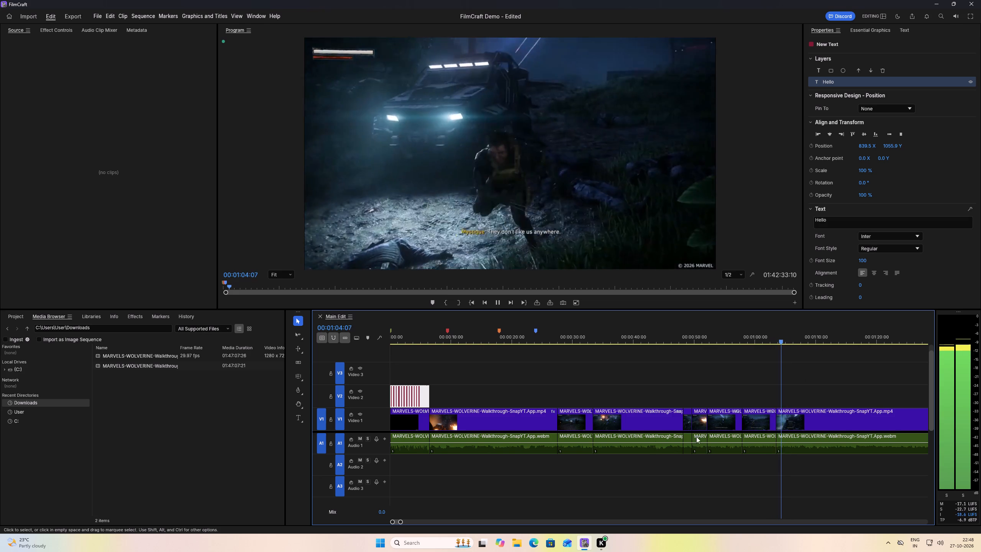
{"action": "scroll", "coordinate": [702, 437], "scroll_direction": "down", "scroll_amount": 4}
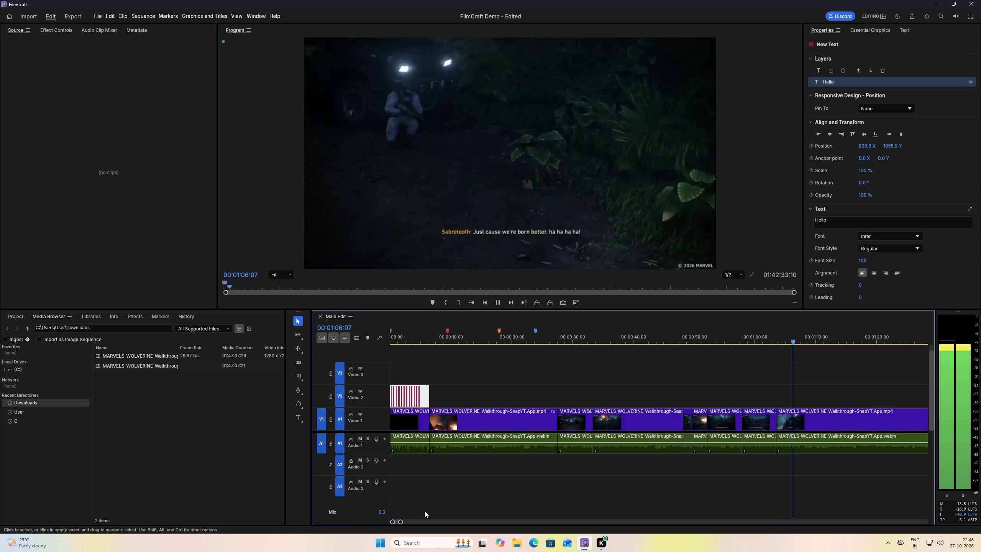
{"action": "left_click_drag", "start_coordinate": [398, 521], "coordinate": [400, 521]}
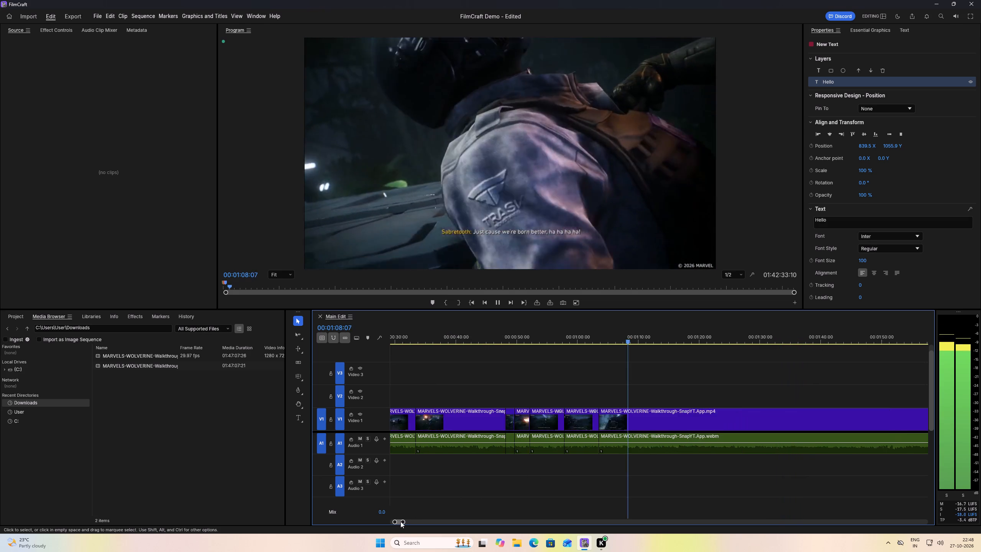
{"action": "left_click_drag", "start_coordinate": [400, 521], "coordinate": [403, 521]}
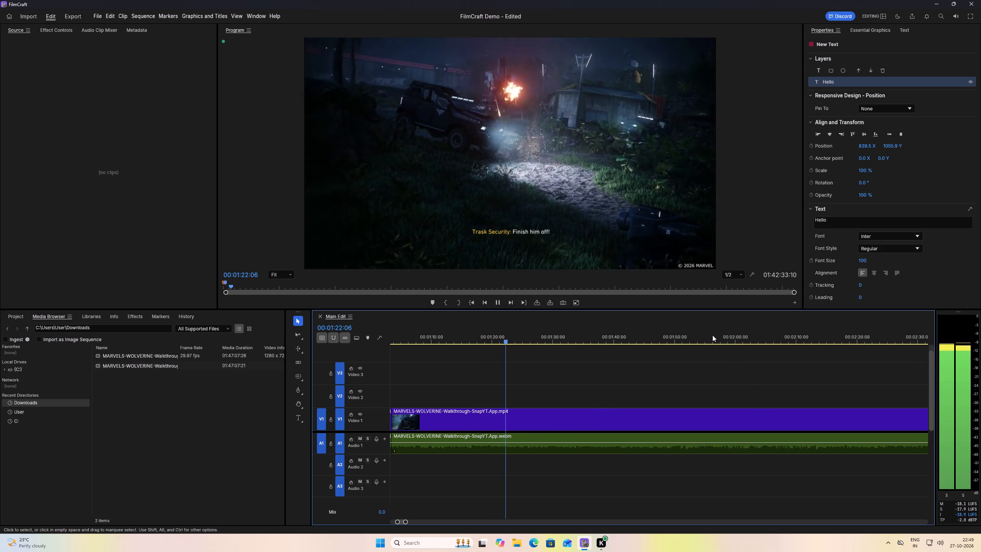
{"action": "left_click", "coordinate": [712, 335]}
{"action": "key", "text": "space"}
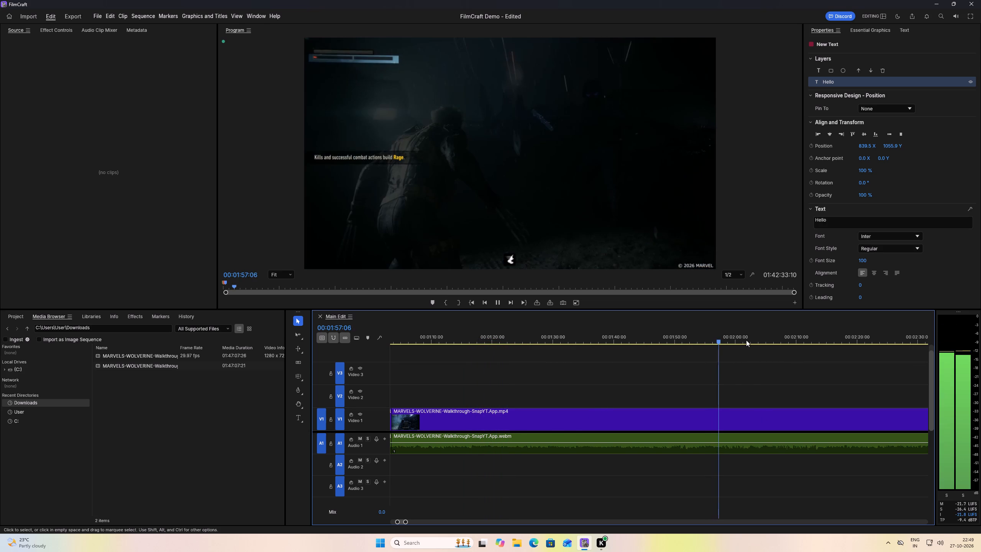
{"action": "key", "text": "space"}
{"action": "left_click", "coordinate": [702, 338]}
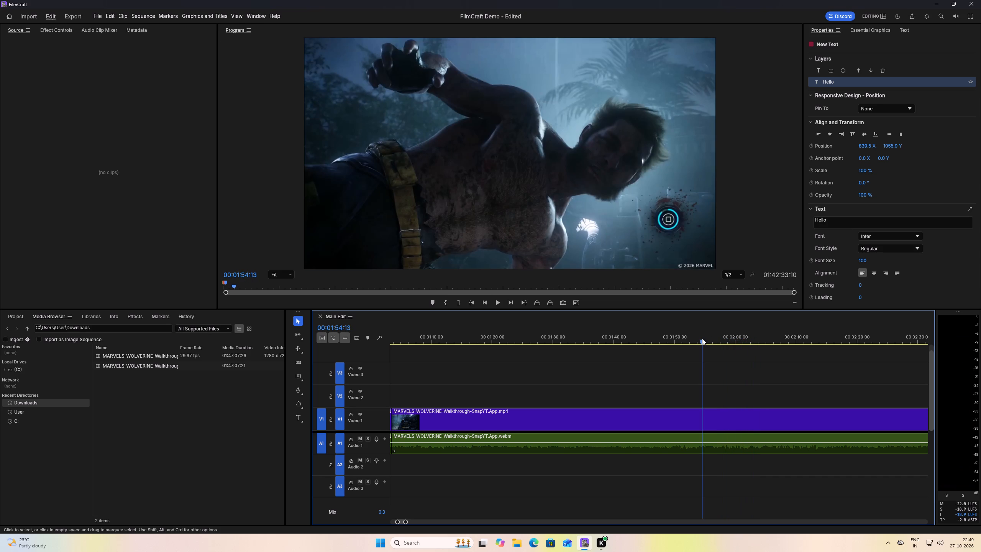
{"action": "left_click", "coordinate": [684, 342]}
{"action": "left_click", "coordinate": [638, 341]}
{"action": "key", "text": "space"}
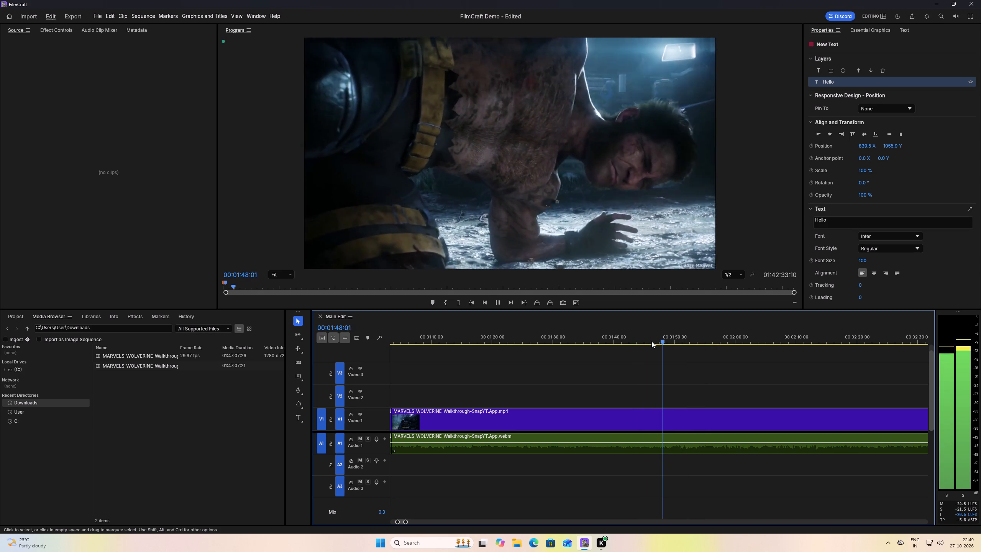
{"action": "left_click", "coordinate": [707, 339]}
{"action": "key", "text": "space"}
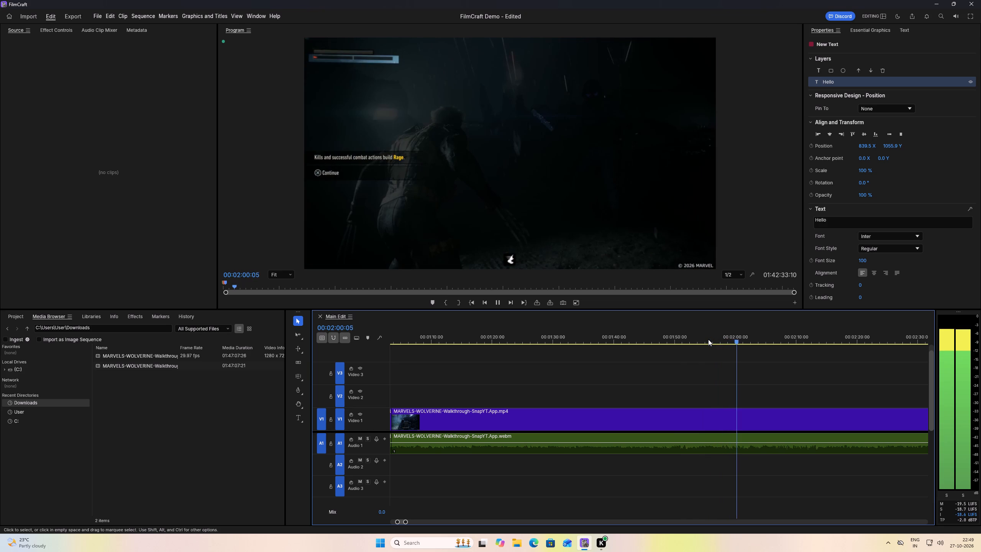
{"action": "key", "text": "space"}
{"action": "key", "text": "space"}
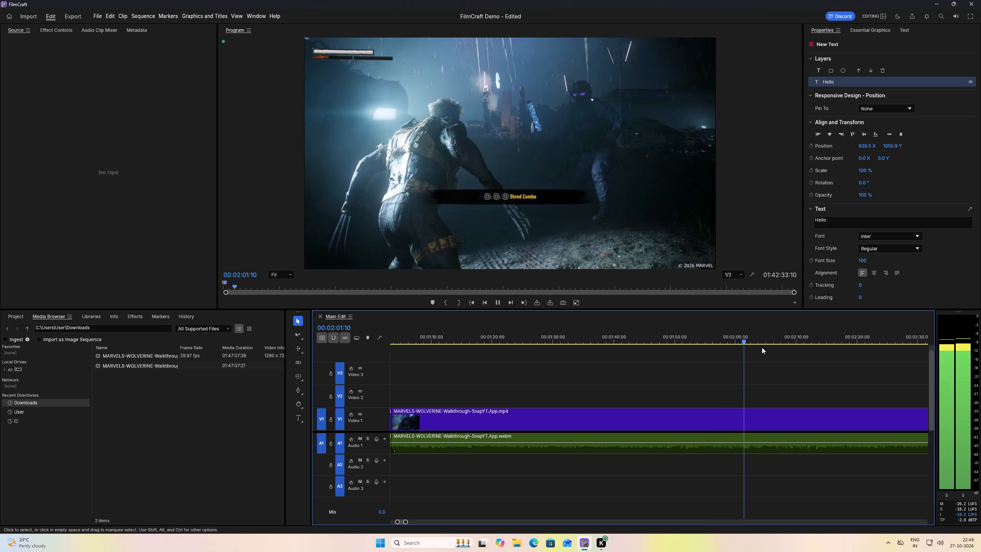
{"action": "key", "text": "space"}
{"action": "type", "text": "q"}
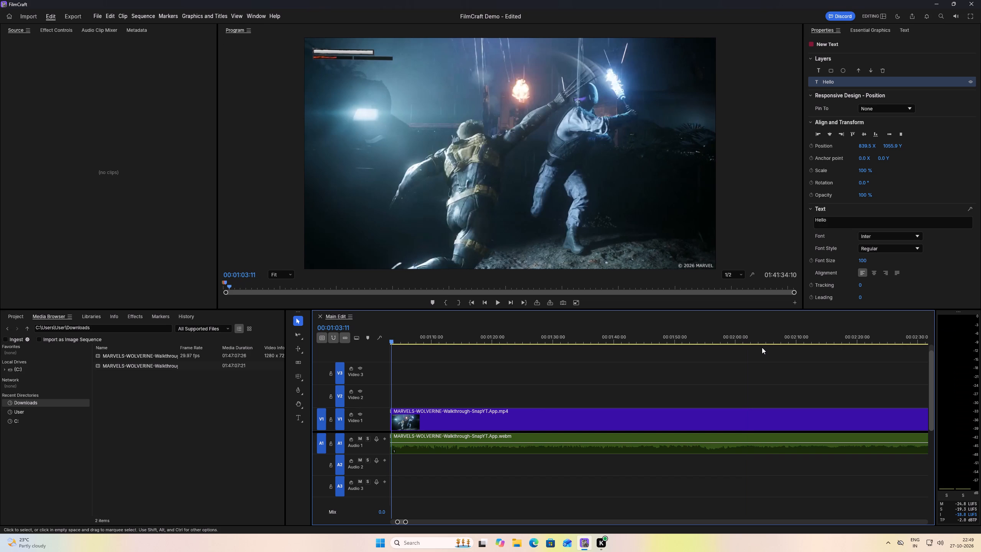
Split the video and audio clips at about 00:01:06, where the Rage Meter tutorial prompt comes up.
{"action": "left_click", "coordinate": [403, 521]}
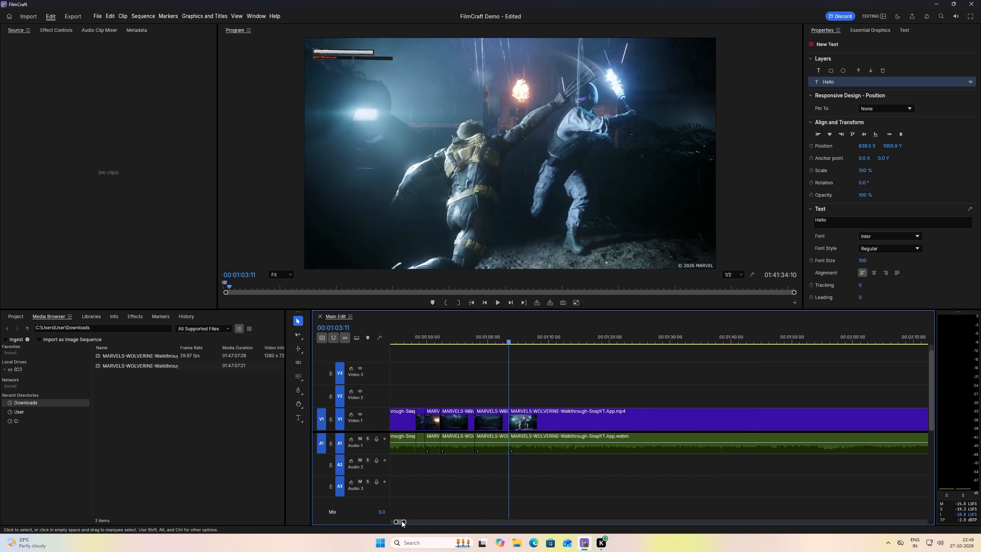
{"action": "key", "text": "space"}
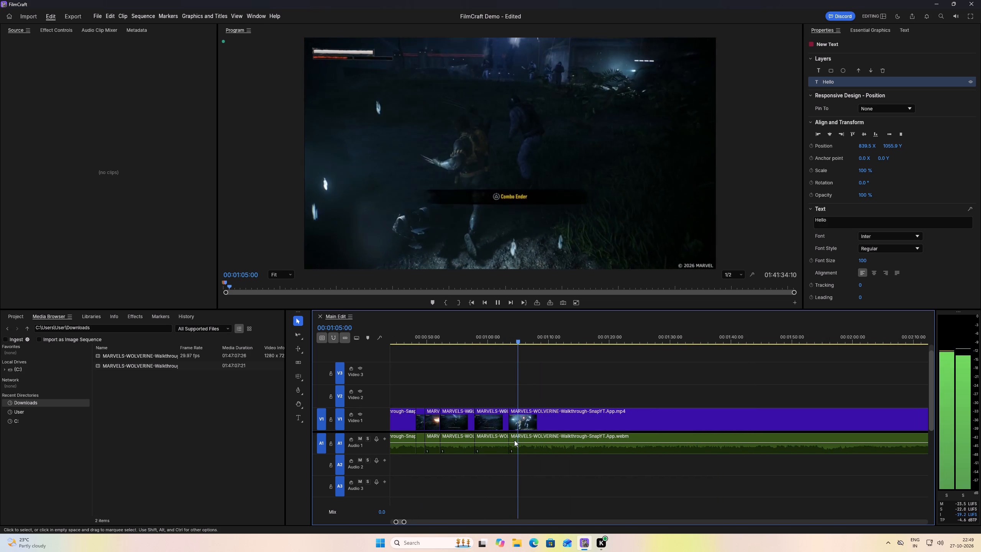
{"action": "key", "text": "space"}
{"action": "key", "text": "space"}
{"action": "key", "text": "space"}
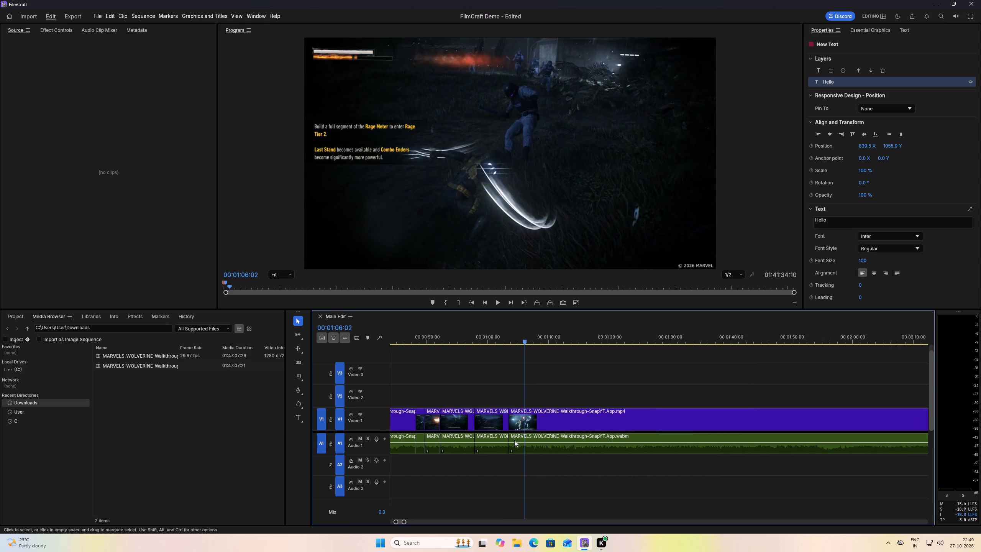
{"action": "key", "text": "space"}
{"action": "key", "text": "space"}
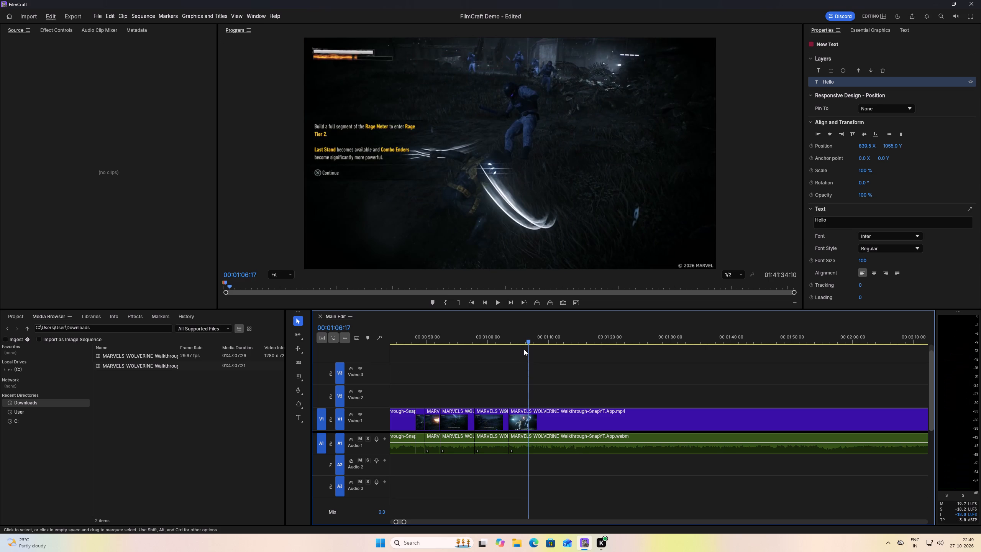
{"action": "left_click", "coordinate": [521, 343]}
{"action": "key", "text": "space"}
{"action": "type", "text": "t"}
{"action": "key", "text": "space"}
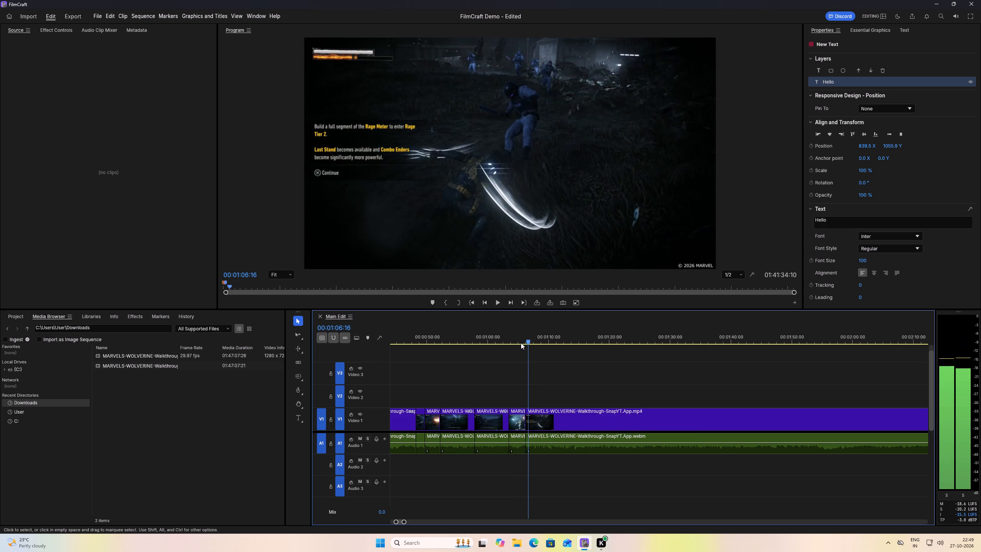
Ripple trim the end of the clip before the Rage Meter split back to 00:01:05:19, just before the prompt.
{"action": "left_click_drag", "start_coordinate": [521, 341], "coordinate": [517, 340]}
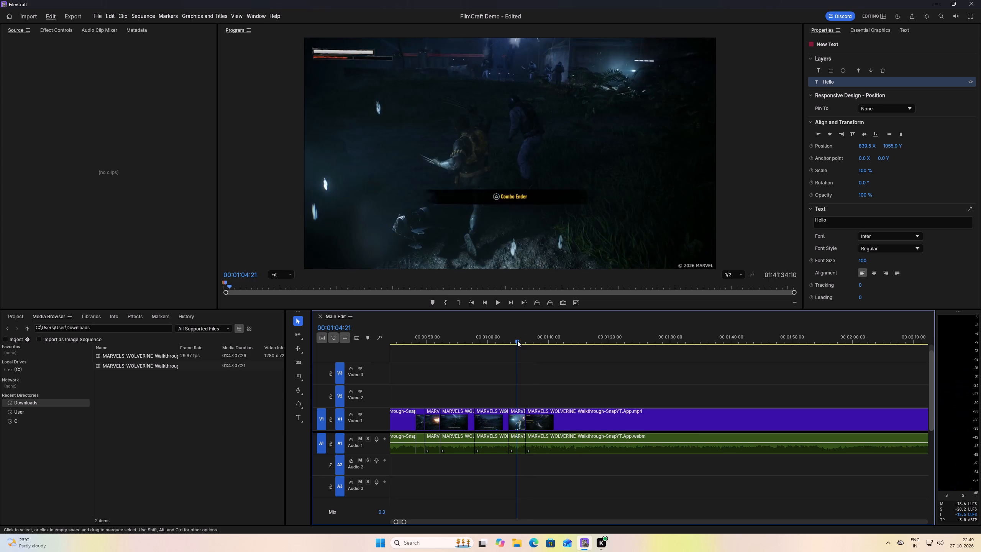
{"action": "key", "text": "Right"}
{"action": "key", "text": "Right"}
{"action": "key", "text": "Right"}
{"action": "key", "text": "Right"}
{"action": "key", "text": "Right"}
{"action": "key", "text": "Right"}
{"action": "key", "text": "Right"}
{"action": "key", "text": "Right"}
{"action": "key", "text": "Right"}
{"action": "key", "text": "Right"}
{"action": "key", "text": "Right"}
{"action": "key", "text": "Right"}
{"action": "key", "text": "Right"}
{"action": "key", "text": "Right"}
{"action": "key", "text": "Right"}
{"action": "key", "text": "Right"}
{"action": "key", "text": "Right"}
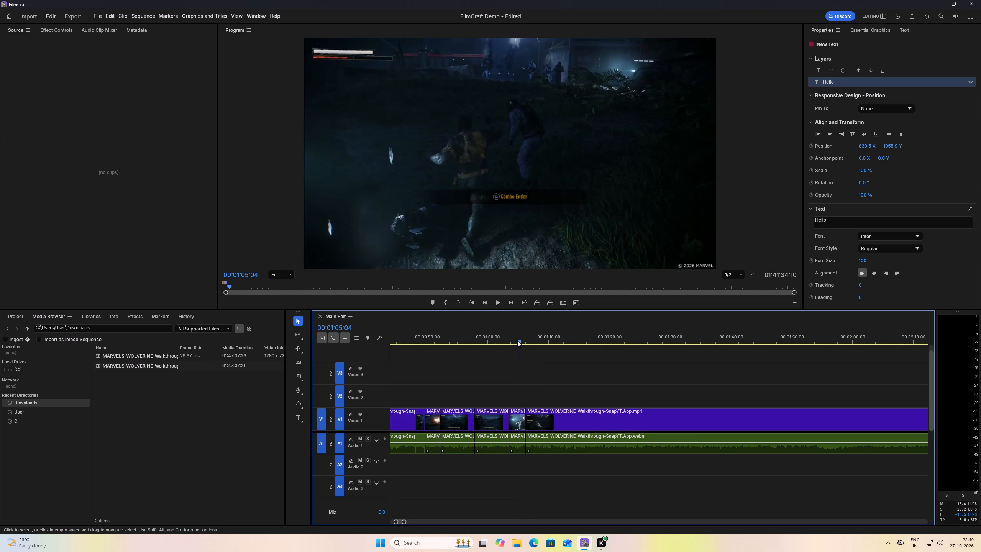
{"action": "key", "text": "Right"}
{"action": "key", "text": "Right"}
{"action": "key", "text": "Right"}
{"action": "key", "text": "Right"}
{"action": "key", "text": "Right"}
{"action": "key", "text": "Right"}
{"action": "key", "text": "Right"}
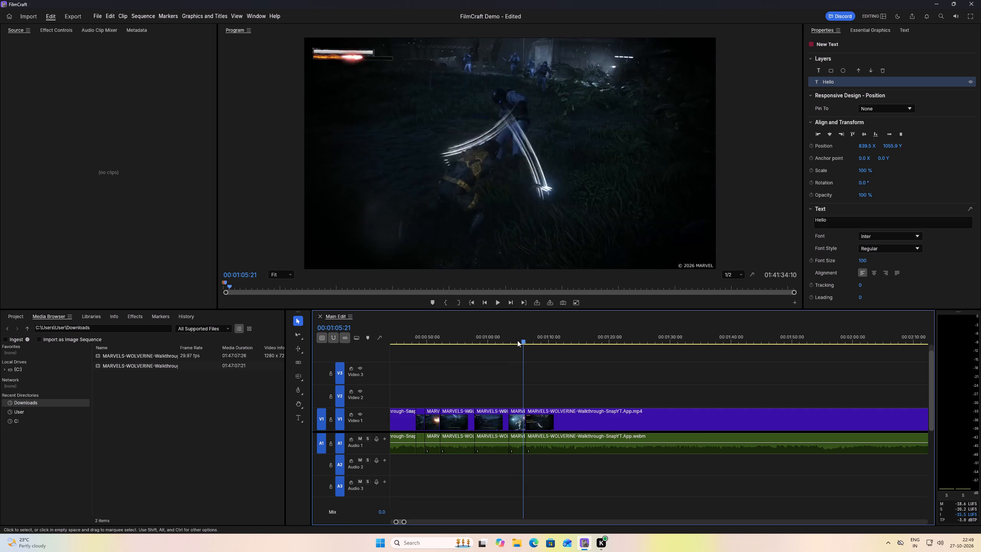
{"action": "key", "text": "Left"}
{"action": "key", "text": "Left"}
{"action": "key", "text": "w"}
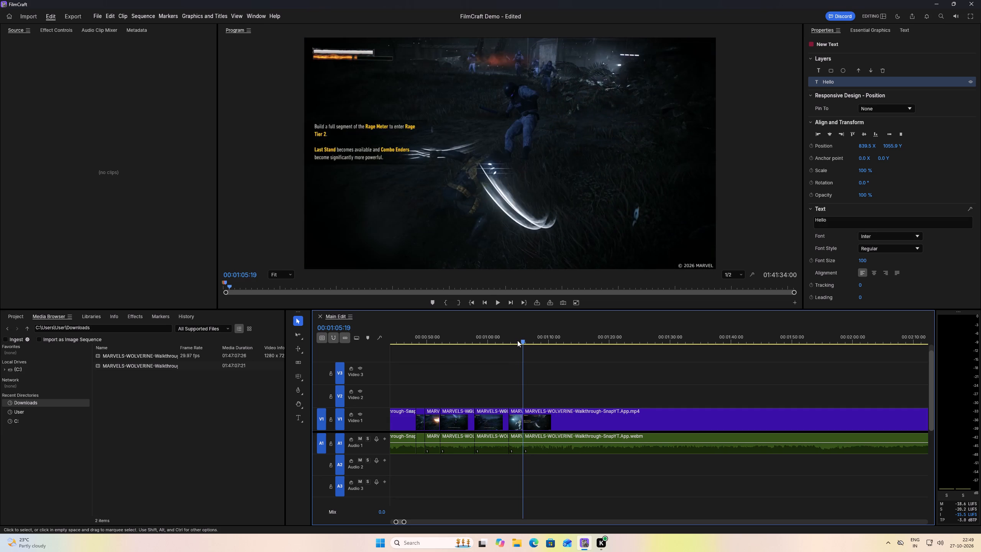
Ripple trim the Rage Meter tutorial prompt footage from 00:01:05:19 up to about 00:01:15, where the fight resumes in the grass.
{"action": "key", "text": "space"}
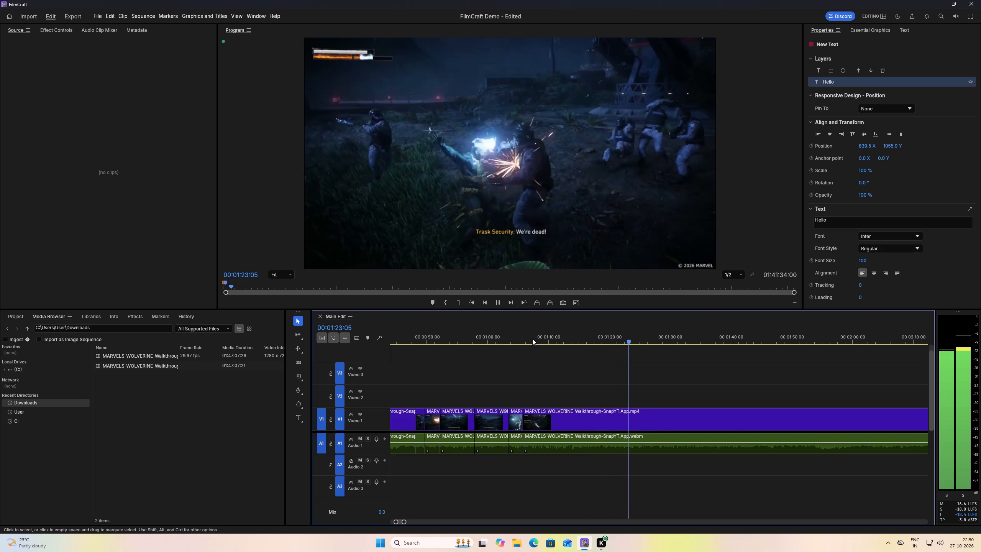
{"action": "key", "text": "space"}
{"action": "left_click", "coordinate": [542, 341]}
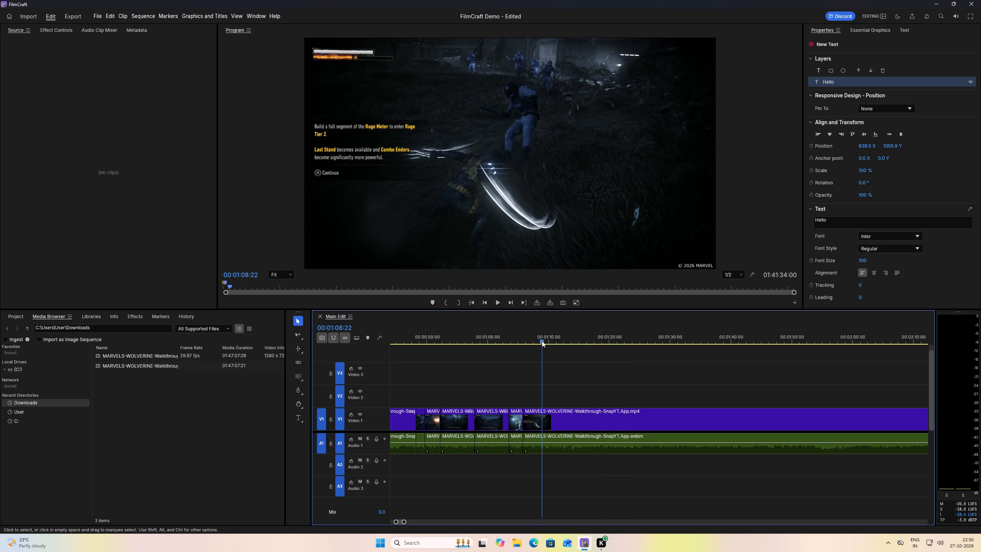
{"action": "key", "text": "space"}
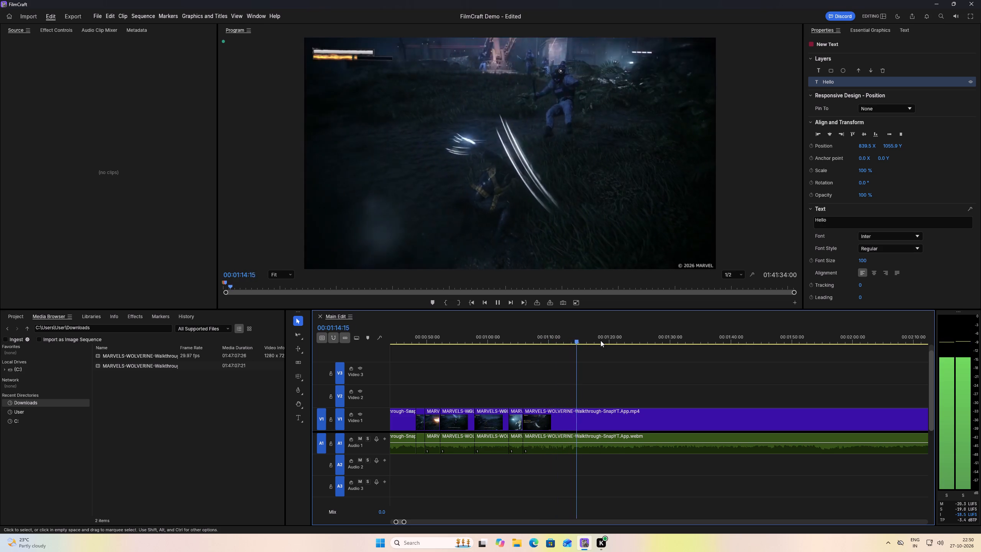
{"action": "key", "text": "space"}
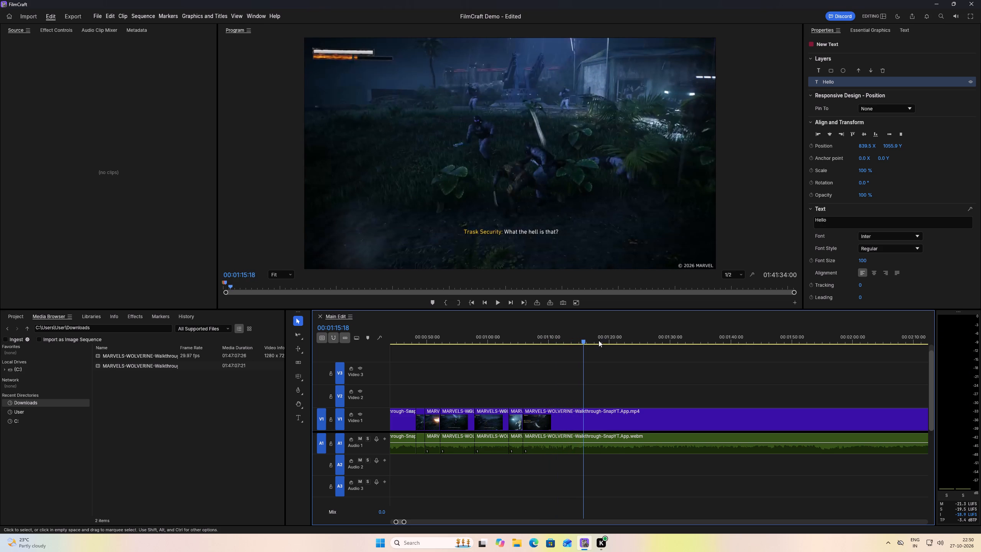
{"action": "left_click", "coordinate": [583, 342]}
{"action": "type", "text": "q"}
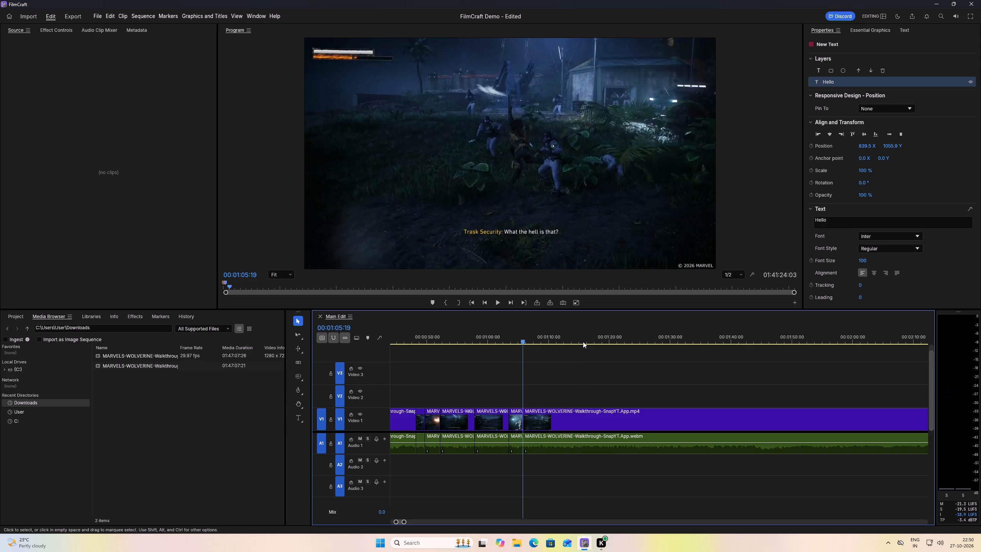
Split the video and audio clips at 00:01:30:22, as the last guard is thrown down beside the gun tower.
{"action": "key", "text": "space"}
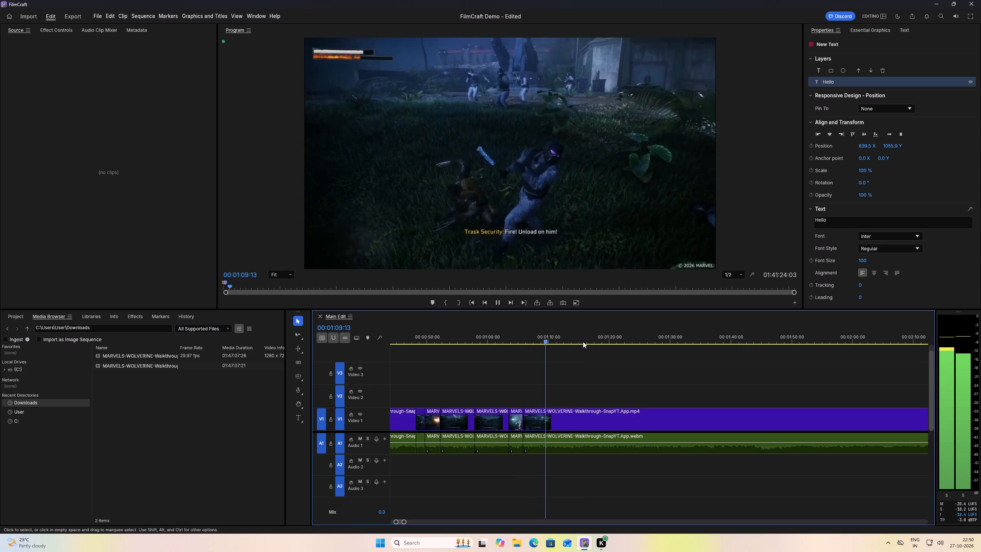
{"action": "key", "text": "space"}
{"action": "key", "text": "space"}
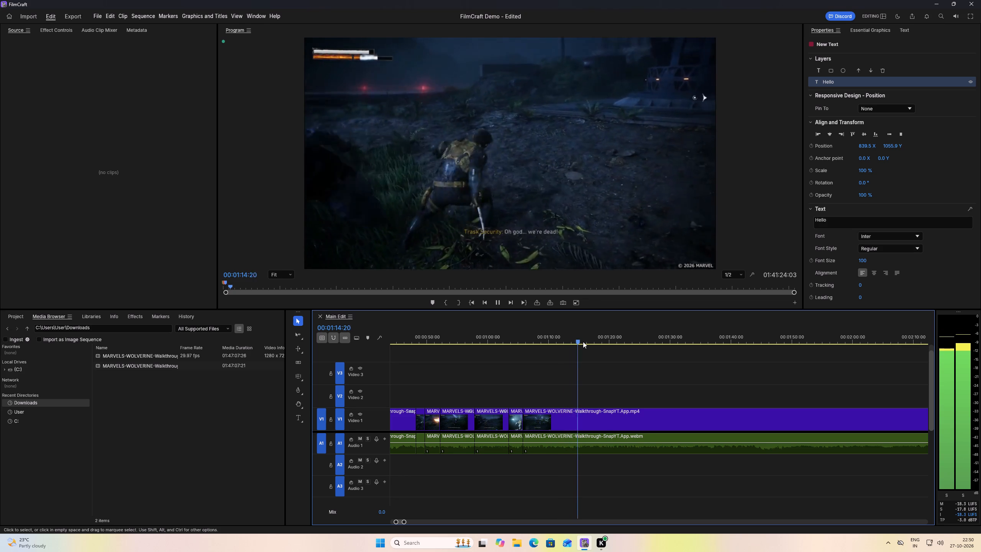
{"action": "key", "text": "space"}
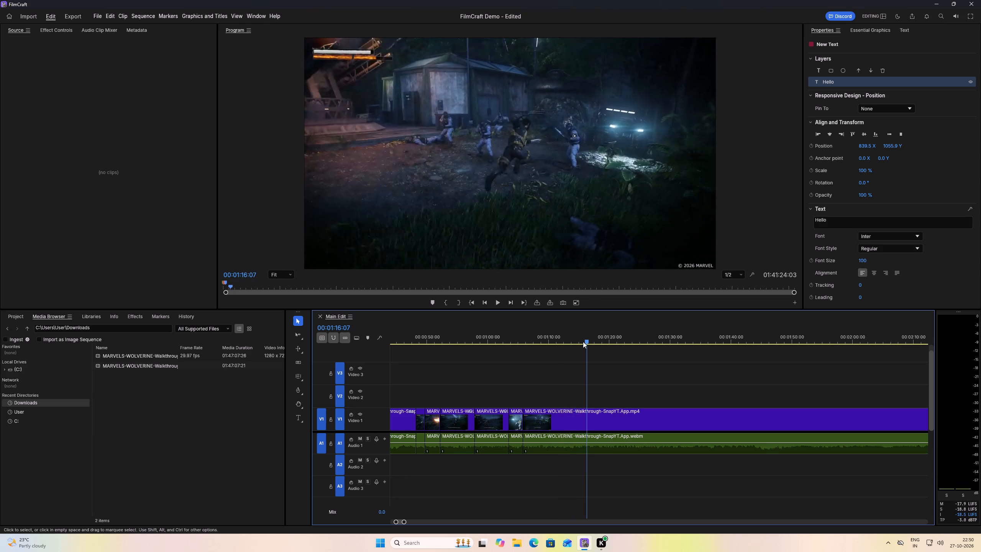
{"action": "key", "text": "space"}
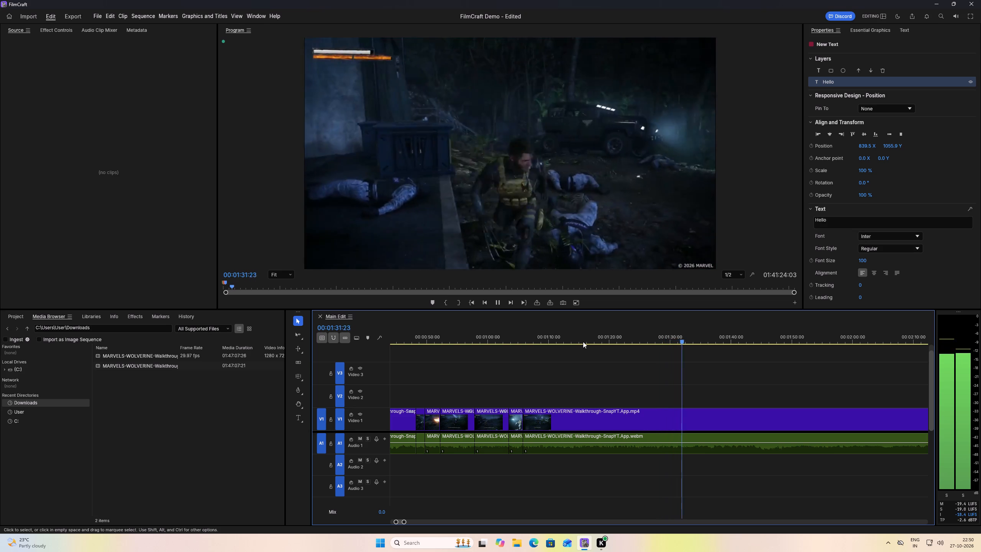
{"action": "key", "text": "space"}
{"action": "key", "text": "Left"}
{"action": "key", "text": "Left"}
{"action": "key", "text": "Left"}
{"action": "key", "text": "Left"}
{"action": "key", "text": "Left"}
{"action": "key", "text": "Left"}
{"action": "key", "text": "Left"}
{"action": "key", "text": "Left"}
{"action": "key", "text": "Left"}
{"action": "key", "text": "Left"}
{"action": "key", "text": "Left"}
{"action": "key", "text": "Left"}
{"action": "key", "text": "Left"}
{"action": "key", "text": "Left"}
{"action": "key", "text": "Left"}
{"action": "key", "text": "Left"}
{"action": "key", "text": "Left"}
{"action": "key", "text": "Left"}
{"action": "key", "text": "Left"}
{"action": "key", "text": "Left"}
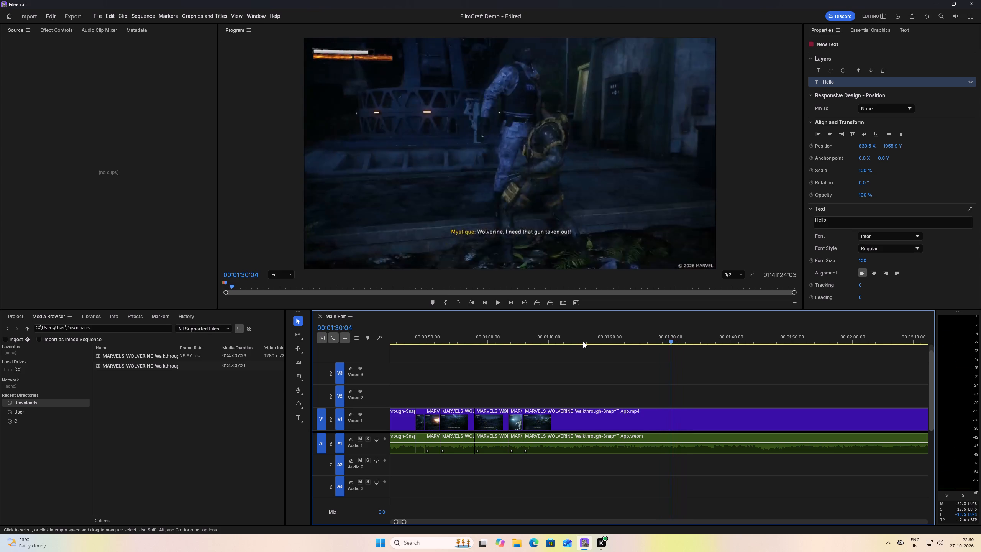
{"action": "key", "text": "Right"}
{"action": "key", "text": "Right"}
{"action": "key", "text": "Right"}
{"action": "key", "text": "Right"}
{"action": "key", "text": "Right"}
{"action": "key", "text": "Right"}
{"action": "key", "text": "Right"}
{"action": "key", "text": "Right"}
{"action": "key", "text": "Right"}
{"action": "key", "text": "Right"}
{"action": "key", "text": "Right"}
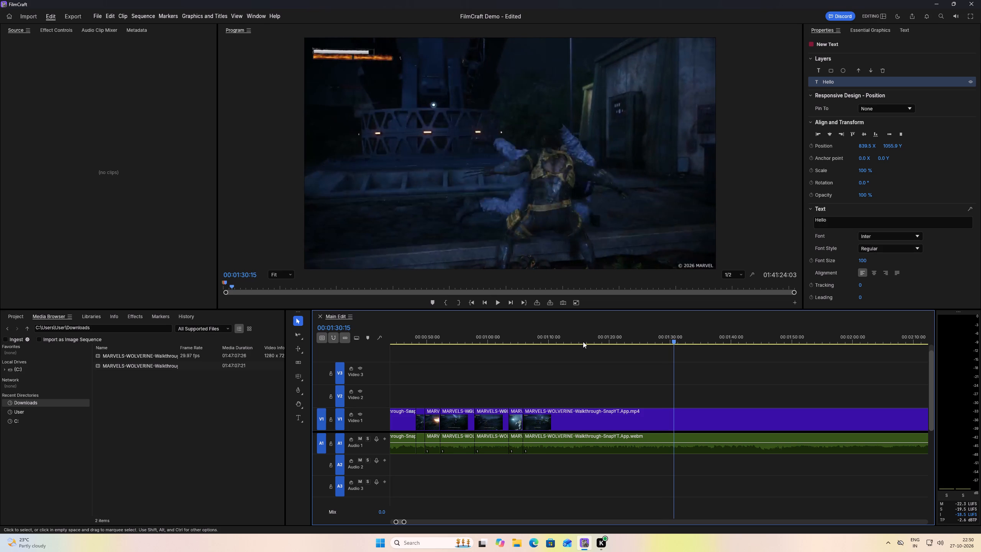
{"action": "key", "text": "Right"}
{"action": "key", "text": "Right"}
{"action": "key", "text": "Right"}
{"action": "key", "text": "Right"}
{"action": "key", "text": "Right"}
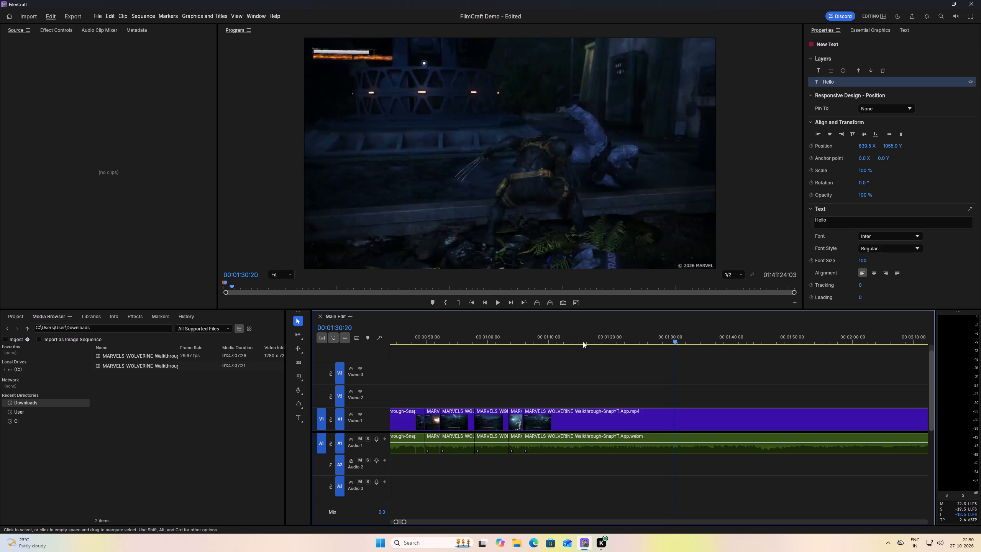
{"action": "key", "text": "Right"}
{"action": "key", "text": "Right"}
{"action": "type", "text": "t"}
Ripple trim the gun explosion, aircraft and Omega Red cutscene footage from the 00:01:30:22 split up to about 00:03:31.
{"action": "key", "text": "space"}
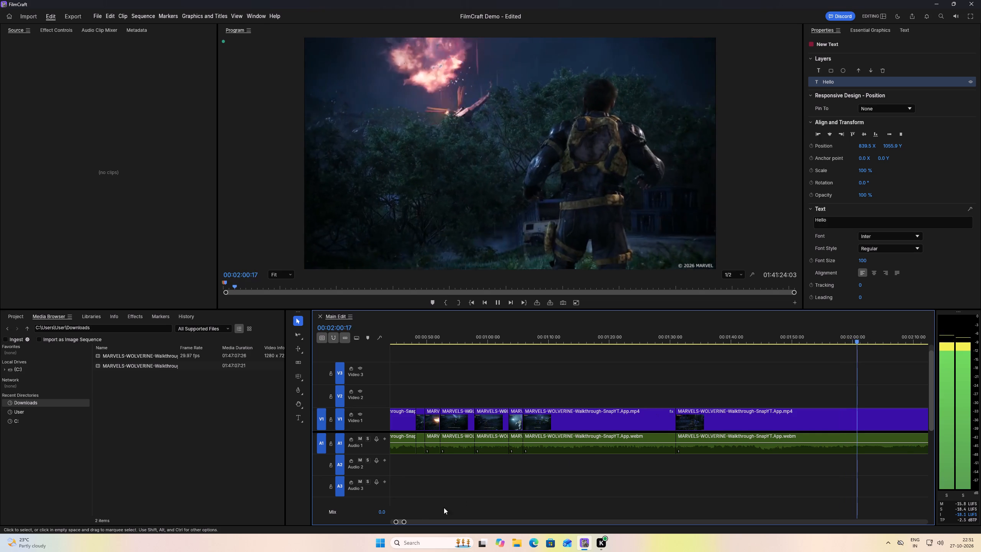
{"action": "left_click_drag", "start_coordinate": [404, 523], "coordinate": [409, 523]}
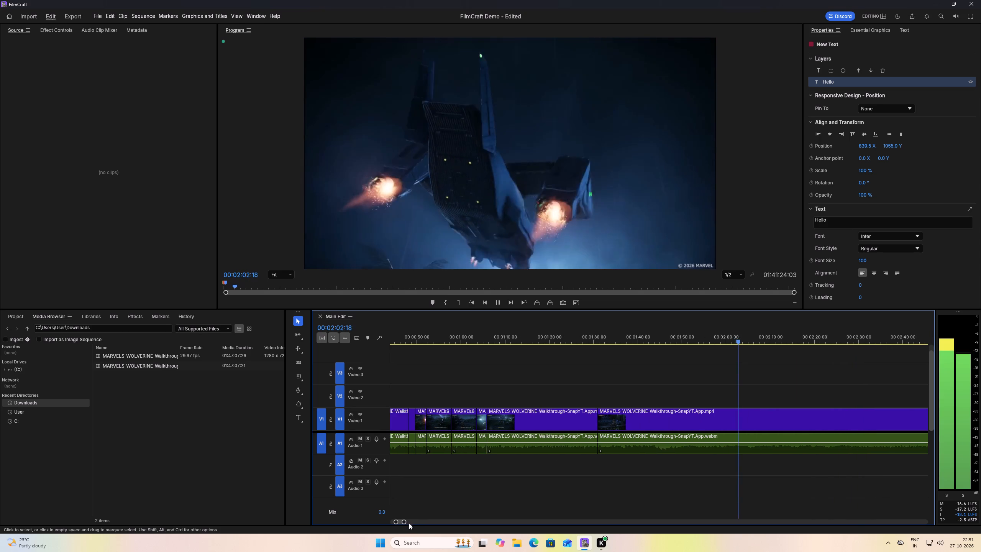
{"action": "left_click_drag", "start_coordinate": [409, 523], "coordinate": [416, 523]}
{"action": "left_click_drag", "start_coordinate": [404, 523], "coordinate": [410, 523]}
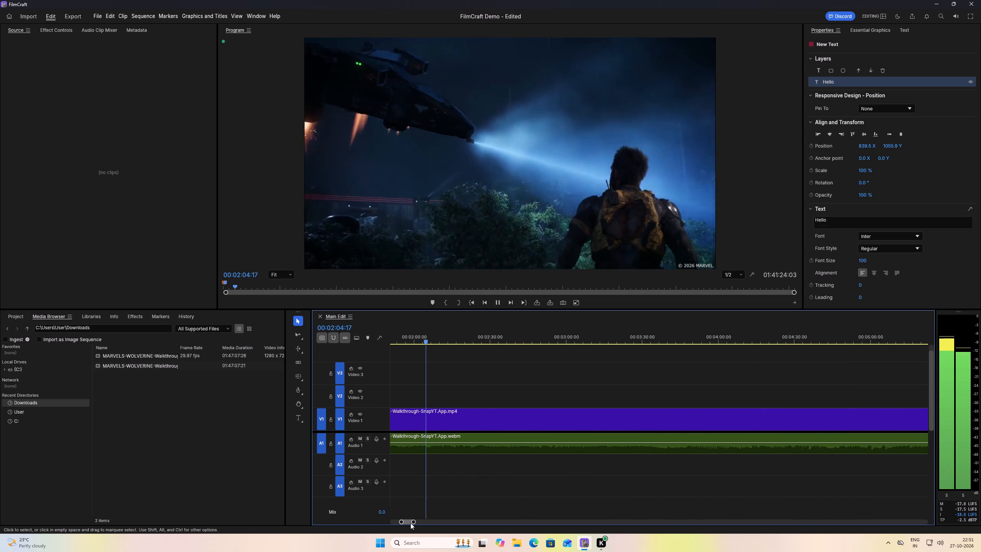
{"action": "left_click_drag", "start_coordinate": [410, 523], "coordinate": [411, 523]}
{"action": "left_click_drag", "start_coordinate": [415, 523], "coordinate": [410, 523]}
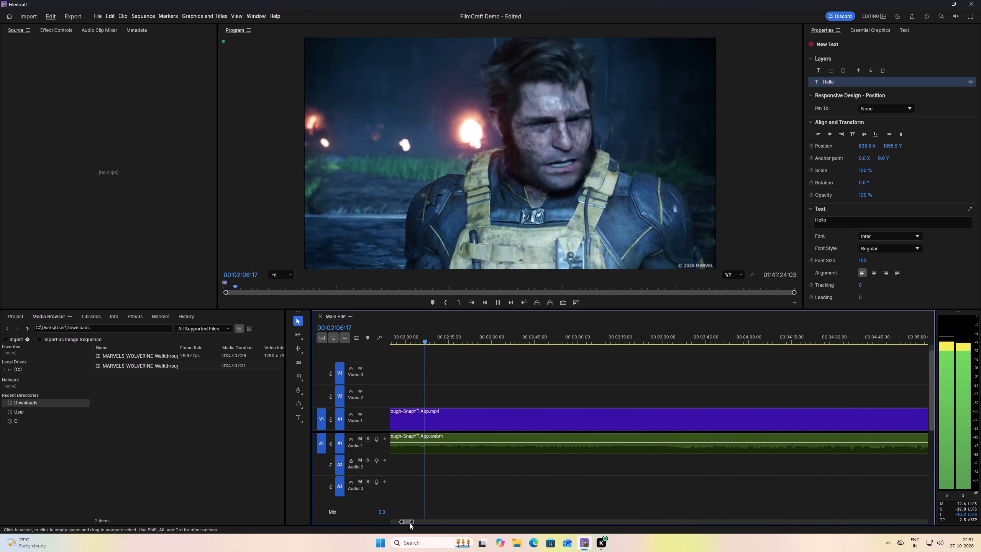
{"action": "left_click_drag", "start_coordinate": [410, 523], "coordinate": [404, 523]}
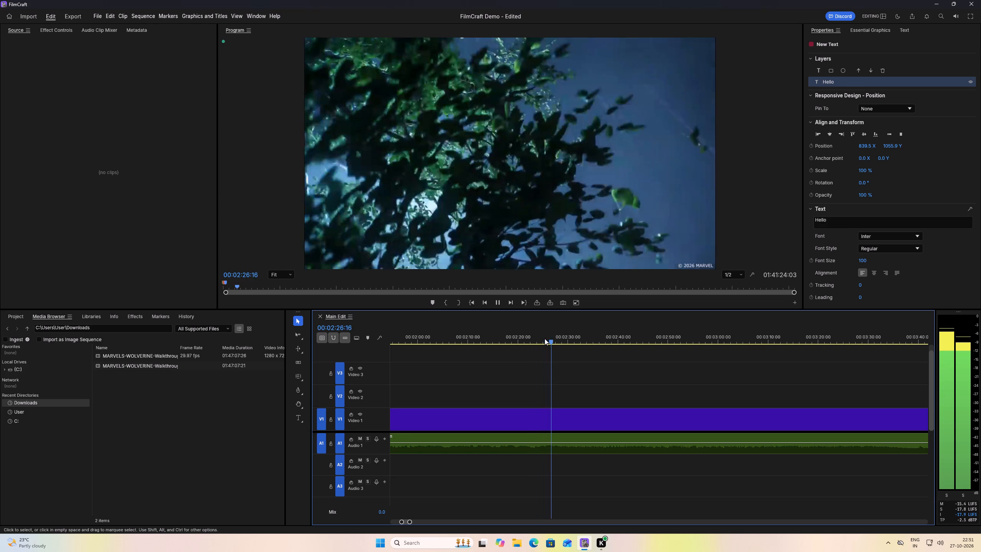
{"action": "left_click", "coordinate": [608, 338]}
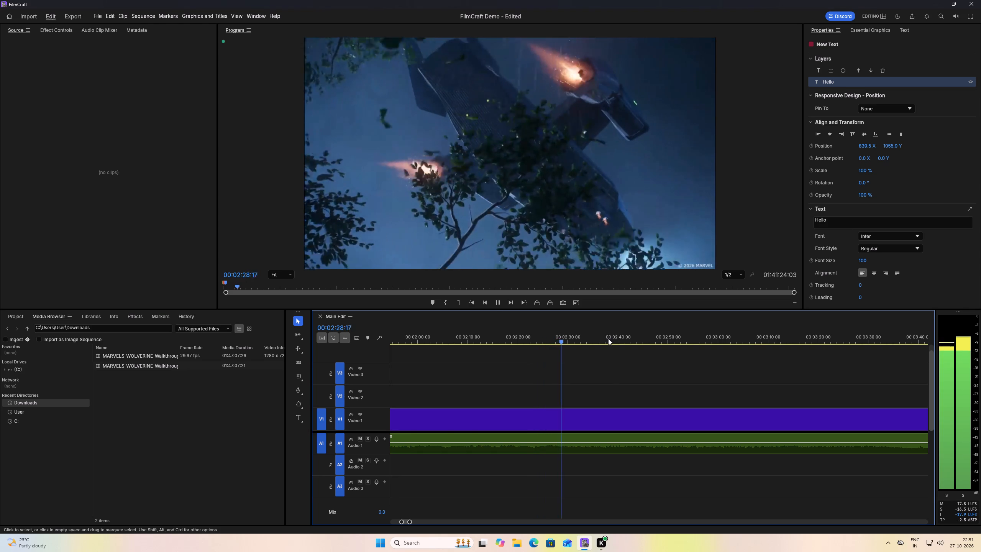
{"action": "left_click", "coordinate": [664, 343]}
{"action": "left_click", "coordinate": [646, 345]}
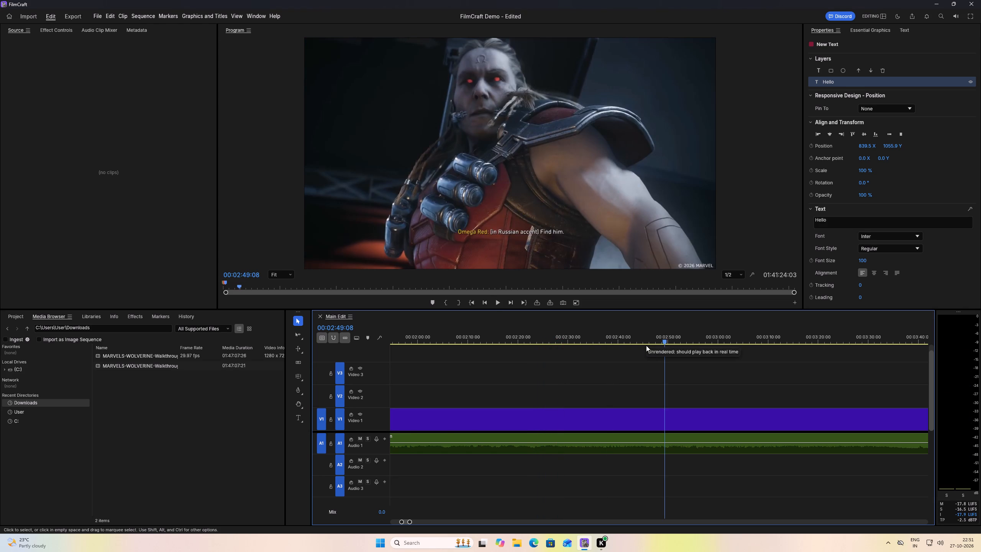
{"action": "left_click", "coordinate": [641, 341]}
{"action": "left_click", "coordinate": [619, 342]}
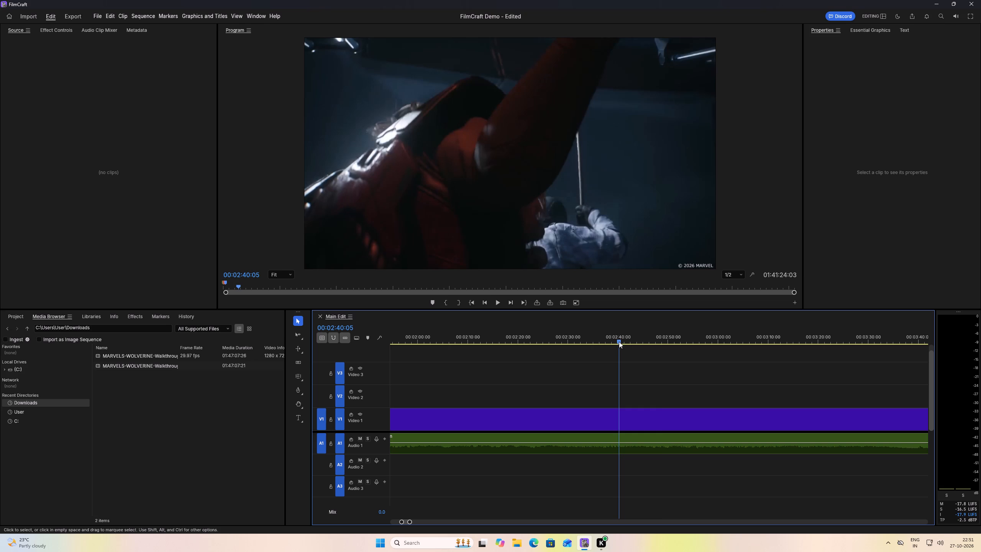
{"action": "left_click", "coordinate": [662, 342]}
{"action": "left_click", "coordinate": [687, 342]}
{"action": "left_click", "coordinate": [712, 342]}
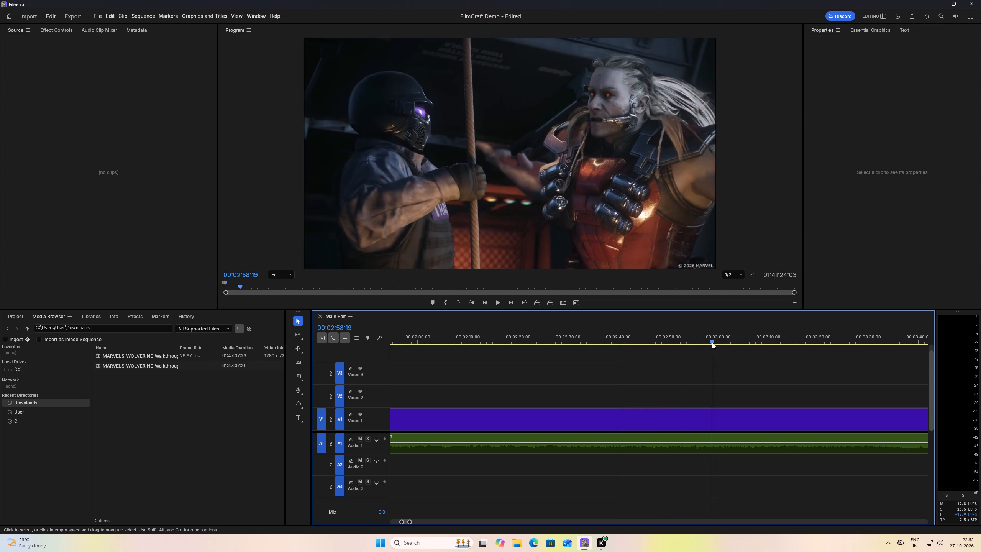
{"action": "left_click", "coordinate": [752, 341]}
{"action": "left_click", "coordinate": [799, 341]}
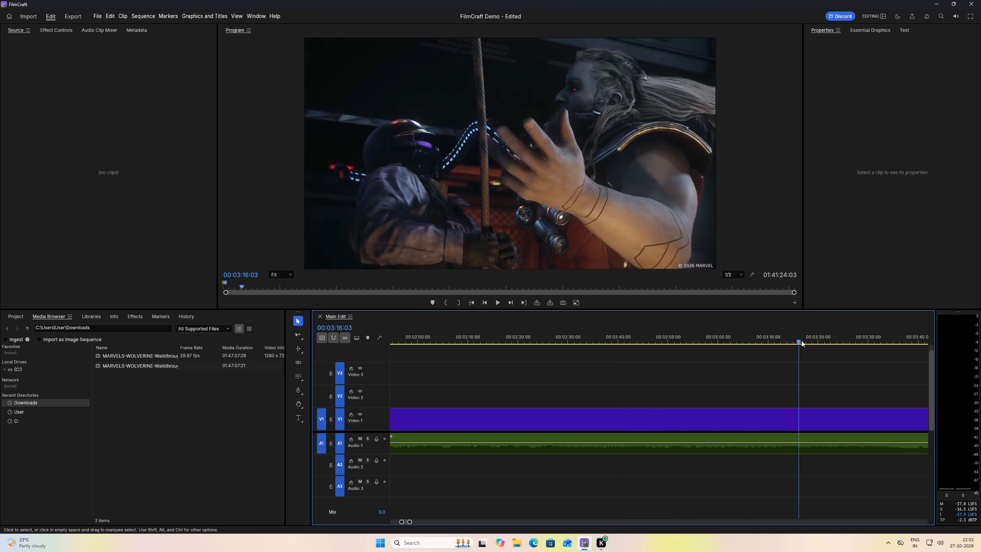
{"action": "left_click", "coordinate": [877, 339]}
{"action": "key", "text": "q"}
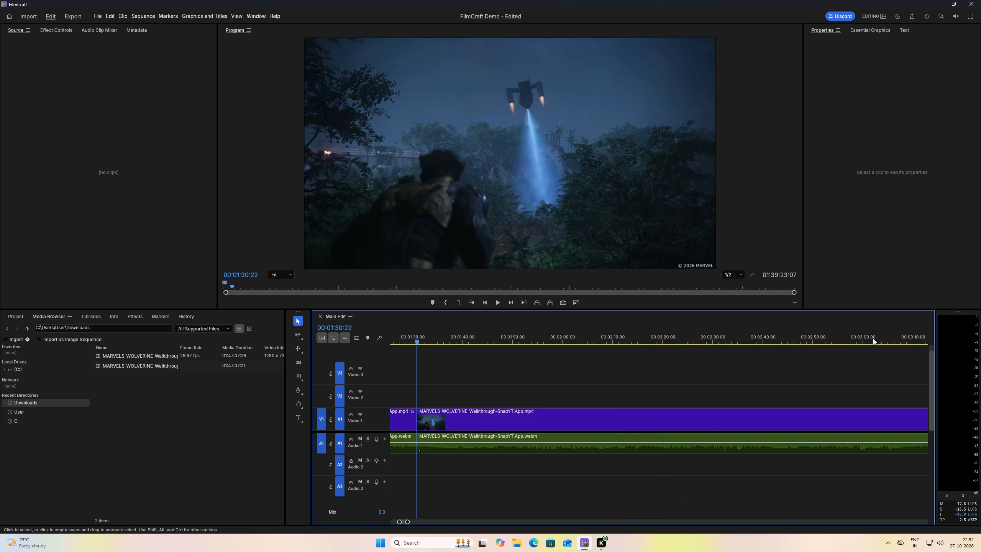
Ripple trim the remaining cutscene and slow stealth footage from 00:01:30:22 up to about 00:02:46, before the attack on the lone guard.
{"action": "left_click", "coordinate": [518, 335]}
{"action": "left_click", "coordinate": [574, 334]}
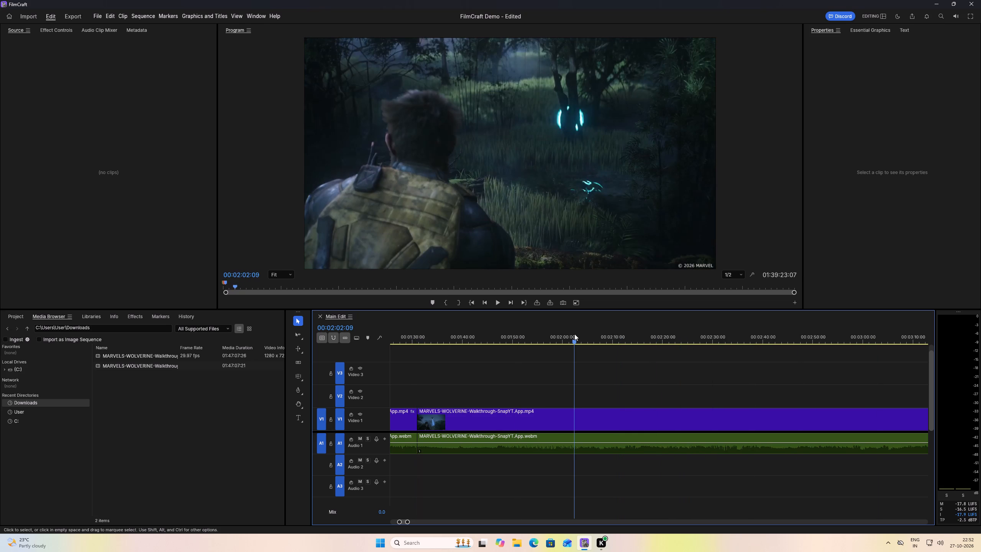
{"action": "left_click", "coordinate": [669, 334]}
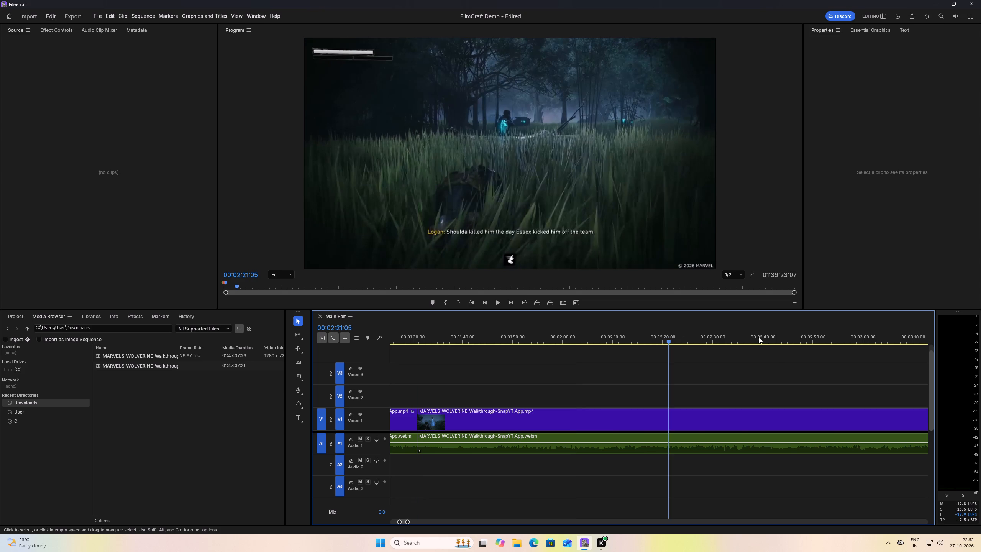
{"action": "left_click", "coordinate": [773, 337]}
{"action": "left_click", "coordinate": [802, 337]}
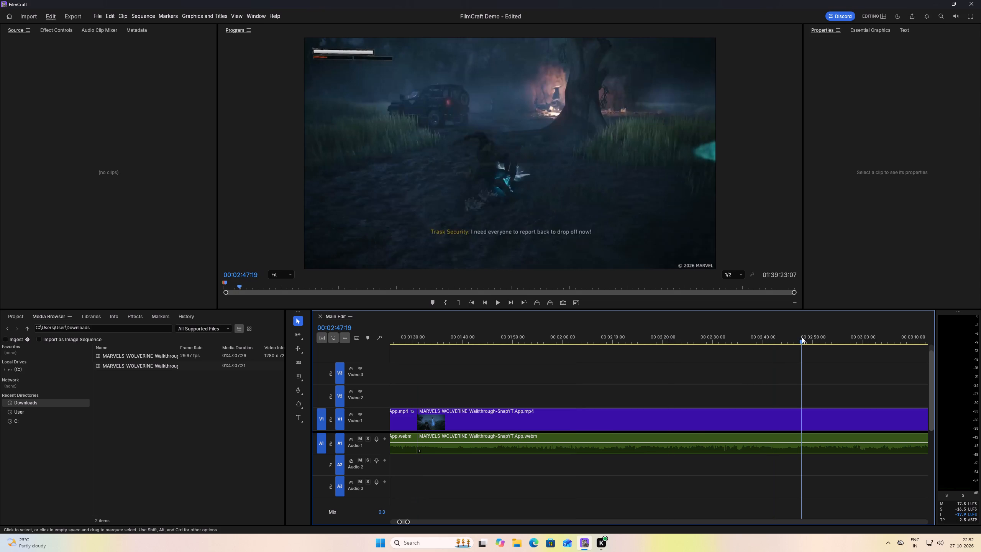
{"action": "left_click", "coordinate": [794, 339]}
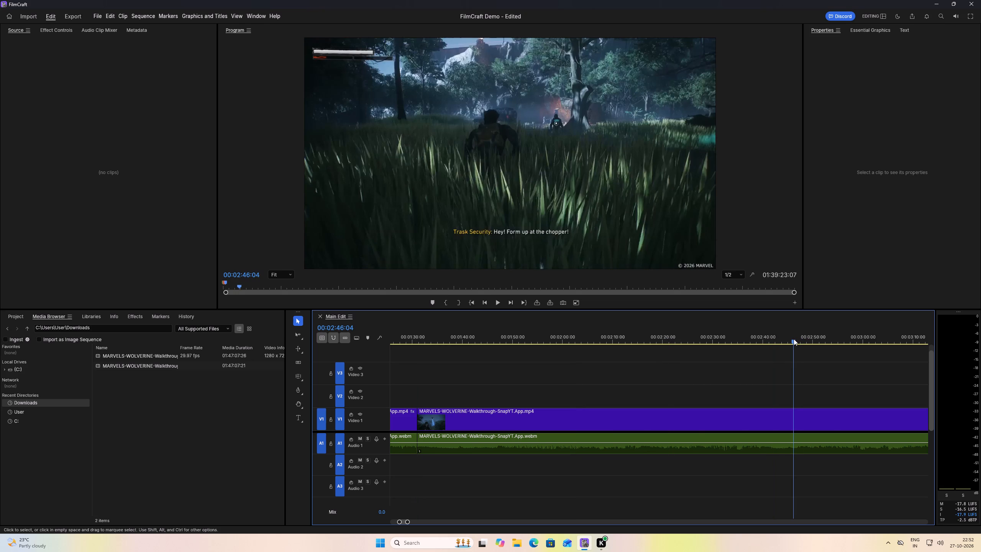
{"action": "key", "text": "space"}
{"action": "key", "text": "space"}
{"action": "type", "text": "q"}
Ripple trim the clip's start again from 00:01:30:22 up to 00:01:31:10, where Wolverine leaps at the guard.
{"action": "key", "text": "space"}
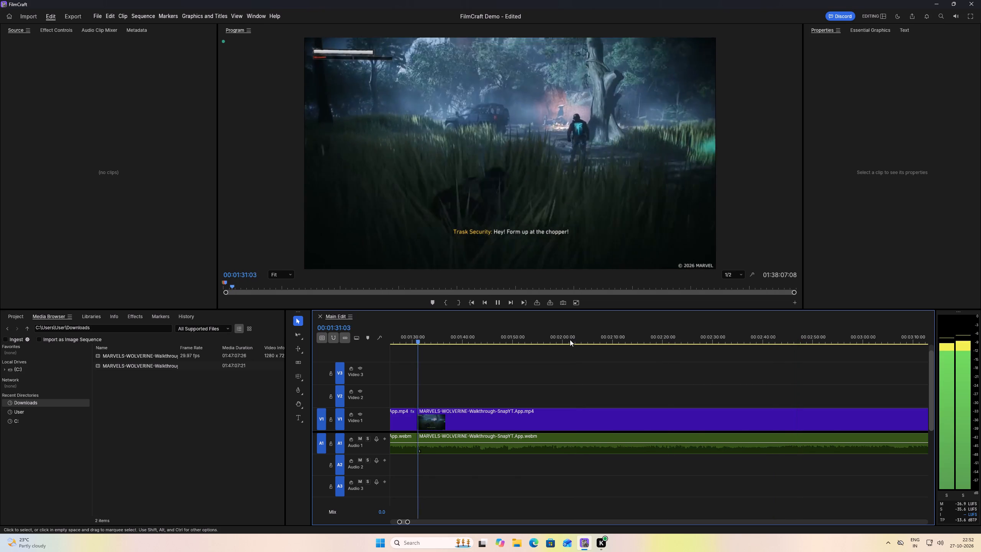
{"action": "key", "text": "space"}
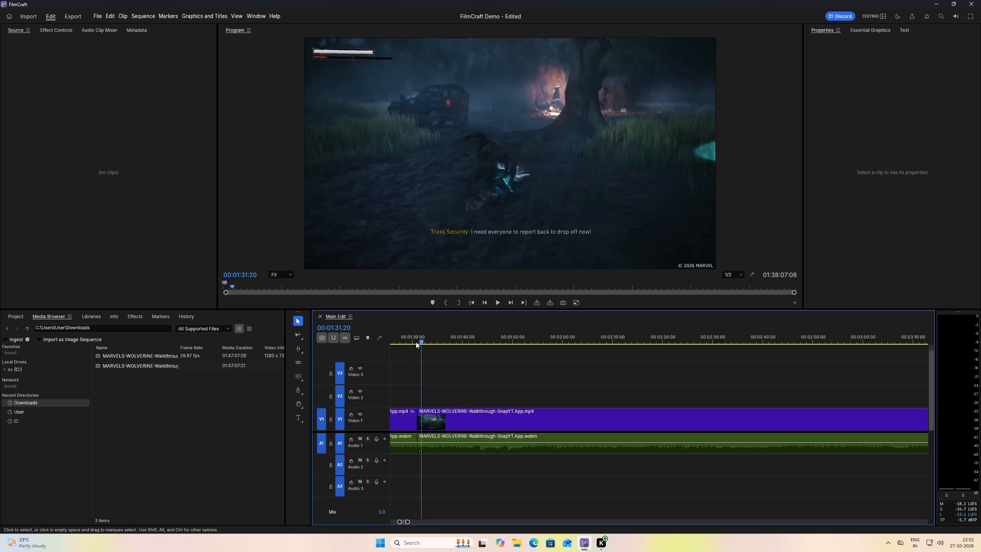
{"action": "key", "text": "Left"}
{"action": "key", "text": "Left"}
{"action": "key", "text": "Left"}
{"action": "key", "text": "Left"}
{"action": "key", "text": "Left"}
{"action": "key", "text": "Left"}
{"action": "key", "text": "Left"}
{"action": "key", "text": "Left"}
{"action": "key", "text": "Left"}
{"action": "key", "text": "Left"}
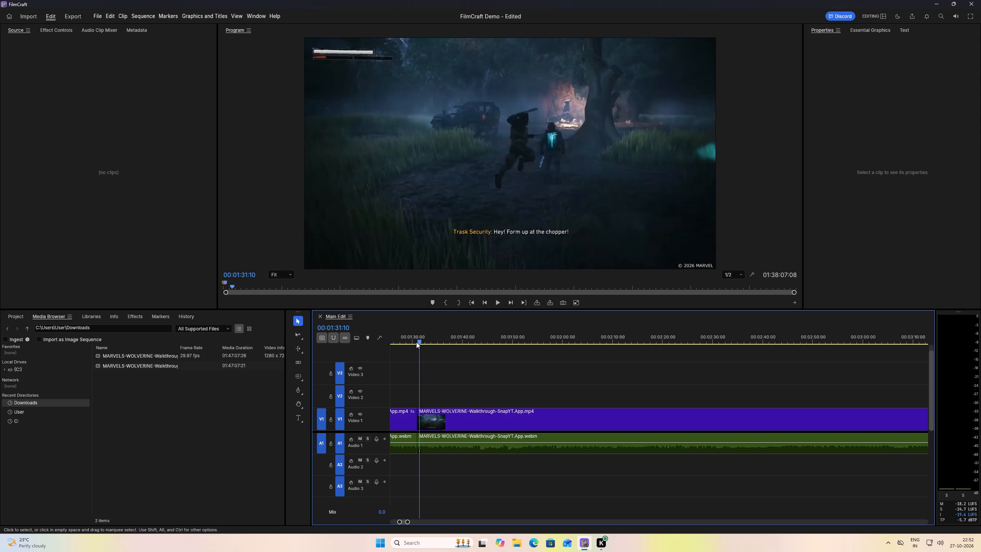
{"action": "key", "text": "Left"}
{"action": "key", "text": "Right"}
{"action": "type", "text": "q"}
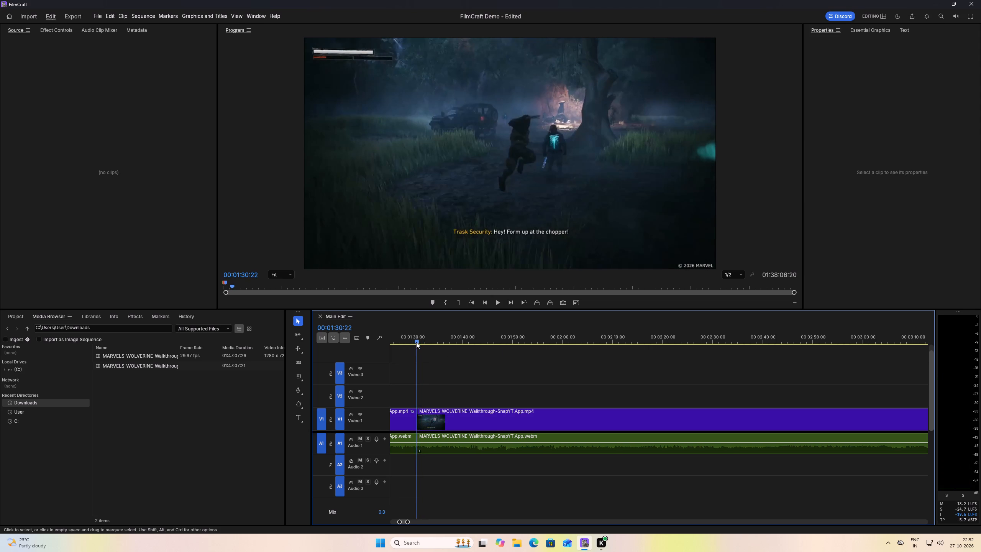
Split the video and audio clips at about 00:01:33, right after the takedown of the lone guard.
{"action": "key", "text": "space"}
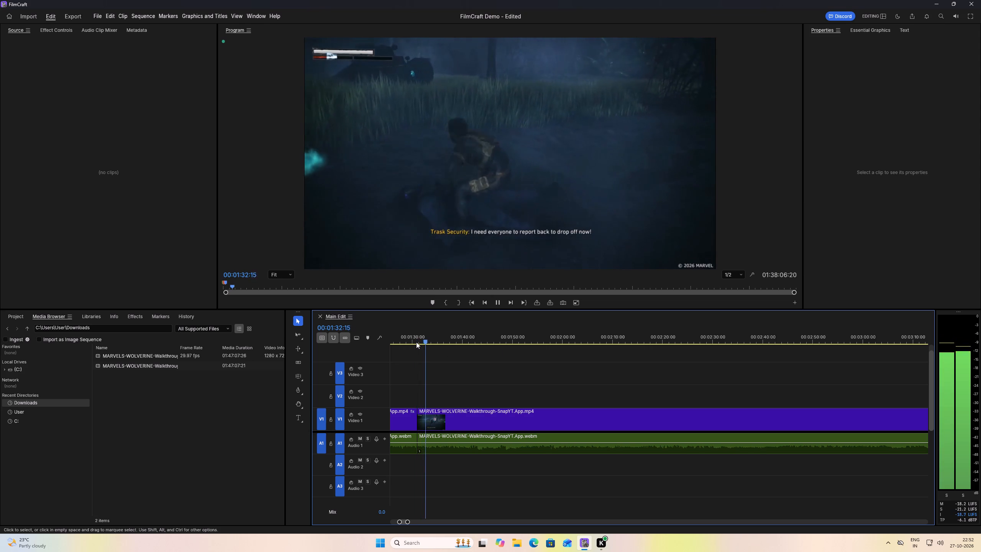
{"action": "key", "text": "space"}
{"action": "type", "text": "t"}
Ripple trim the stealth footage from the 00:01:33 split up to 00:01:36:10, where Wolverine lunges at the guard beside the vehicle.
{"action": "key", "text": "space"}
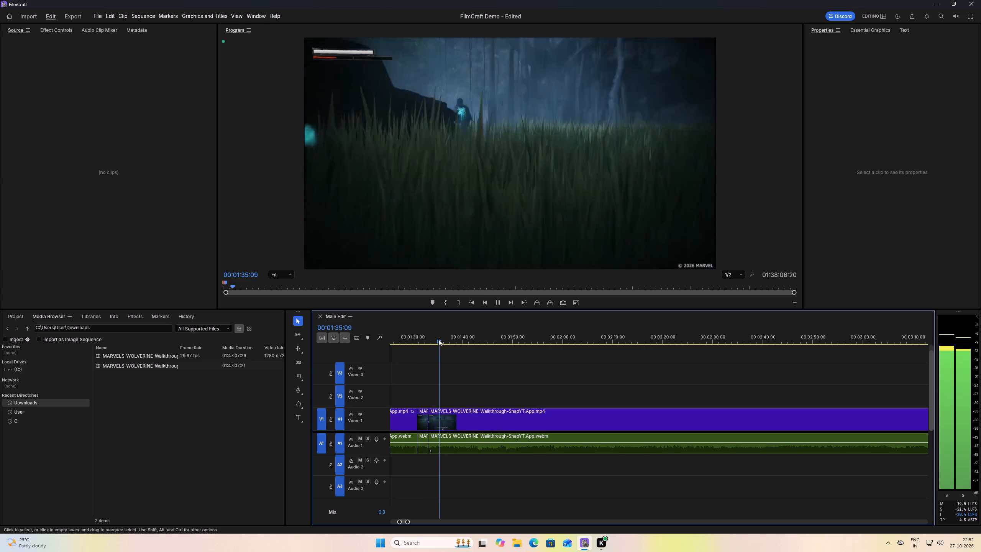
{"action": "key", "text": "space"}
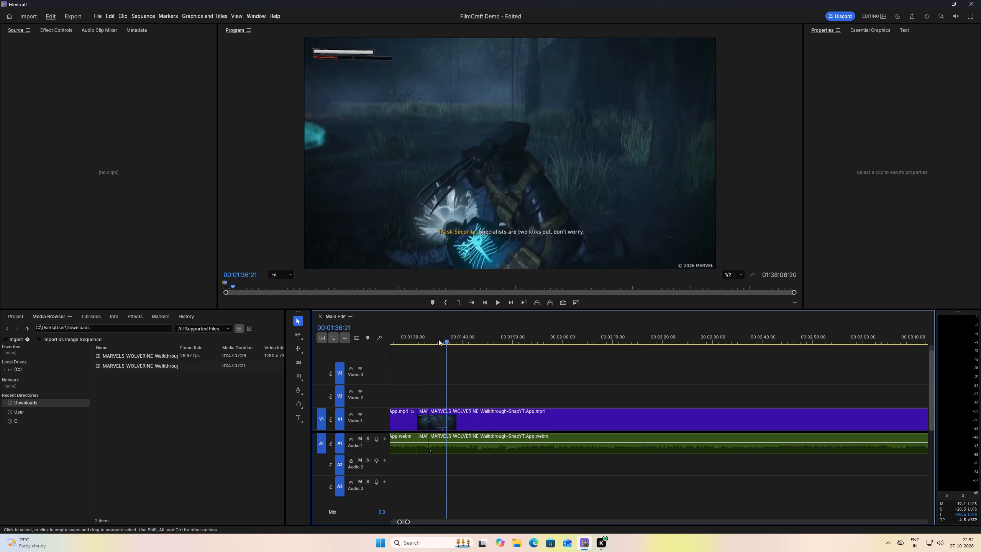
{"action": "key", "text": "Left"}
{"action": "key", "text": "Left"}
{"action": "key", "text": "Left"}
{"action": "key", "text": "Left"}
{"action": "key", "text": "Left"}
{"action": "key", "text": "Left"}
{"action": "key", "text": "Left"}
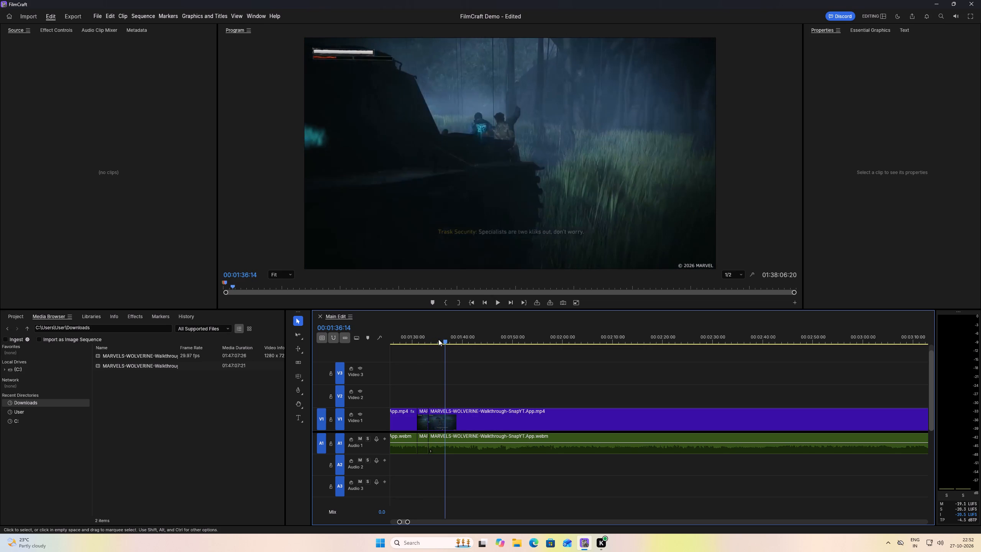
{"action": "key", "text": "Left"}
{"action": "key", "text": "Left"}
{"action": "key", "text": "Left"}
{"action": "key", "text": "Left"}
{"action": "type", "text": "q"}
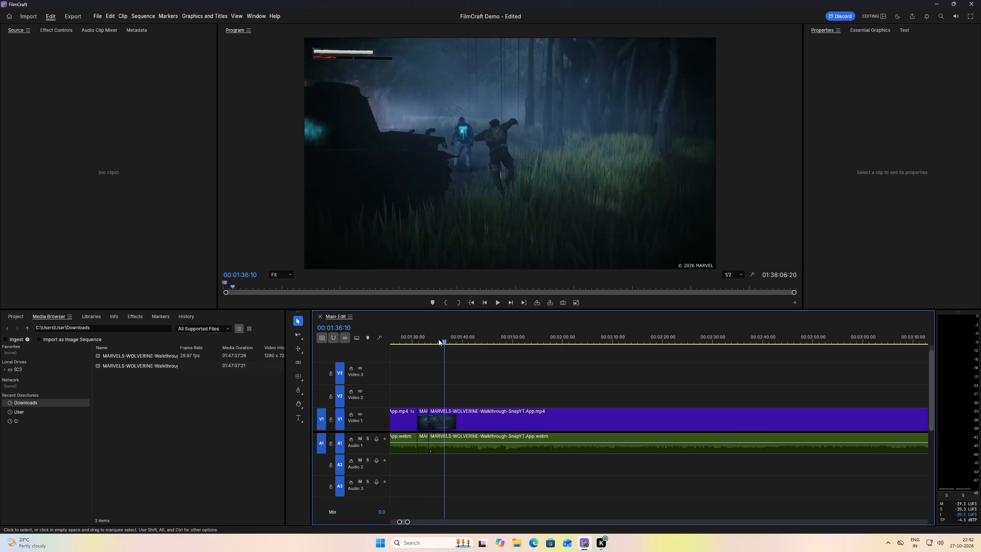
Split the video and audio clips at 00:01:35:22, right after the takedown of the guard beside the vehicle.
{"action": "key", "text": "space"}
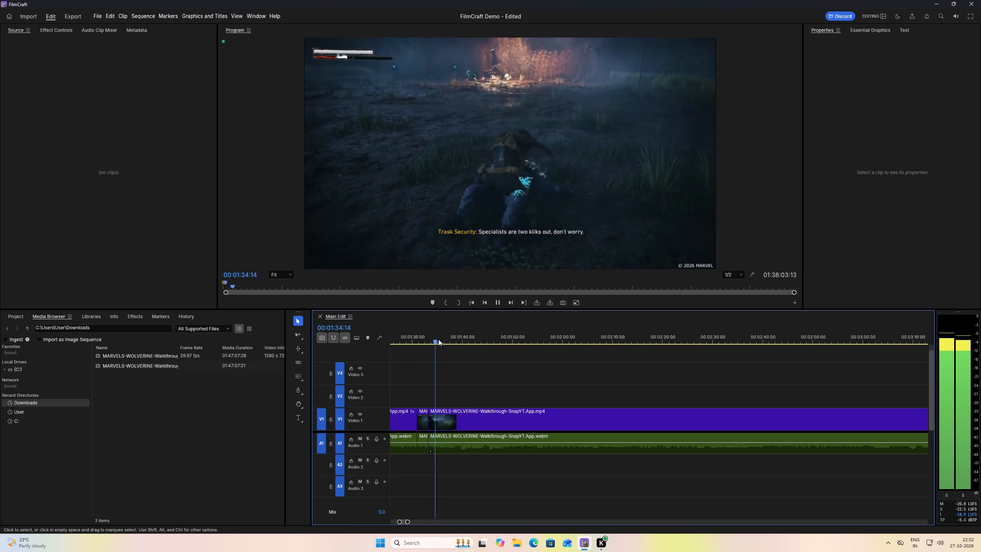
{"action": "key", "text": "space"}
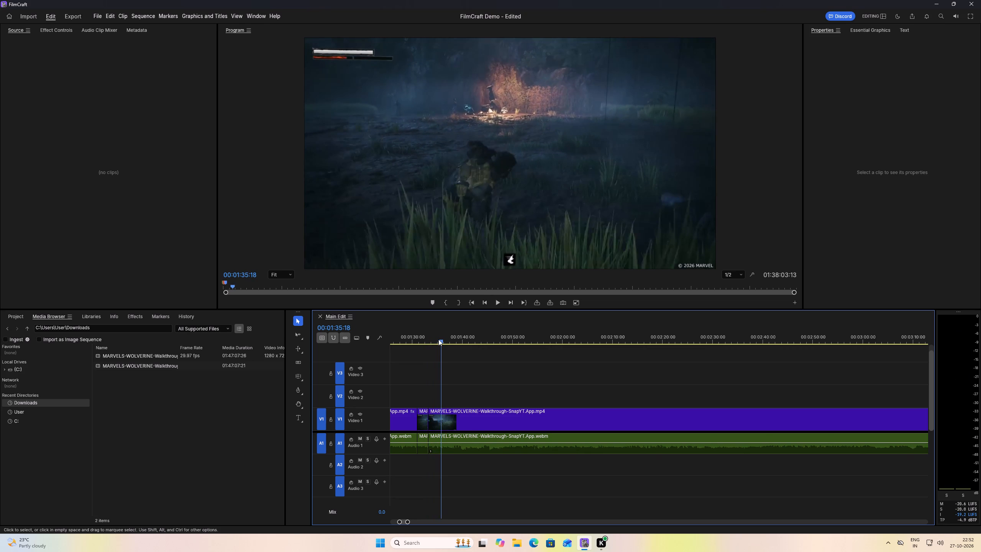
{"action": "key", "text": "space"}
{"action": "key", "text": "space"}
{"action": "type", "text": "t"}
Ripple trim the slow stealth approach from 00:01:35:22 up to about 00:01:50:20, where Wolverine attacks a guard near the campfire.
{"action": "key", "text": "space"}
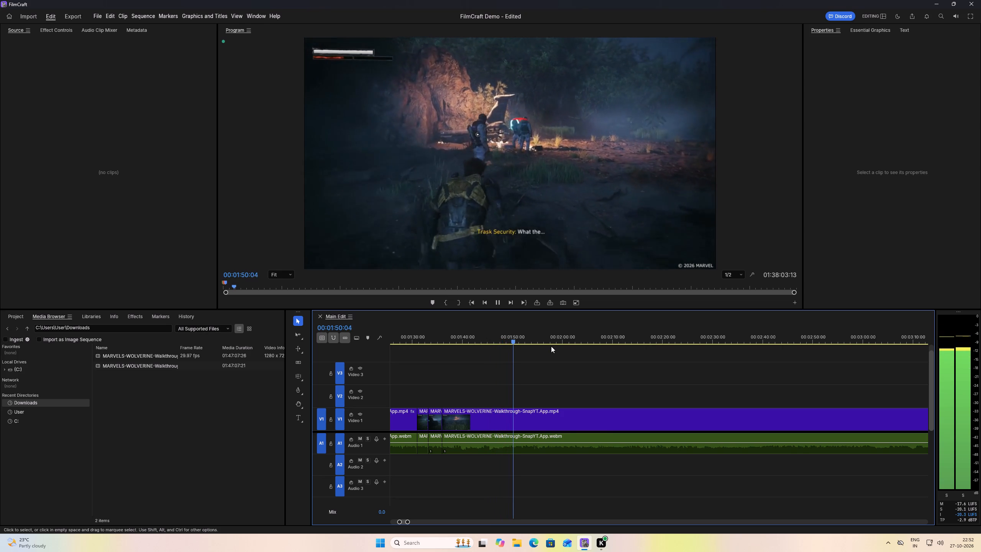
{"action": "key", "text": "space"}
{"action": "type", "text": "q"}
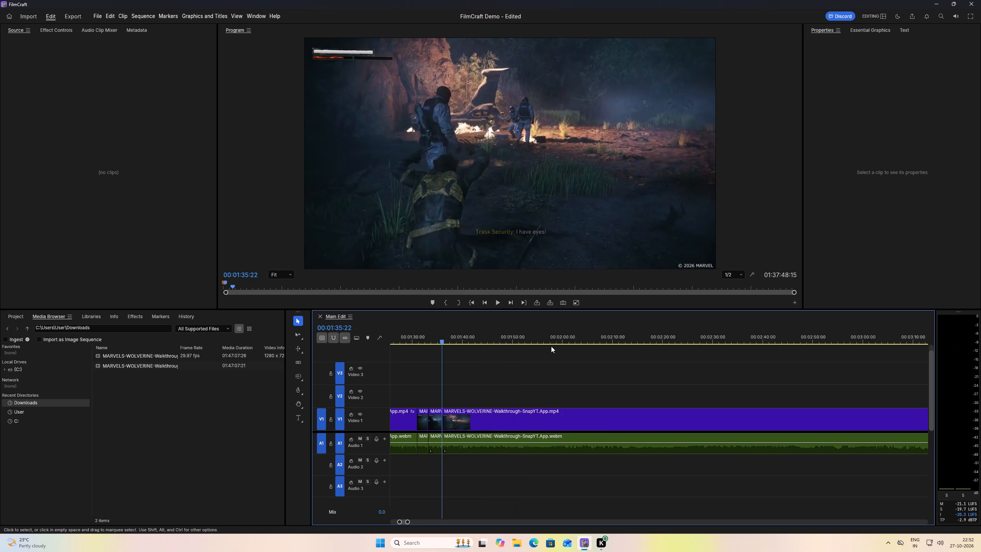
Review the campfire takedown and split the video and audio clips at about 00:01:38:15, while Wolverine is over the downed guard.
{"action": "key", "text": "space"}
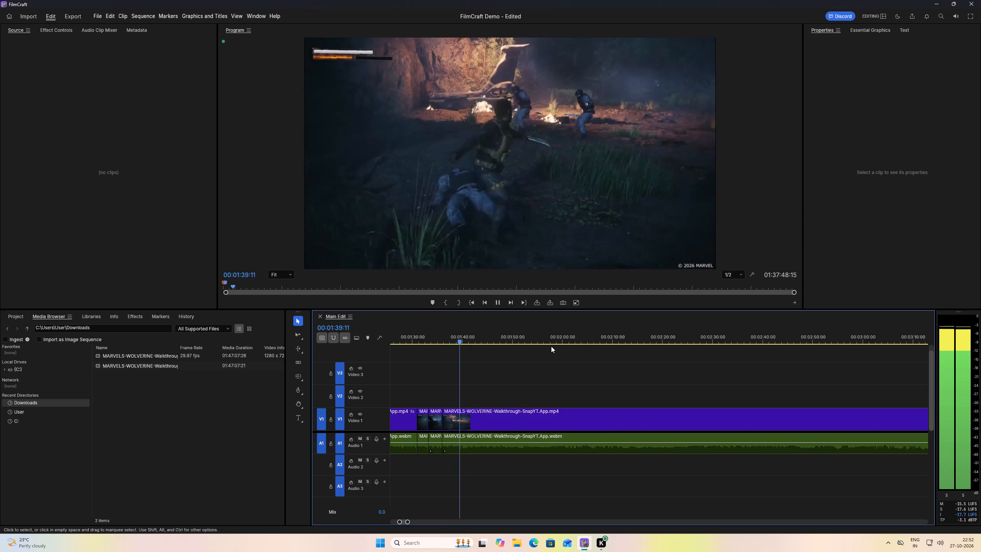
{"action": "key", "text": "space"}
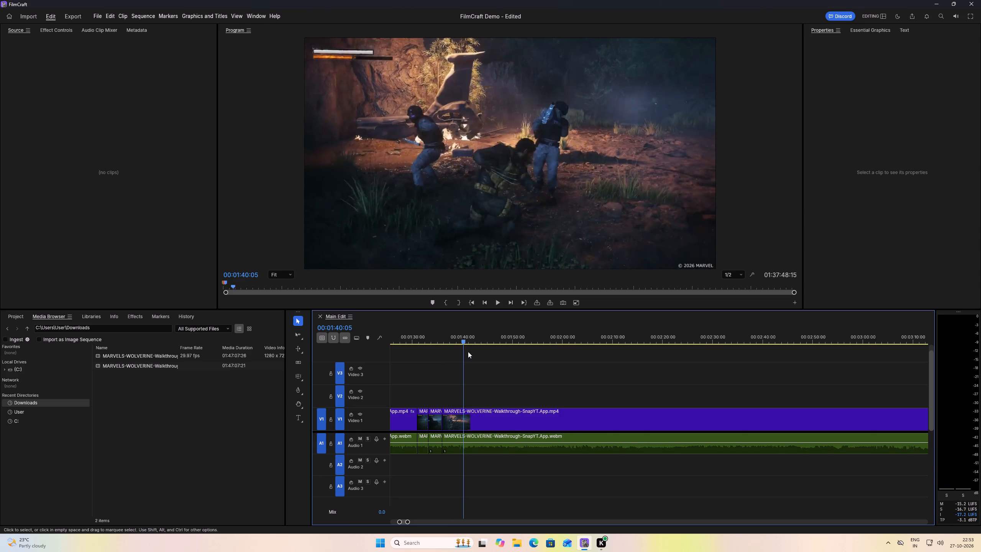
{"action": "left_click", "coordinate": [442, 340]}
{"action": "key", "text": "space"}
{"action": "key", "text": "space"}
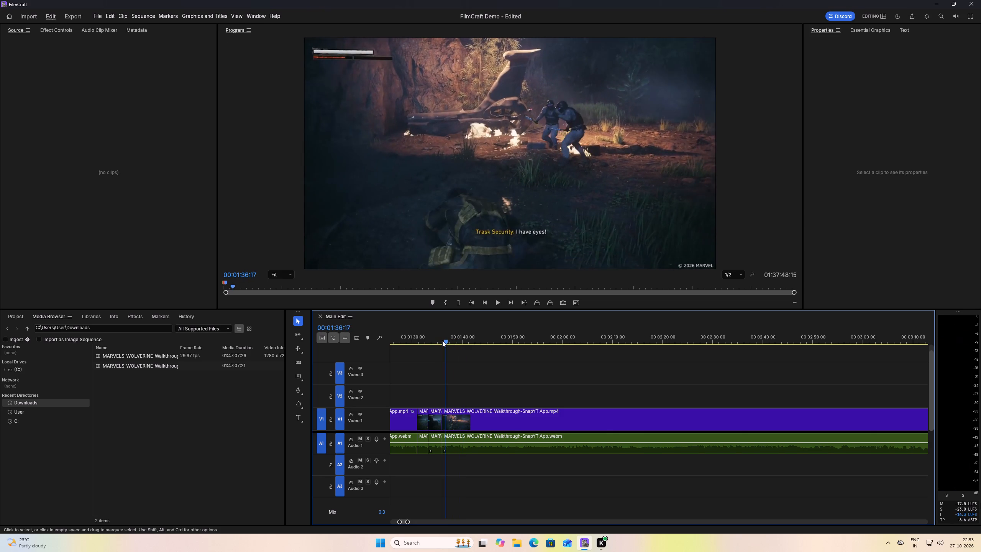
{"action": "key", "text": "space"}
{"action": "key", "text": "space"}
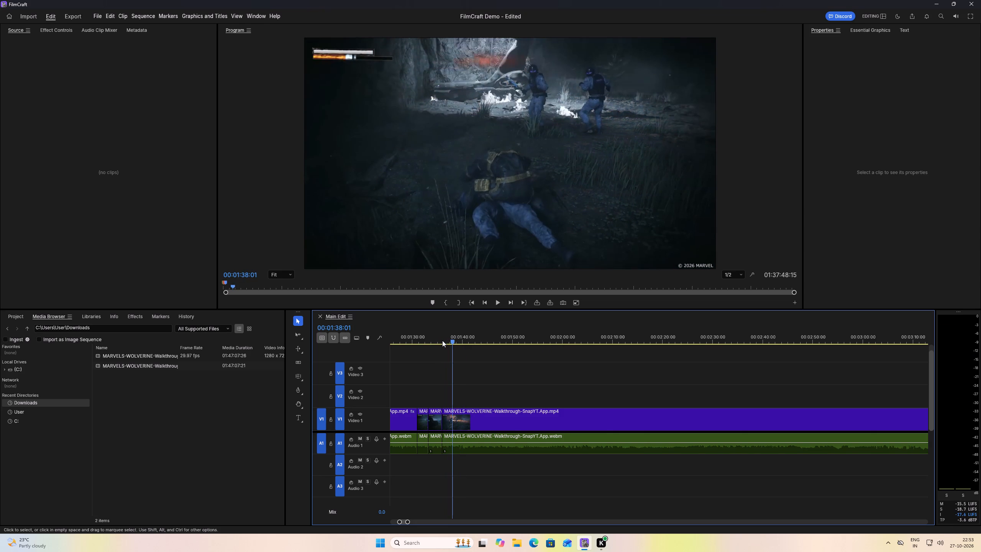
{"action": "key", "text": "space"}
{"action": "key", "text": "space"}
{"action": "type", "text": "t"}
Ripple trim the clip's start from about 00:01:38:15 up to 00:01:40:16, where Wolverine fights the two remaining campfire guards.
{"action": "key", "text": "space"}
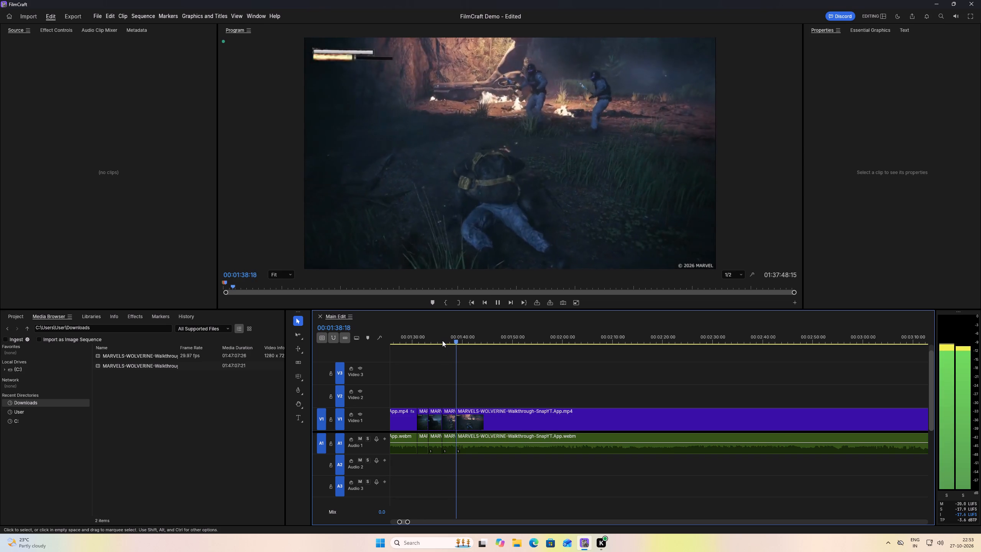
{"action": "key", "text": "space"}
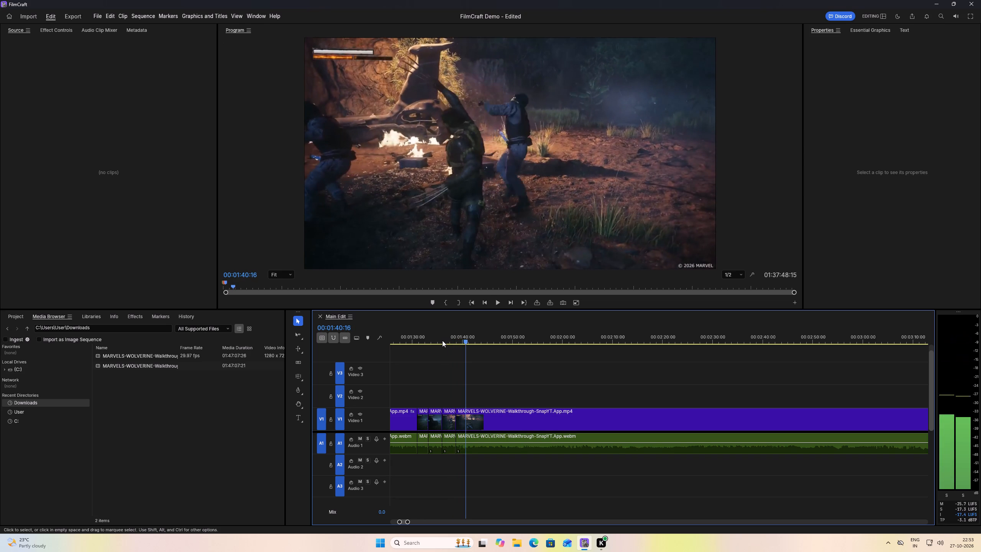
{"action": "type", "text": "q"}
Split the video and audio clips at 00:01:43:00, at the end of the campfire fight.
{"action": "key", "text": "space"}
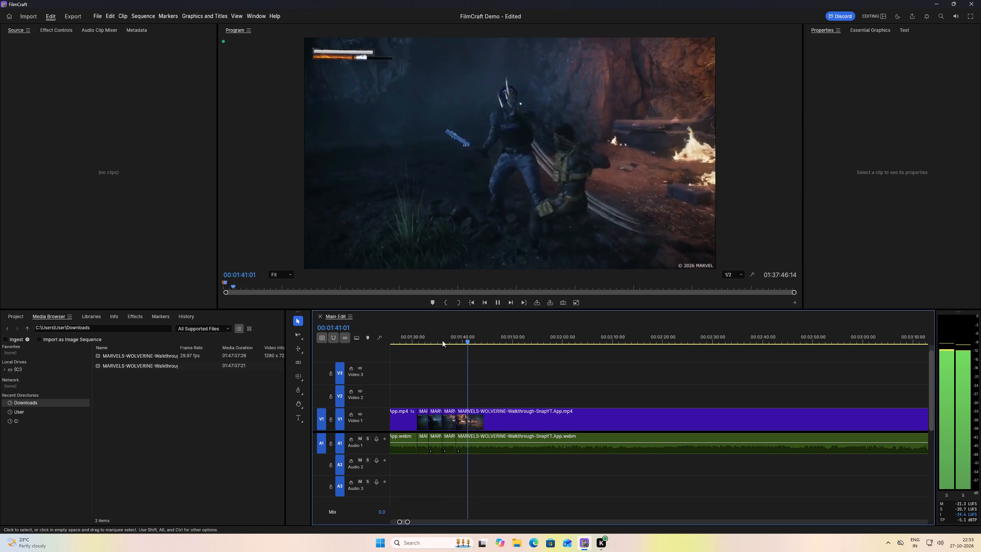
{"action": "key", "text": "t"}
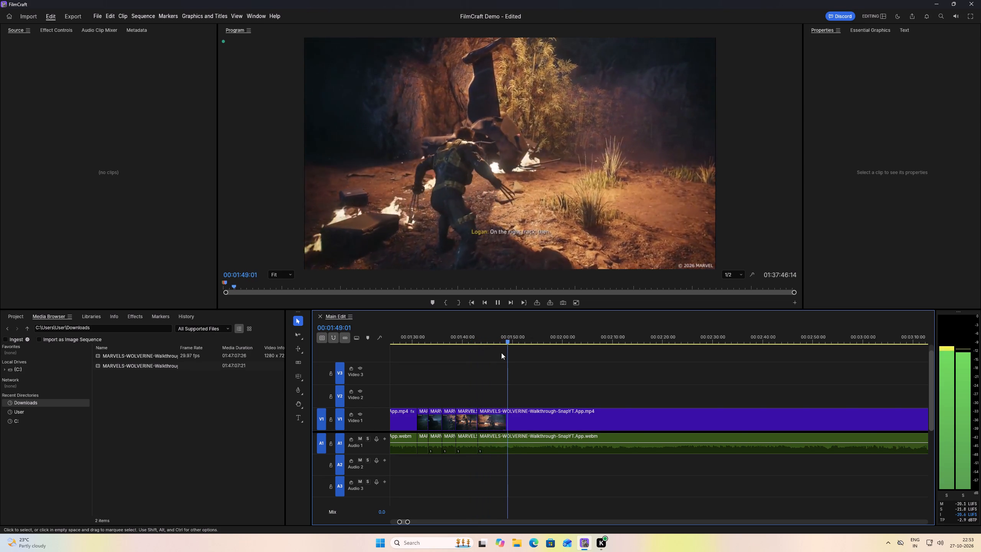
Ripple trim the slow footage after the campfire fight from 00:01:43:00 up to about 00:01:57, where Wolverine attacks the Trask Specialists.
{"action": "left_click", "coordinate": [549, 342]}
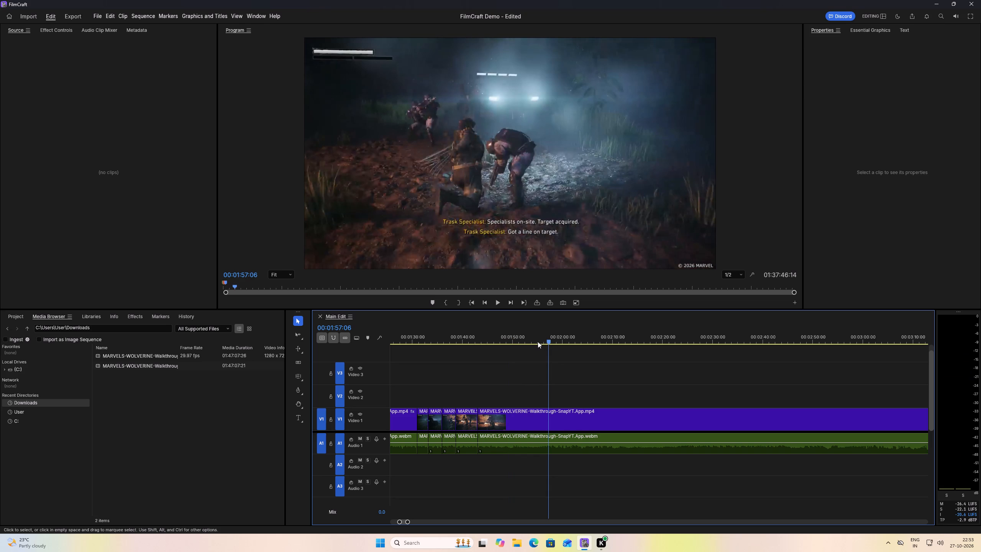
{"action": "left_click", "coordinate": [535, 341]}
{"action": "left_click", "coordinate": [519, 341]}
{"action": "left_click", "coordinate": [543, 338]}
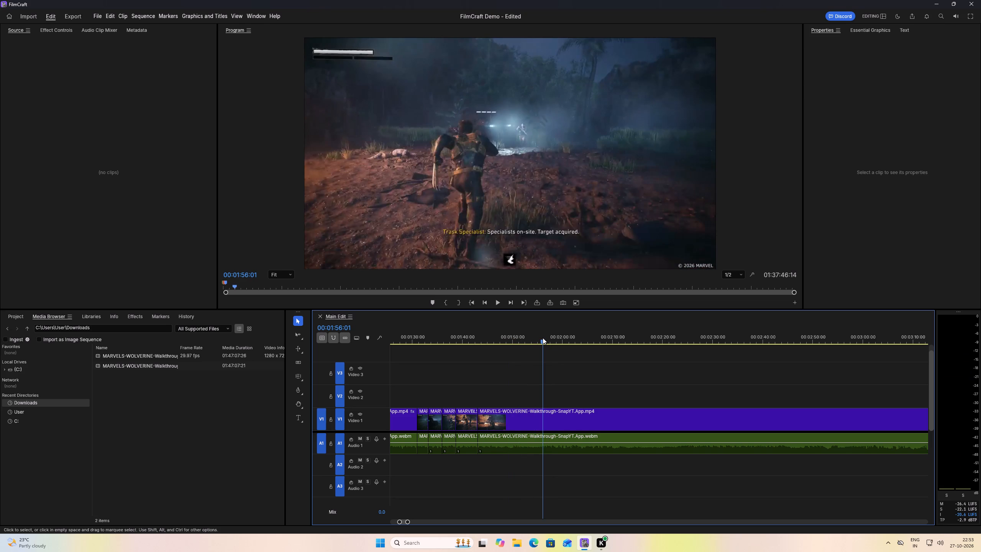
{"action": "key", "text": "space"}
{"action": "key", "text": "space"}
{"action": "type", "text": "q"}
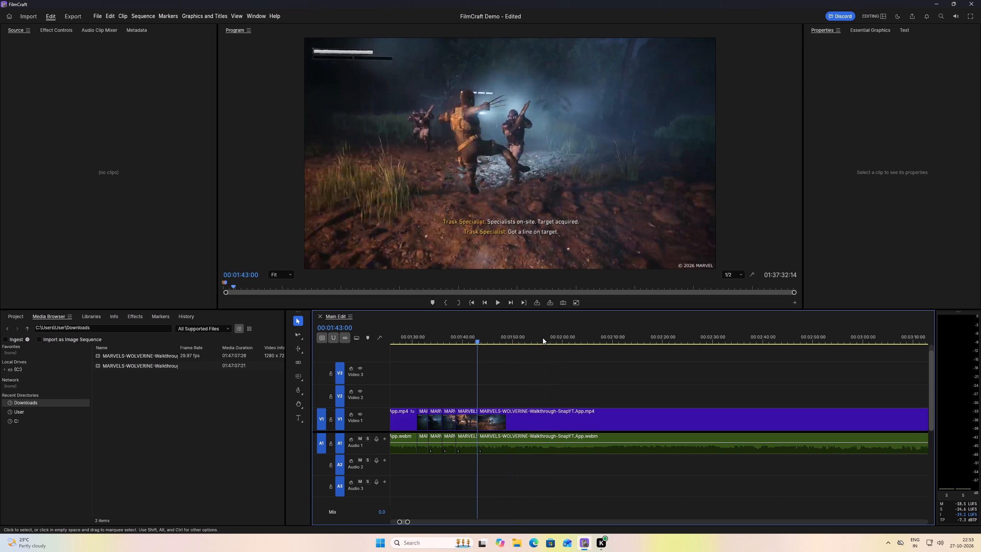
Play the Trask Specialists fight from 00:01:43:00 to find the next cut point.
{"action": "key", "text": "space"}
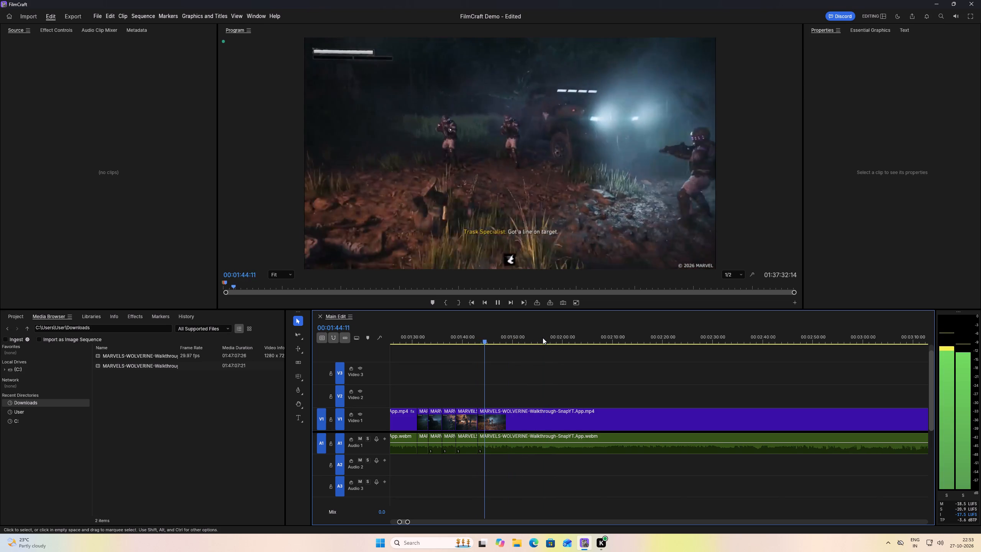
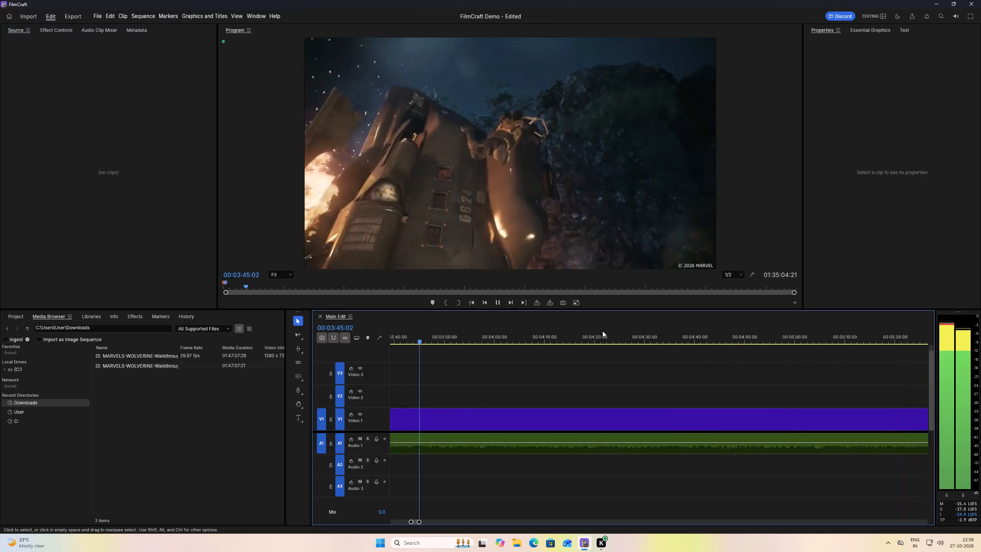
Play the footage from about 00:03:36, through the cliff climb to the cutscene with Sabretooth, to judge what can be cut.
{"action": "left_click_drag", "start_coordinate": [408, 340], "coordinate": [395, 340]}
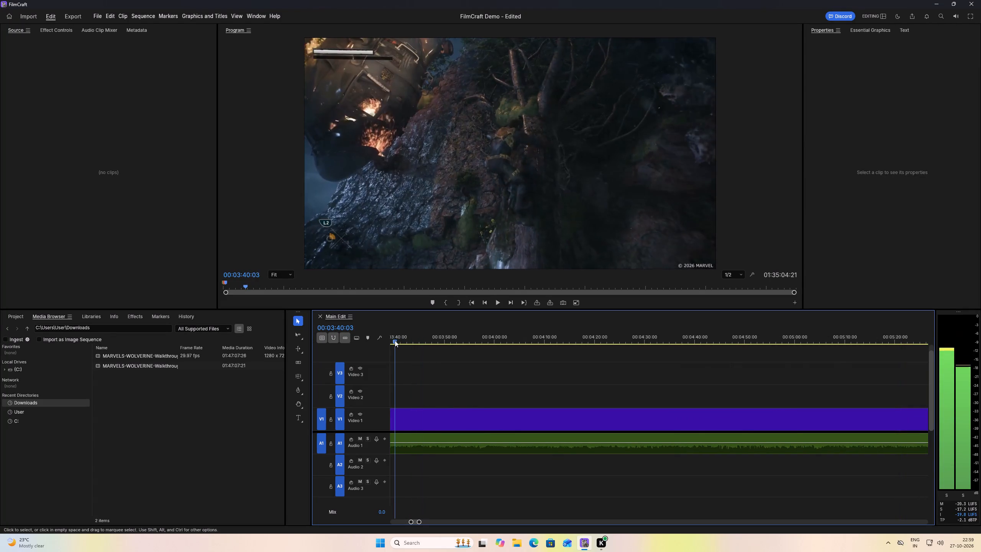
{"action": "left_click_drag", "start_coordinate": [395, 340], "coordinate": [456, 342]}
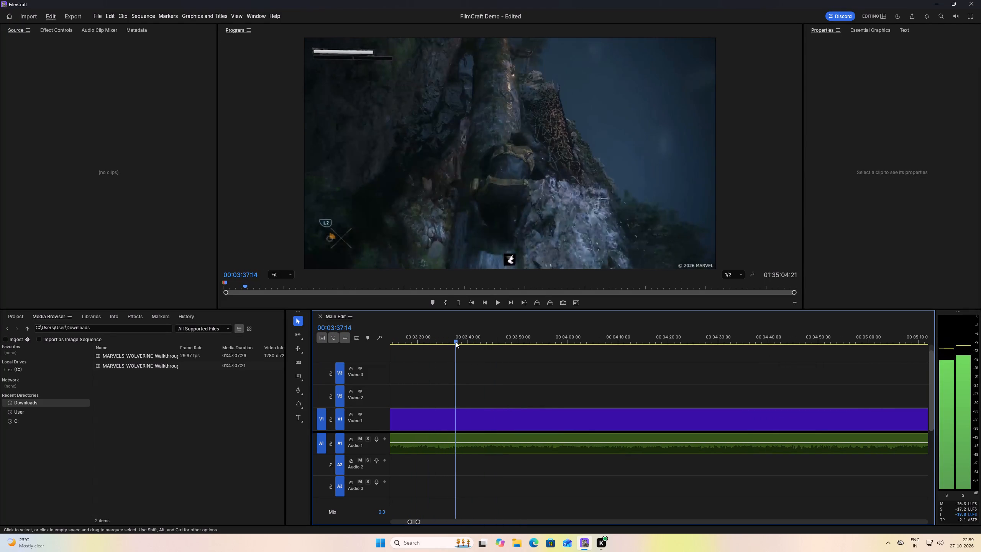
{"action": "left_click_drag", "start_coordinate": [445, 356], "coordinate": [433, 346]}
{"action": "left_click", "coordinate": [432, 345]}
{"action": "key", "text": "space"}
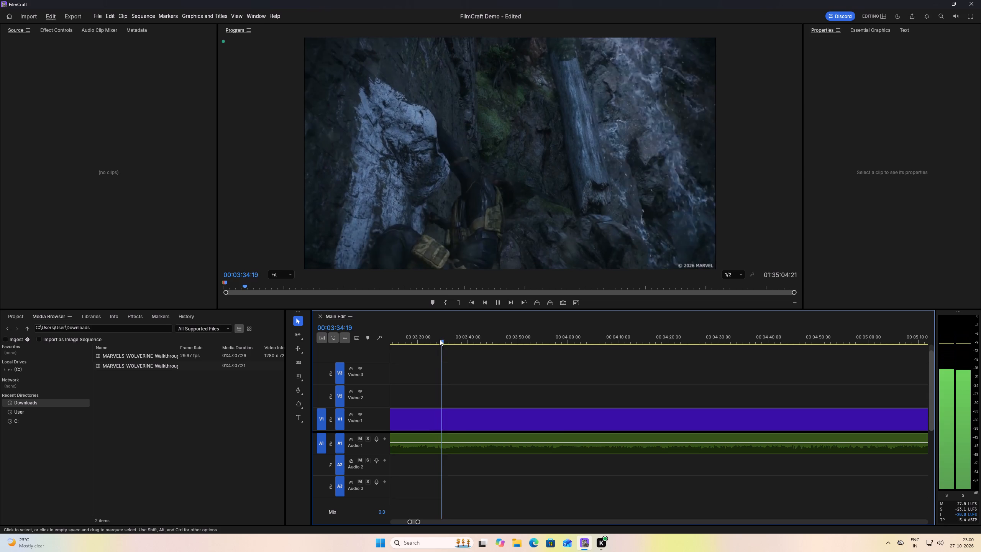
{"action": "left_click", "coordinate": [490, 336]}
{"action": "key", "text": "space"}
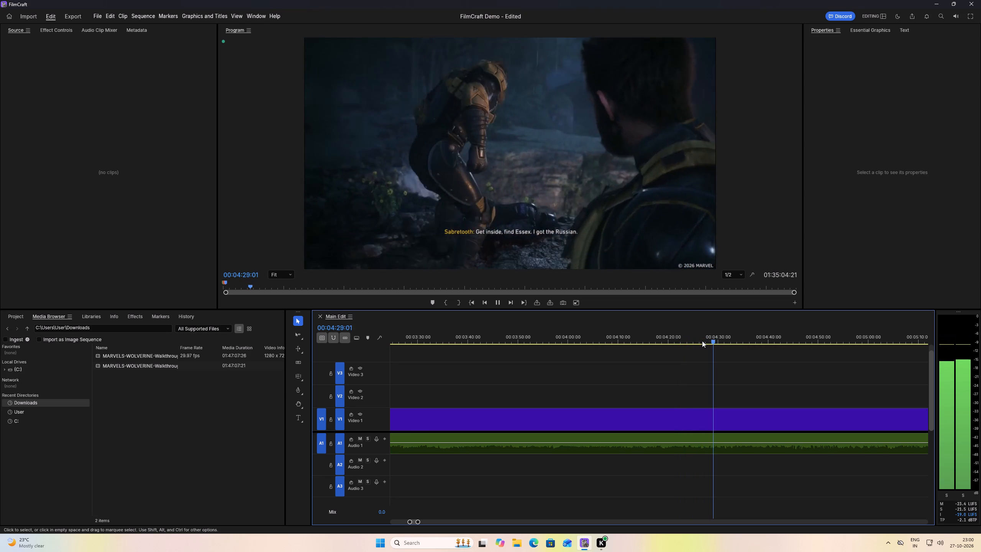
Skim the Reaver fight outside the base between about 00:04:46 and 00:05:19 to see where the action resumes.
{"action": "left_click", "coordinate": [799, 340]}
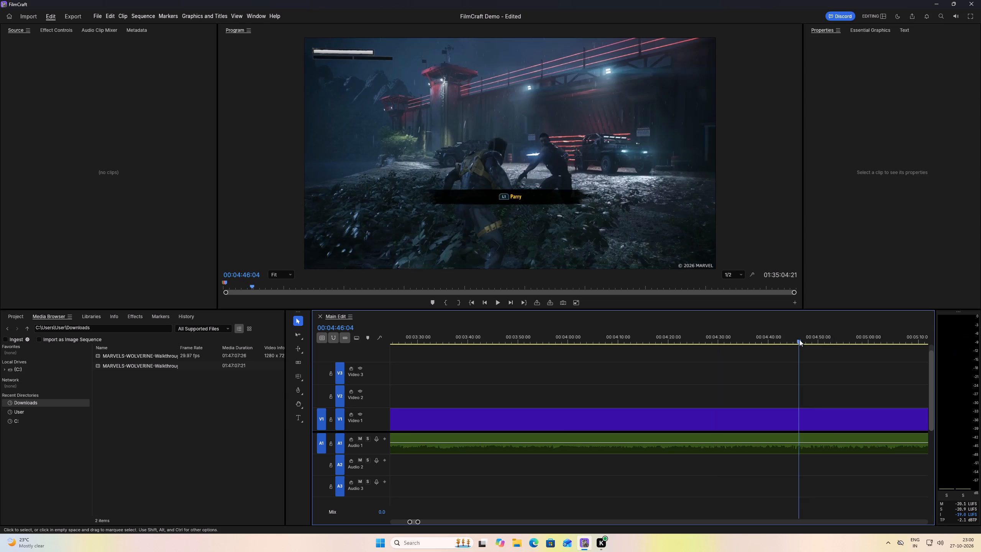
{"action": "left_click", "coordinate": [836, 338]}
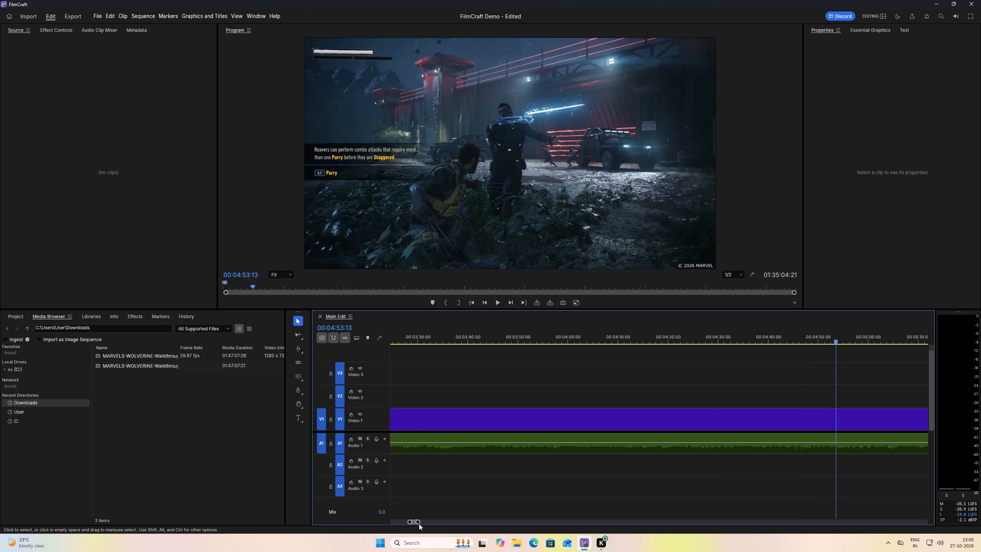
{"action": "left_click_drag", "start_coordinate": [419, 524], "coordinate": [426, 524]}
{"action": "left_click", "coordinate": [720, 339]}
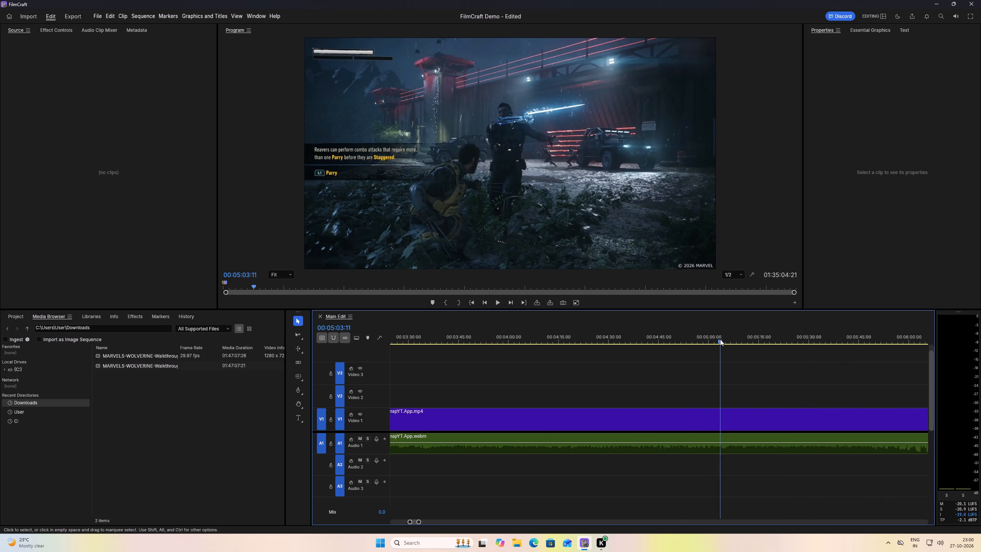
{"action": "left_click", "coordinate": [745, 338]}
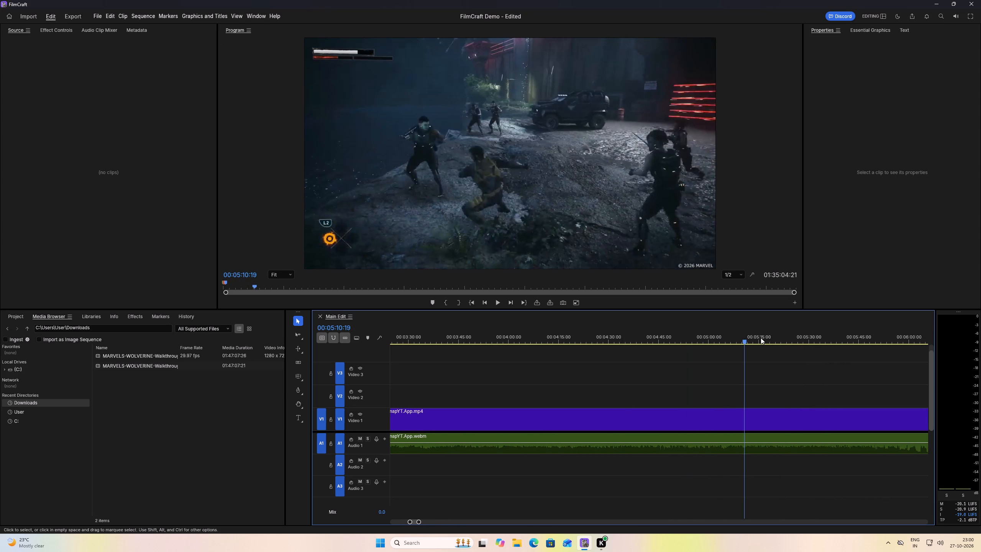
{"action": "left_click", "coordinate": [774, 340]}
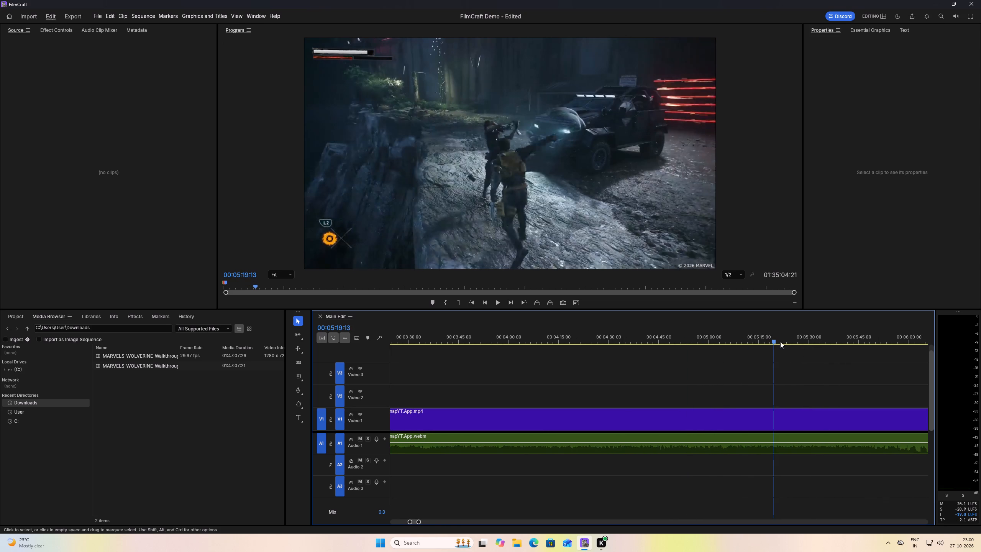
{"action": "left_click", "coordinate": [766, 340]}
{"action": "left_click", "coordinate": [754, 341]}
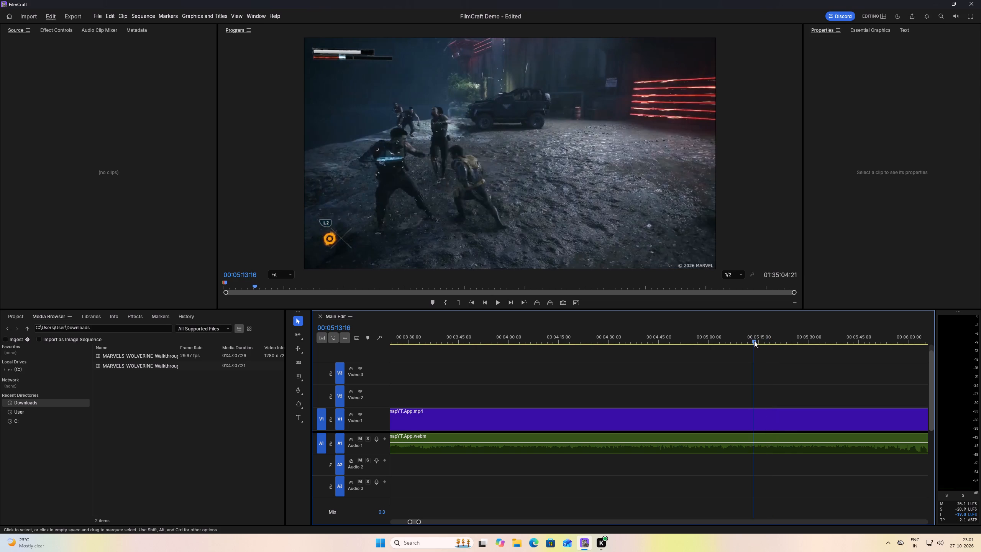
{"action": "left_click", "coordinate": [748, 341]}
{"action": "left_click", "coordinate": [731, 340]}
{"action": "left_click", "coordinate": [691, 340]}
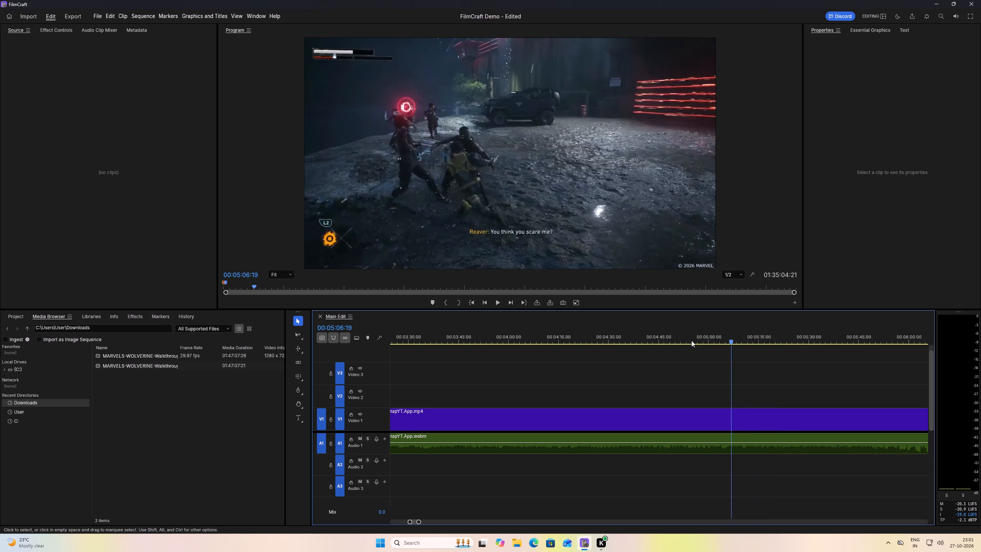
{"action": "left_click", "coordinate": [680, 340]}
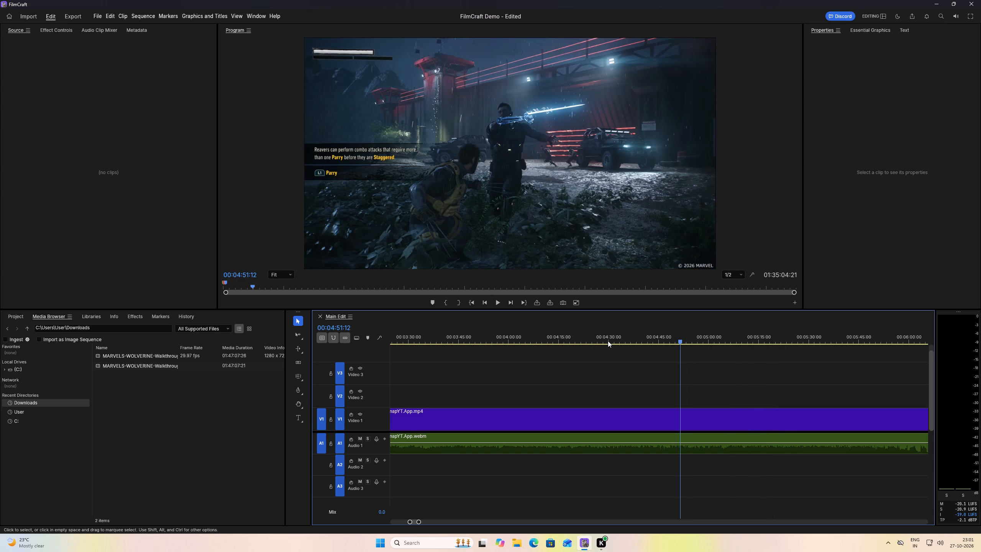
Ripple trim the climb and cutscene footage from about 00:02:59 up to about 00:04:44, where Wolverine faces the Reaver's first parry prompt.
{"action": "left_click", "coordinate": [613, 341]}
{"action": "left_click", "coordinate": [622, 341]}
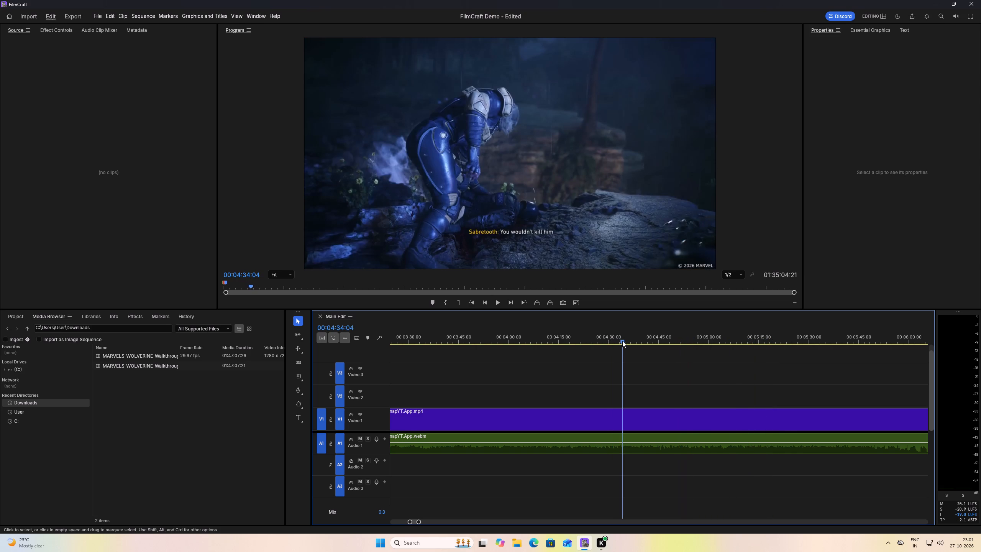
{"action": "left_click", "coordinate": [627, 342]}
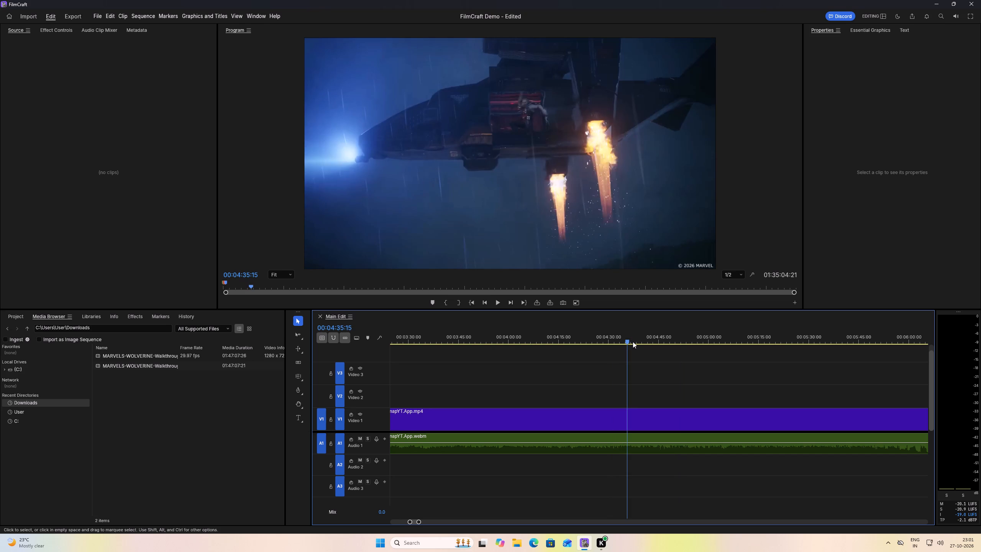
{"action": "left_click", "coordinate": [634, 342]}
{"action": "key", "text": "space"}
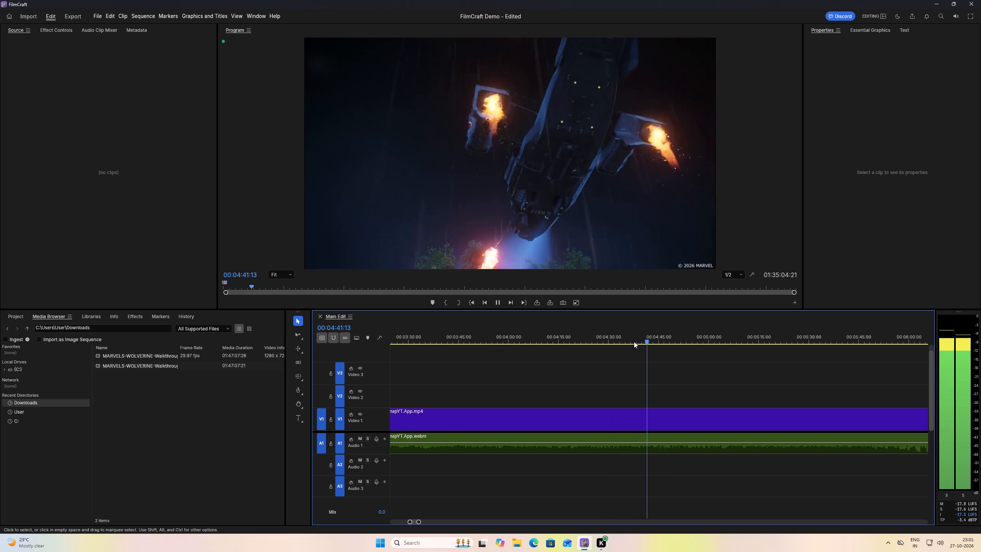
{"action": "left_click", "coordinate": [664, 342]}
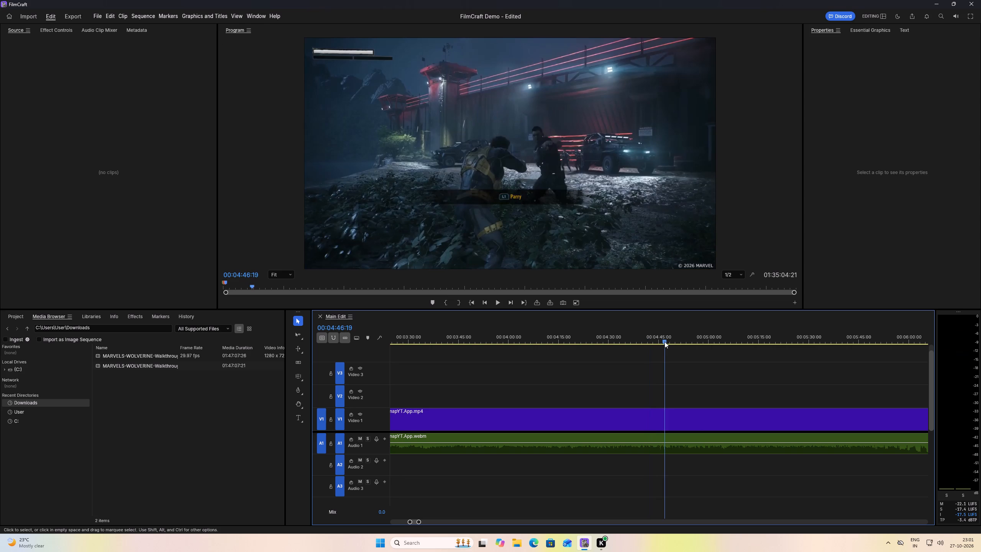
{"action": "left_click", "coordinate": [660, 342]}
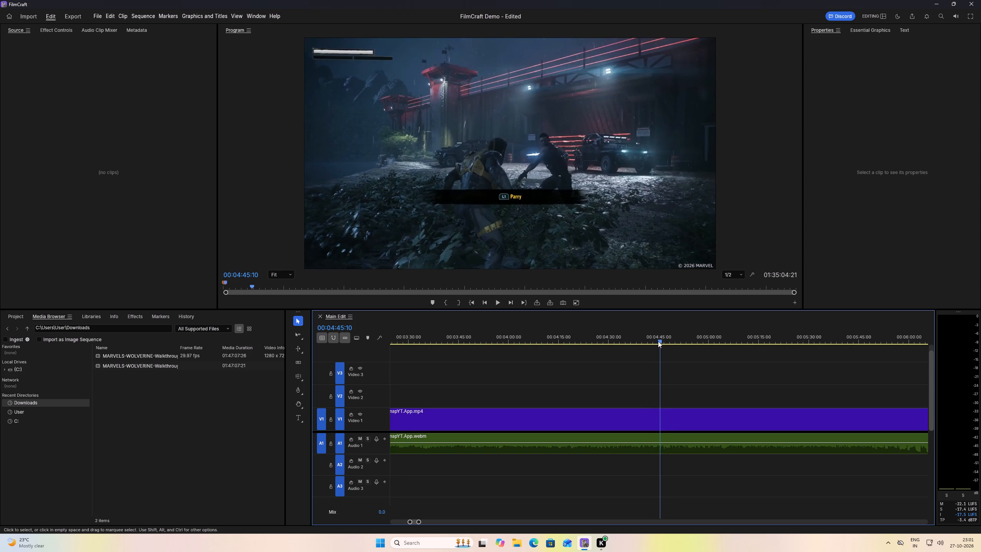
{"action": "left_click", "coordinate": [656, 341]}
{"action": "type", "text": "q"}
Ripple trim the first parry prompt from the clip's start up to 00:03:01:21, where sparks fly as Wolverine parries the Reaver.
{"action": "key", "text": "space"}
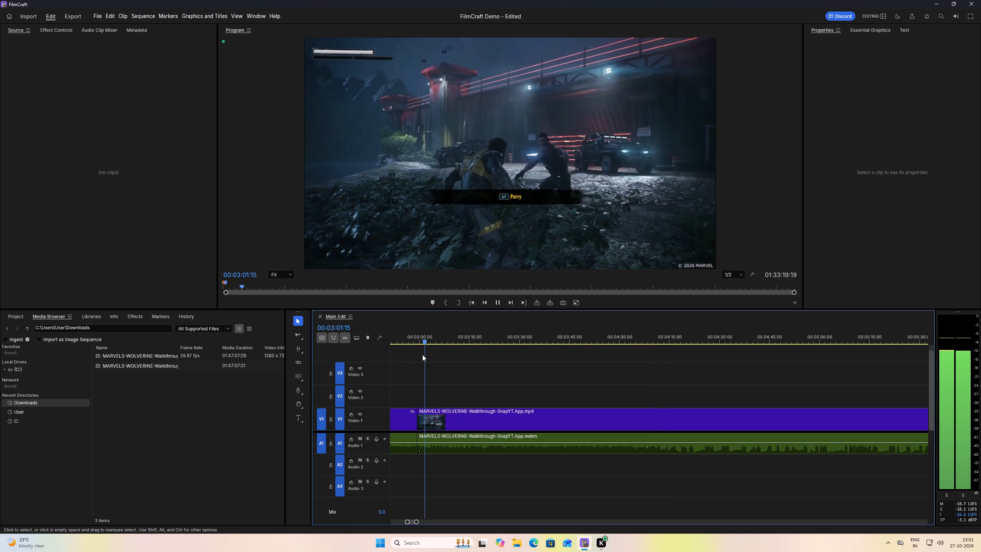
{"action": "key", "text": "space"}
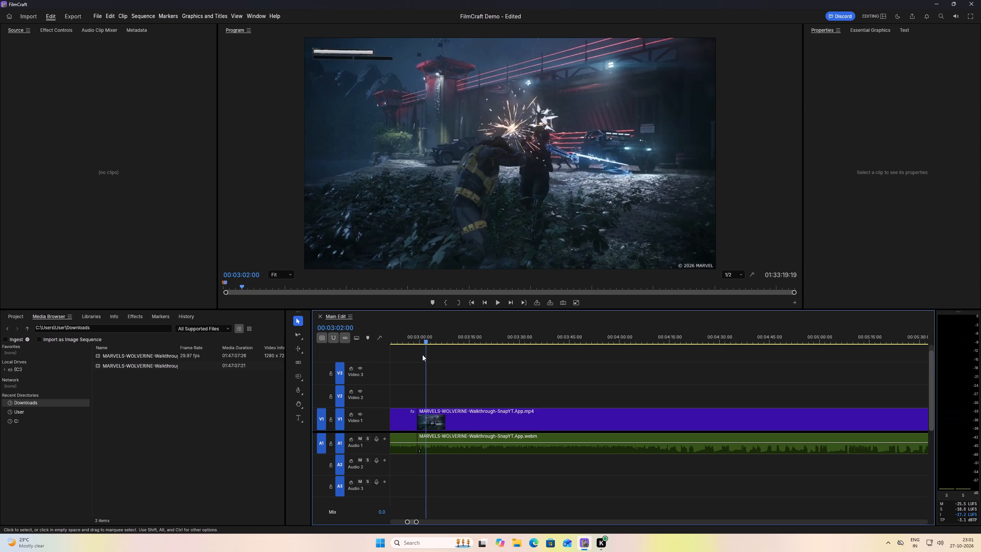
{"action": "key", "text": "Left"}
{"action": "key", "text": "Left"}
{"action": "key", "text": "Left"}
{"action": "key", "text": "Left"}
{"action": "key", "text": "Left"}
{"action": "key", "text": "Right"}
{"action": "key", "text": "Right"}
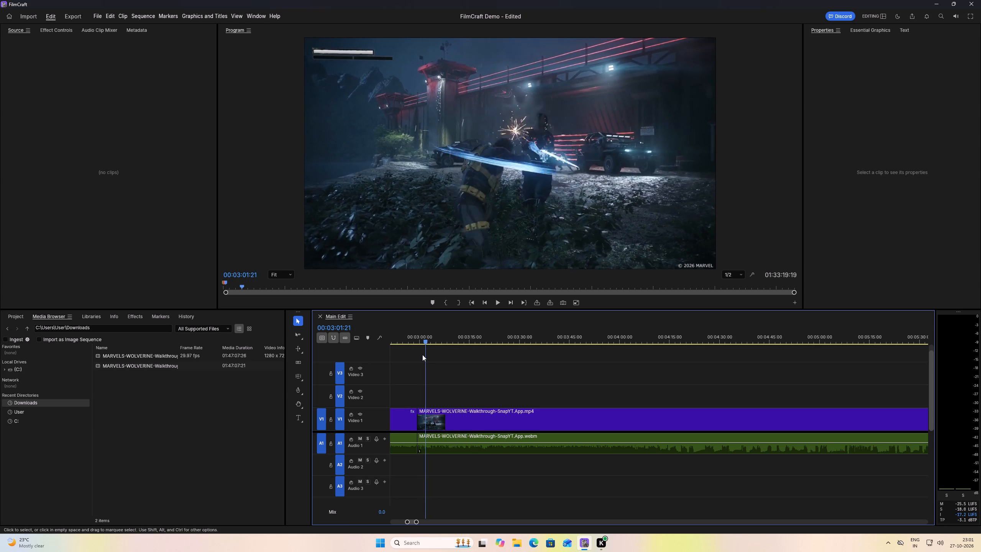
{"action": "type", "text": "q"}
Split the video and audio clips at 00:02:59:17, just before the Reaver combo-attack parry tutorial text.
{"action": "key", "text": "space"}
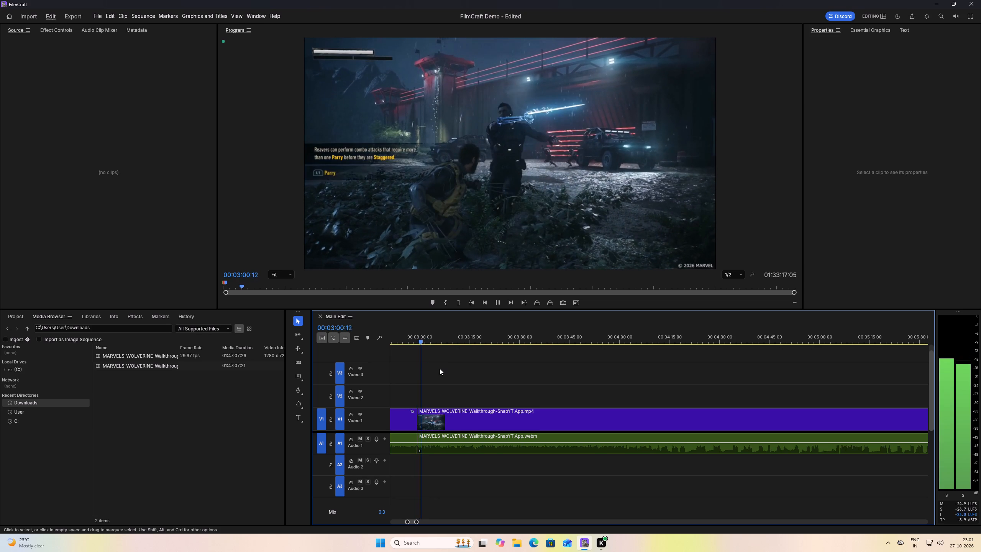
{"action": "key", "text": "space"}
{"action": "key", "text": "Left"}
{"action": "key", "text": "Left"}
{"action": "key", "text": "Left"}
{"action": "key", "text": "Left"}
{"action": "key", "text": "Left"}
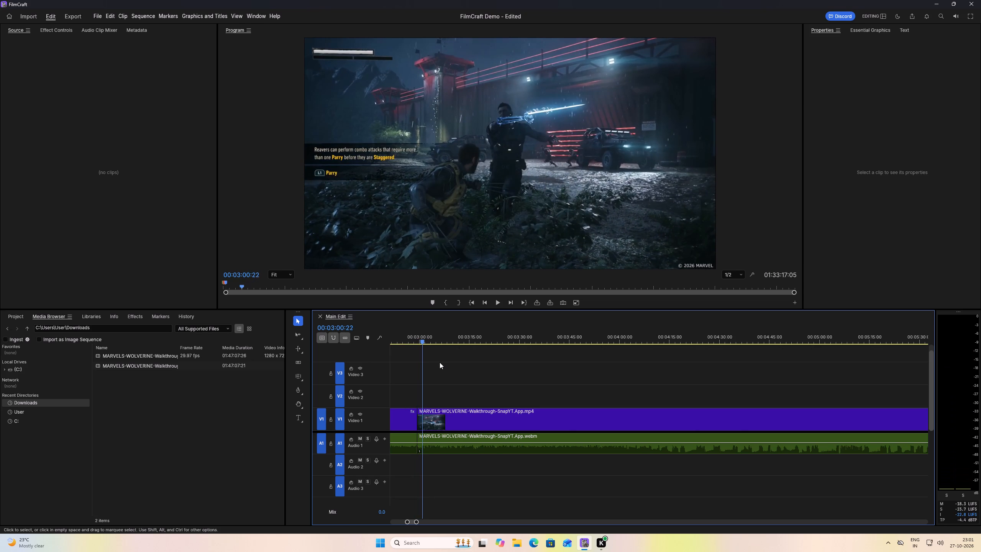
{"action": "key", "text": "Left"}
{"action": "key", "text": "Left"}
{"action": "key", "text": "Left"}
{"action": "key", "text": "Left"}
{"action": "key", "text": "Left"}
{"action": "key", "text": "Left"}
{"action": "key", "text": "Left"}
{"action": "key", "text": "Left"}
{"action": "key", "text": "Left"}
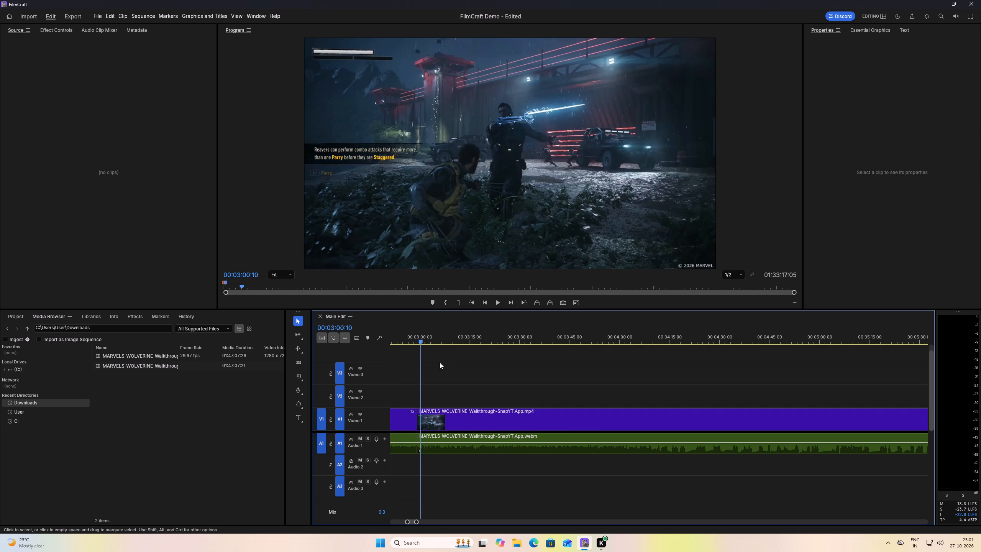
{"action": "key", "text": "Left"}
{"action": "key", "text": "Left"}
{"action": "key", "text": "Left"}
{"action": "key", "text": "Left"}
{"action": "key", "text": "Left"}
{"action": "key", "text": "Left"}
{"action": "key", "text": "Left"}
{"action": "key", "text": "Left"}
{"action": "key", "text": "Left"}
{"action": "key", "text": "Left"}
{"action": "key", "text": "Left"}
{"action": "key", "text": "Left"}
{"action": "key", "text": "Left"}
{"action": "key", "text": "Left"}
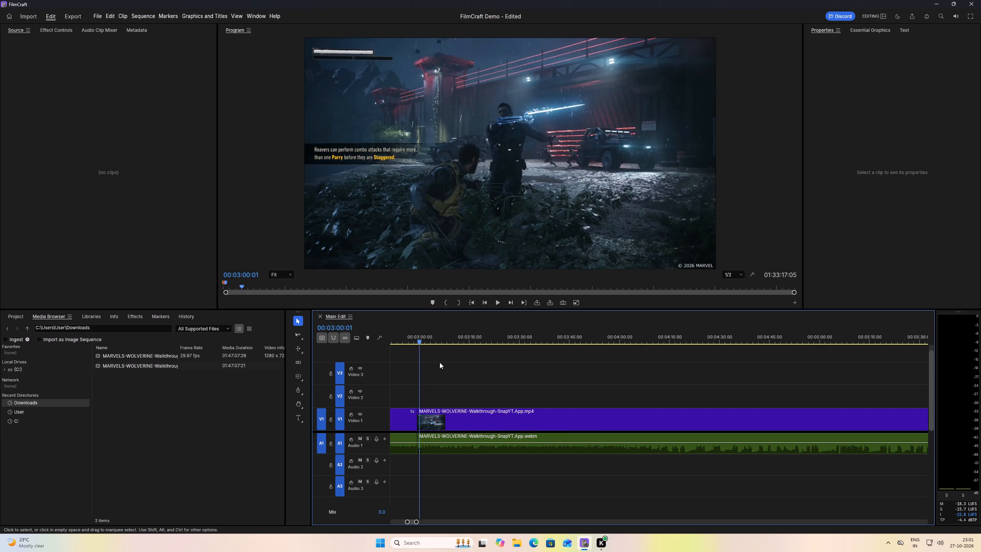
{"action": "key", "text": "Left"}
{"action": "key", "text": "Left"}
{"action": "key", "text": "Left"}
{"action": "type", "text": "t"}
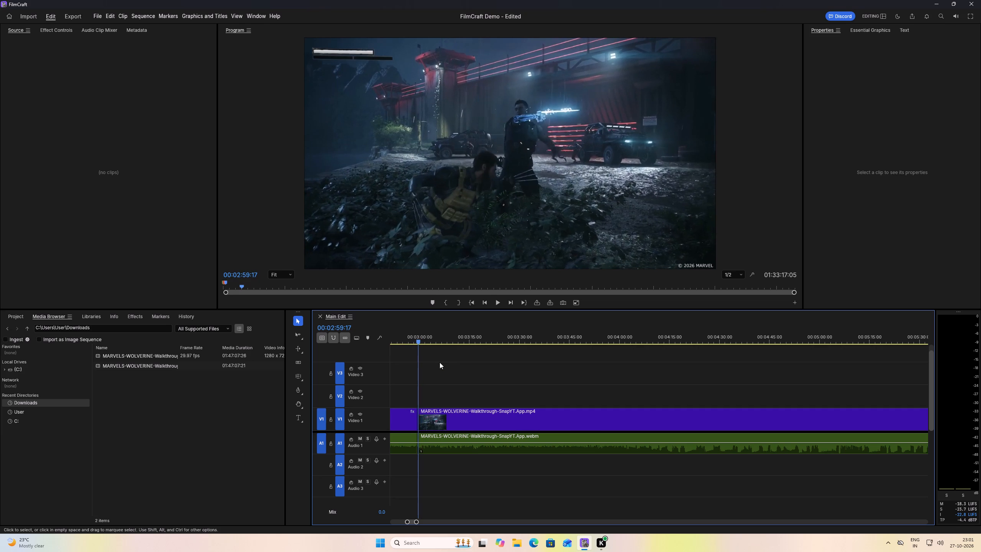
Ripple trim the frozen parry tutorial from 00:02:59:17 up to 00:03:05:22, where the Reaver fight resumes.
{"action": "key", "text": "space"}
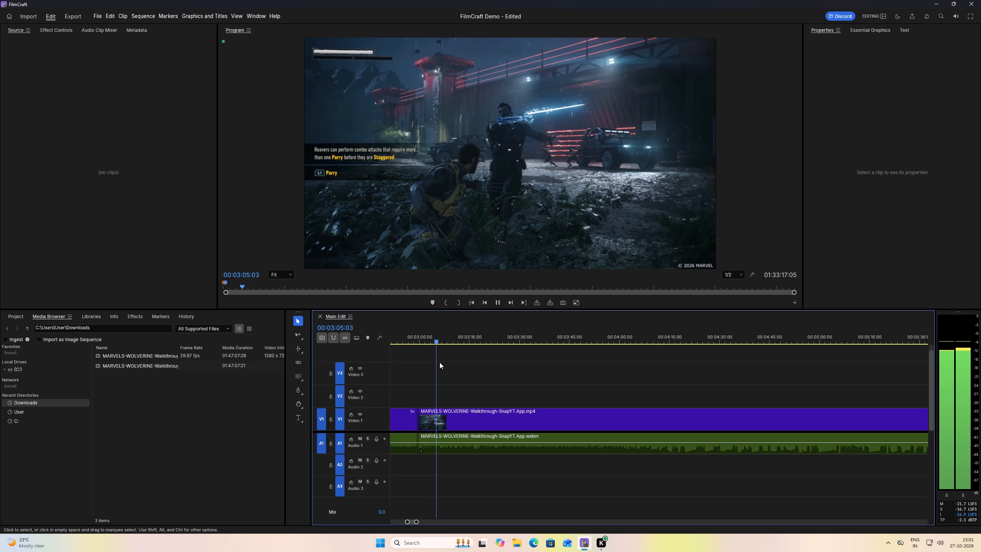
{"action": "key", "text": "space"}
{"action": "key", "text": "Left"}
{"action": "key", "text": "Left"}
{"action": "key", "text": "Left"}
{"action": "key", "text": "Left"}
{"action": "key", "text": "Left"}
{"action": "key", "text": "Left"}
{"action": "key", "text": "Left"}
{"action": "key", "text": "Left"}
{"action": "key", "text": "Left"}
{"action": "key", "text": "Left"}
{"action": "key", "text": "Left"}
{"action": "key", "text": "Left"}
{"action": "key", "text": "Left"}
{"action": "key", "text": "Left"}
{"action": "key", "text": "Left"}
{"action": "key", "text": "Left"}
{"action": "key", "text": "Left"}
{"action": "key", "text": "Left"}
{"action": "key", "text": "Left"}
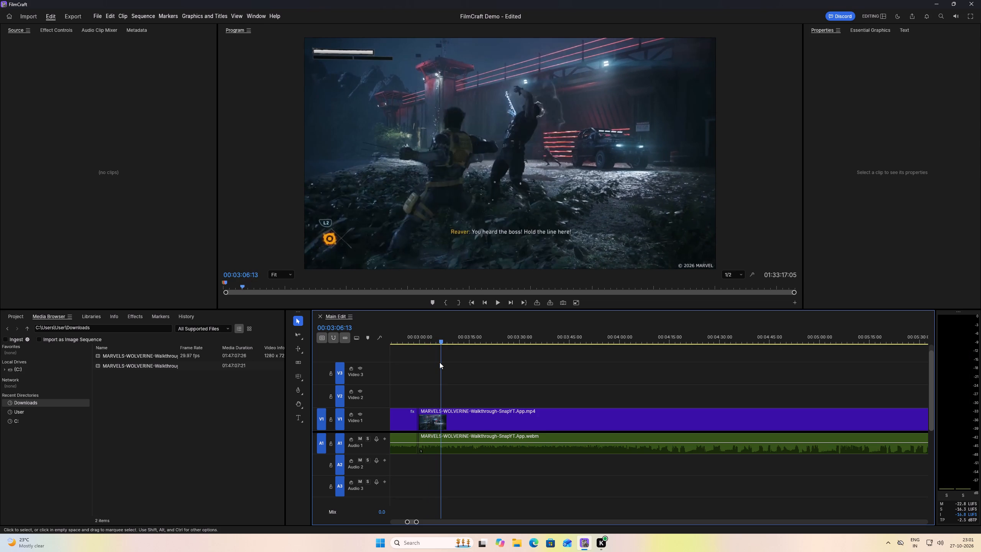
{"action": "key", "text": "Right"}
{"action": "key", "text": "Right"}
{"action": "key", "text": "Right"}
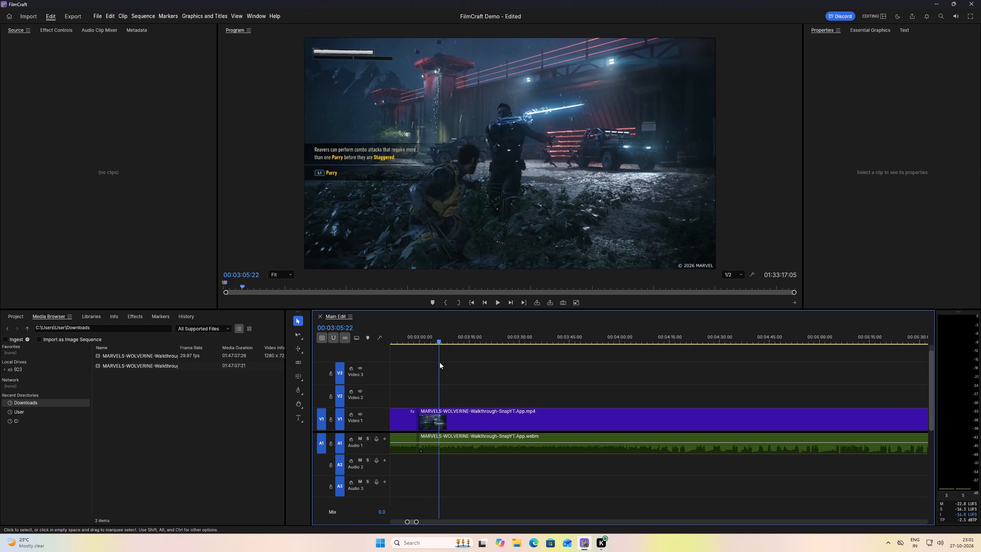
{"action": "key", "text": "Right"}
{"action": "key", "text": "Right"}
{"action": "key", "text": "Left"}
{"action": "key", "text": "Left"}
{"action": "key", "text": "Left"}
{"action": "key", "text": "Right"}
{"action": "type", "text": "q"}
Split the video and audio clips at 00:03:02:20, right after Wolverine knocks back the Reaver.
{"action": "key", "text": "space"}
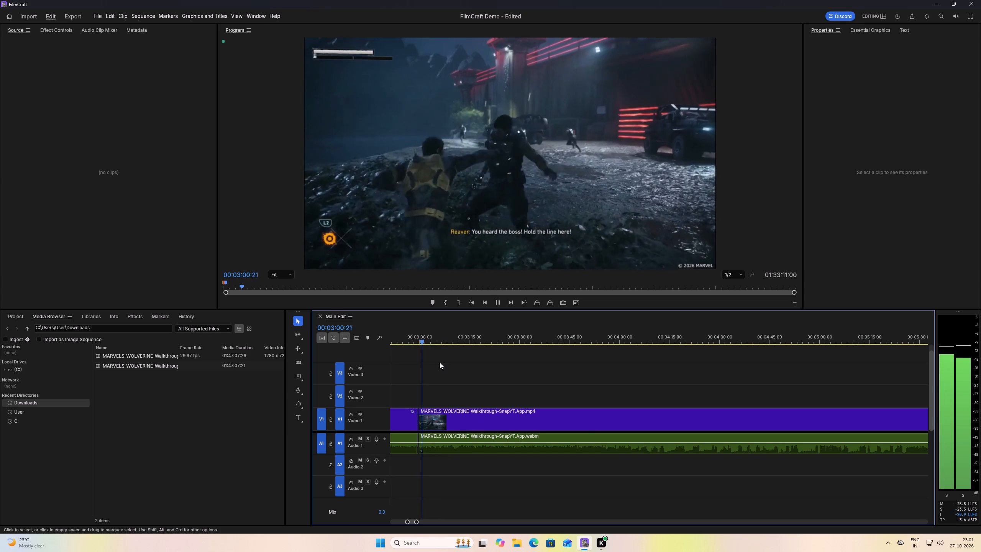
{"action": "key", "text": "space"}
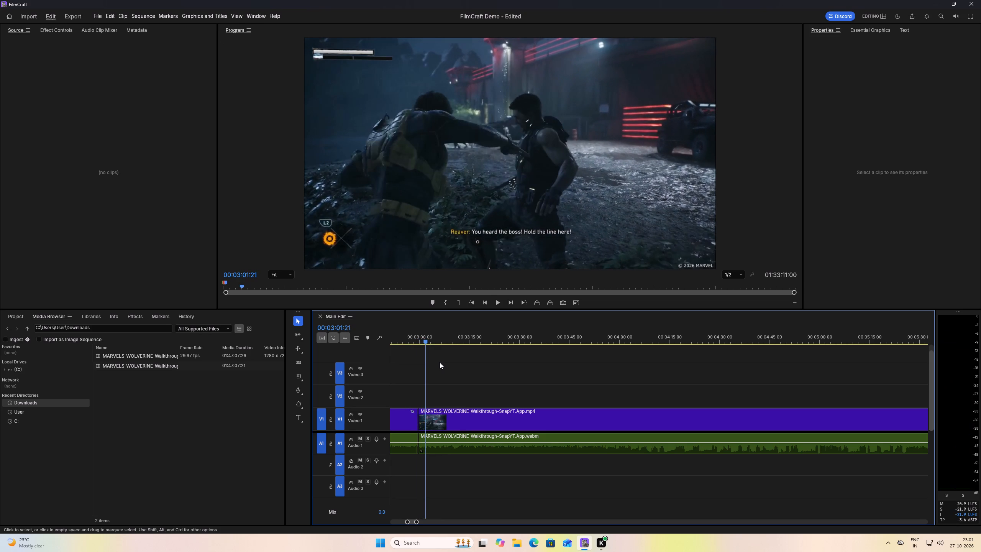
{"action": "key", "text": "space"}
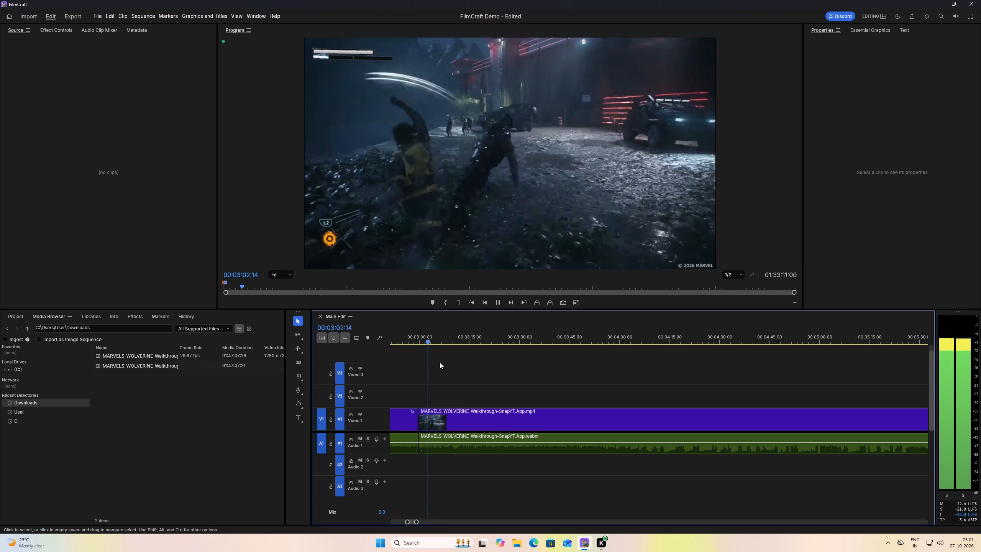
{"action": "key", "text": "space"}
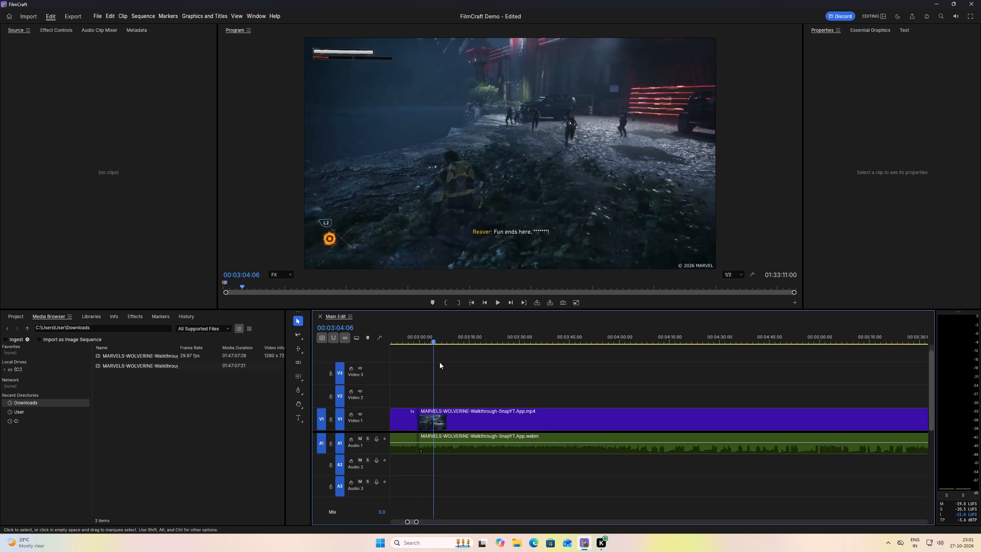
{"action": "left_click", "coordinate": [414, 343]}
{"action": "key", "text": "space"}
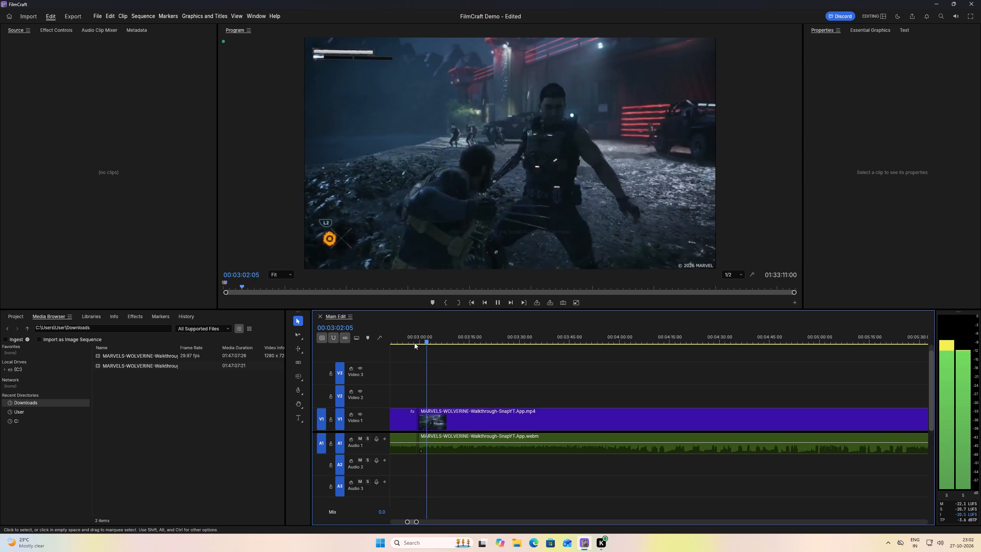
{"action": "key", "text": "Left"}
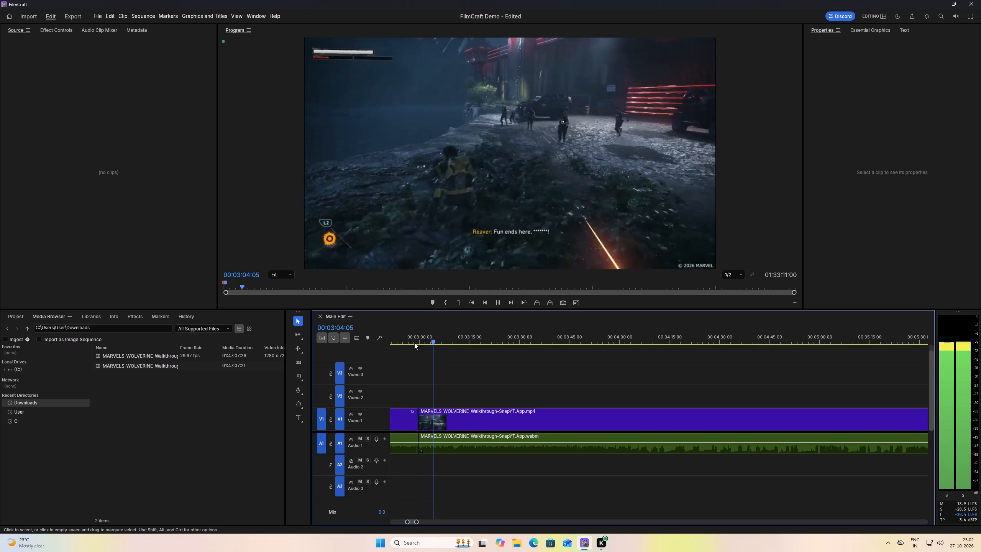
{"action": "key", "text": "space"}
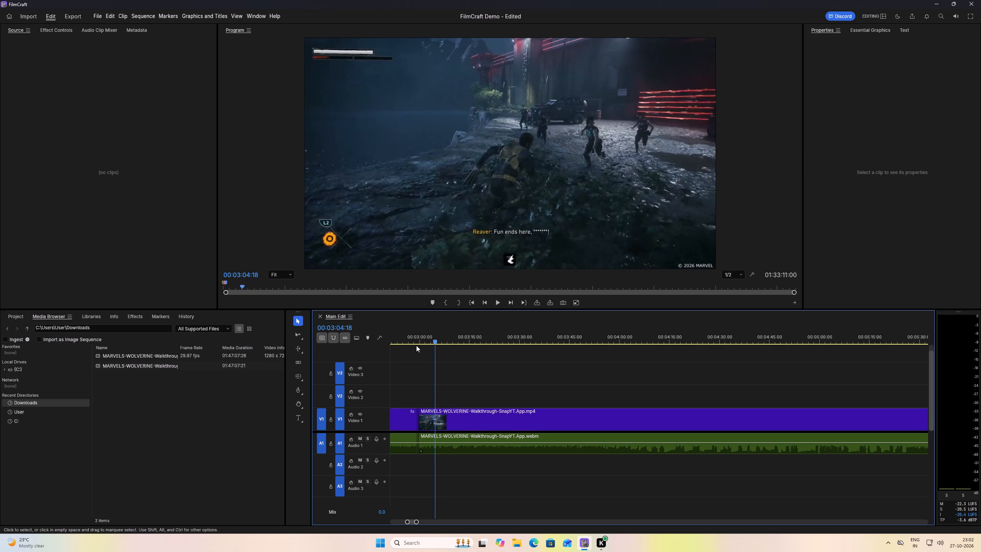
{"action": "left_click", "coordinate": [419, 342]}
{"action": "key", "text": "space"}
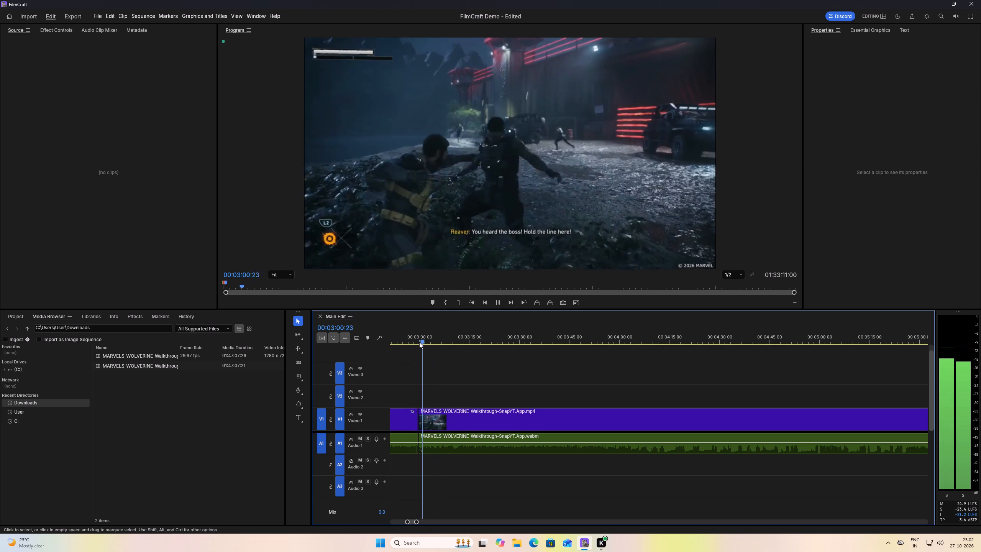
{"action": "key", "text": "space"}
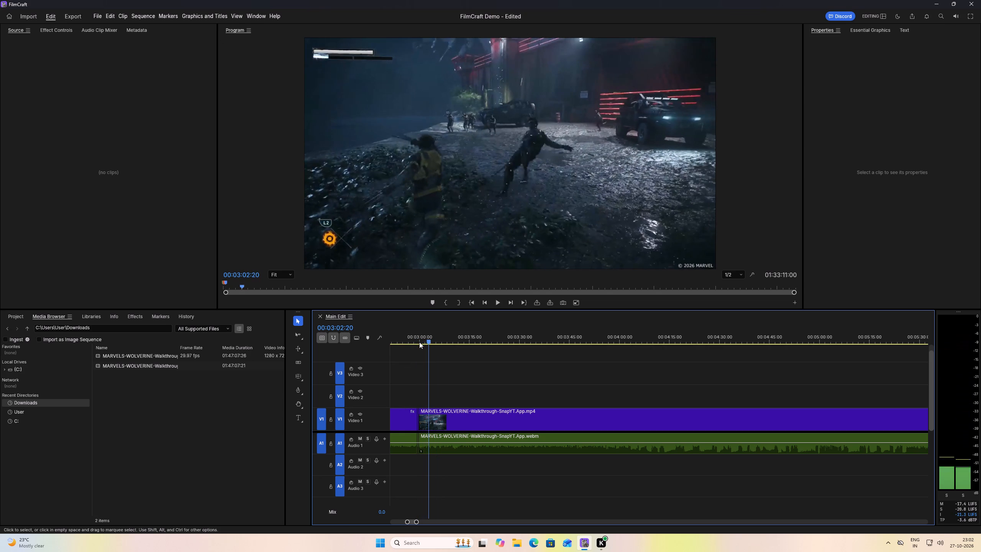
{"action": "type", "text": "t"}
Ripple trim the charging Reavers' approach from 00:03:02:20 up to 00:03:05:08, where they close in on Wolverine.
{"action": "key", "text": "space"}
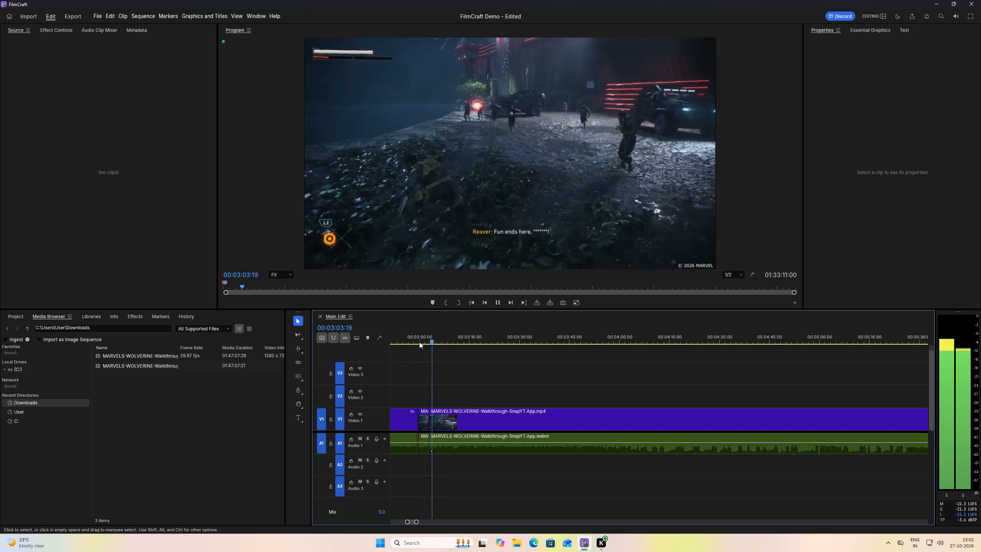
{"action": "key", "text": "space"}
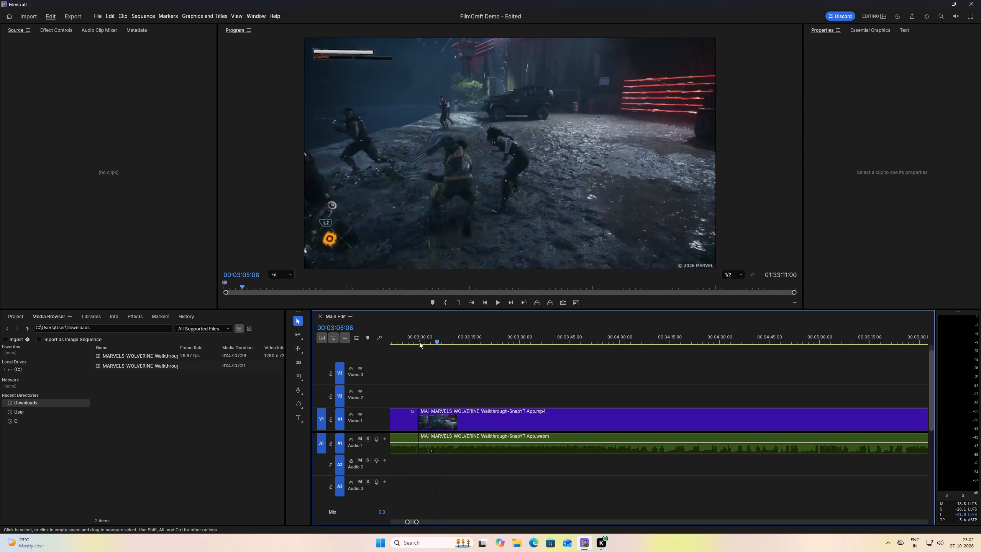
{"action": "type", "text": "q"}
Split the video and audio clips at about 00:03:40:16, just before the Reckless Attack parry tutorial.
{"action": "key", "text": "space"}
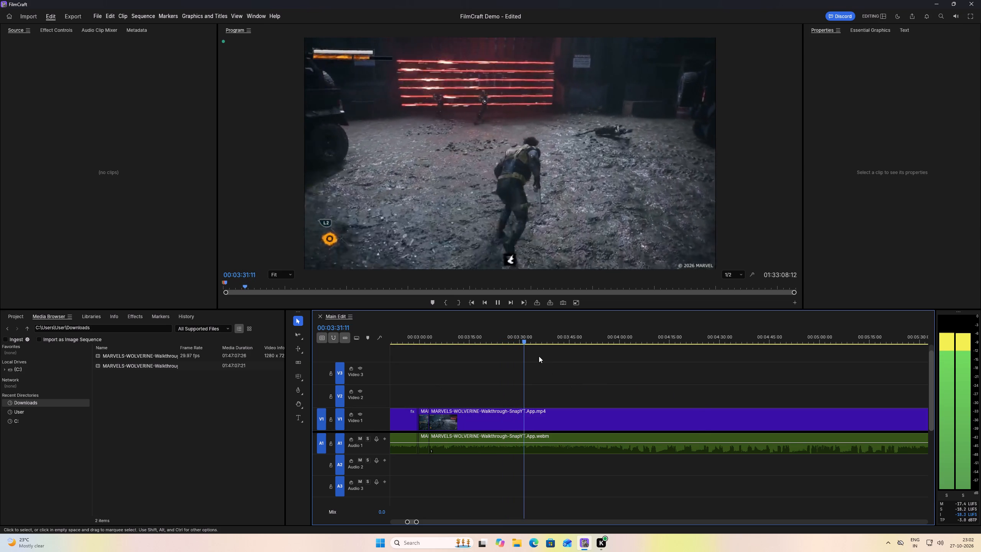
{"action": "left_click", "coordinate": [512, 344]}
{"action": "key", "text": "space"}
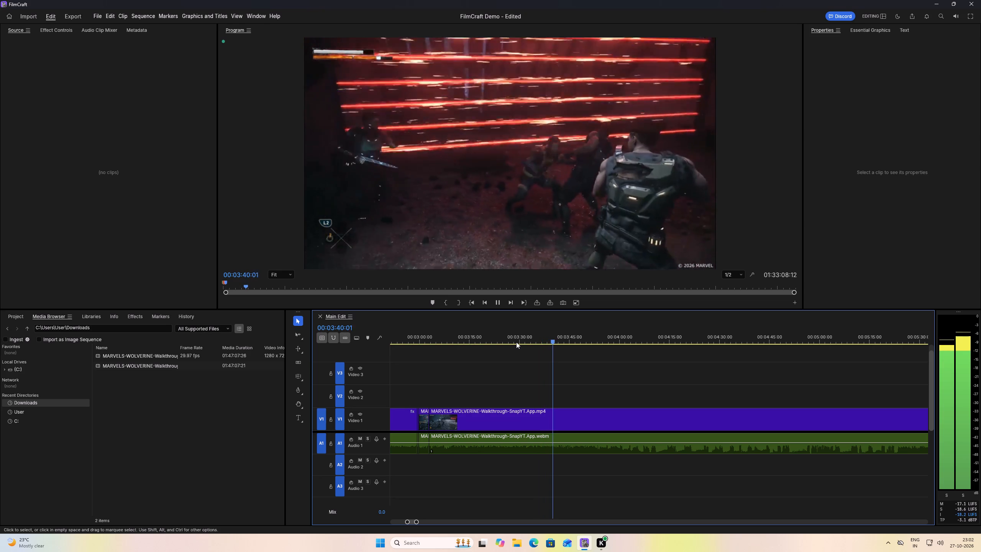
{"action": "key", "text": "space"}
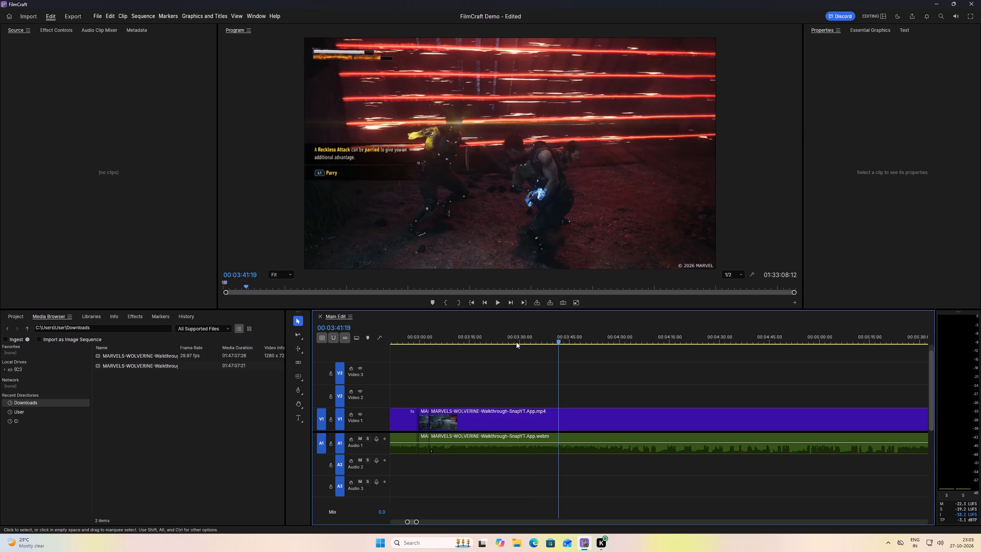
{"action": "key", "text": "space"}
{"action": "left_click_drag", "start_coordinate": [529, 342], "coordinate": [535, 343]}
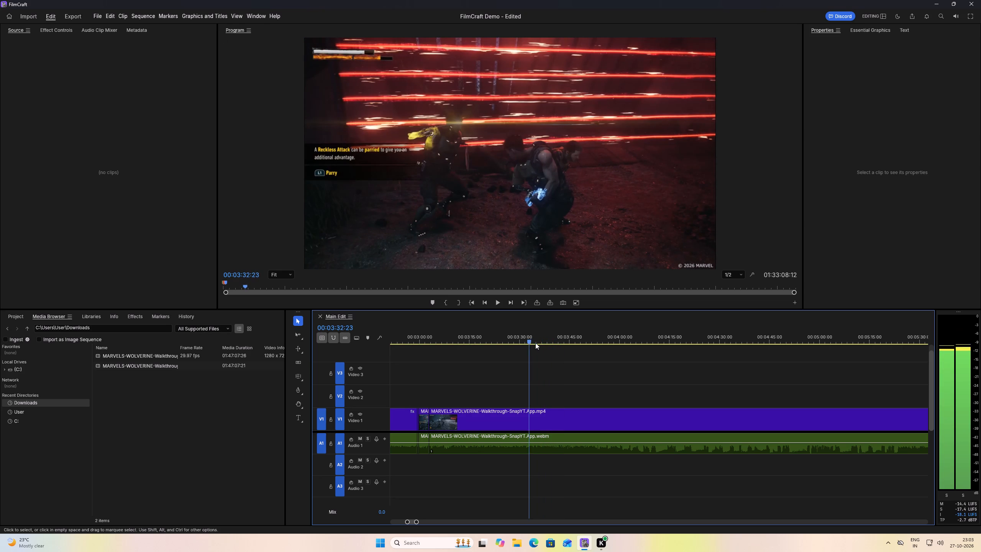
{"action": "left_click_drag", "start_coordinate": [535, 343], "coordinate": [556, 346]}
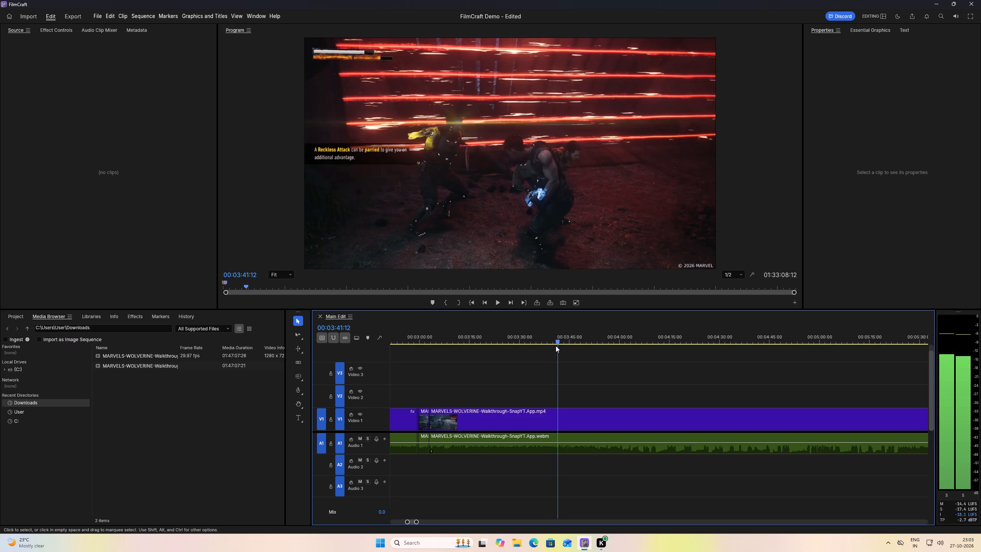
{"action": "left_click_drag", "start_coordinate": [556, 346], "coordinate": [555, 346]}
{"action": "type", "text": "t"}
Replace the split before the Reckless Attack tutorial with a single video and audio split at 00:03:41:03, on the frozen tutorial shot.
{"action": "key", "text": "space"}
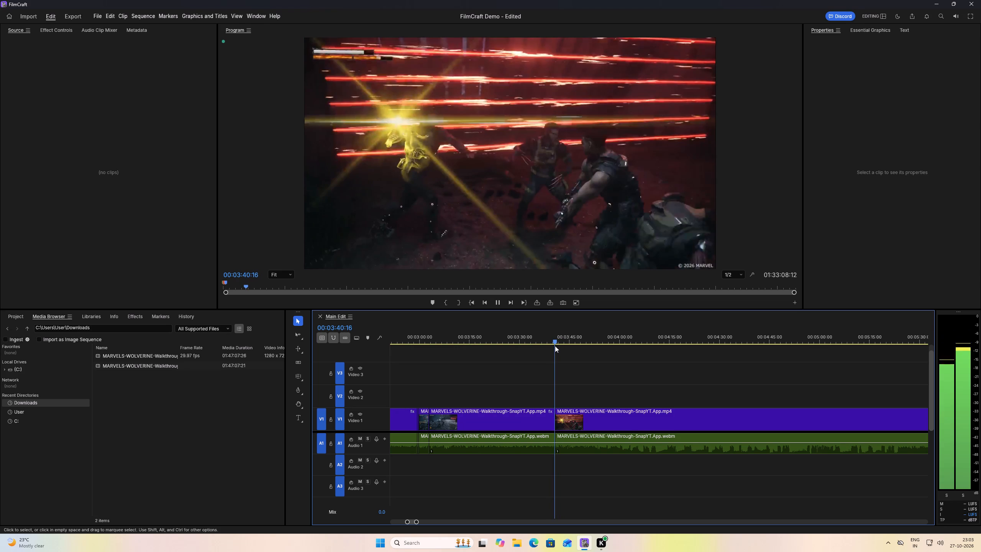
{"action": "key", "text": "space"}
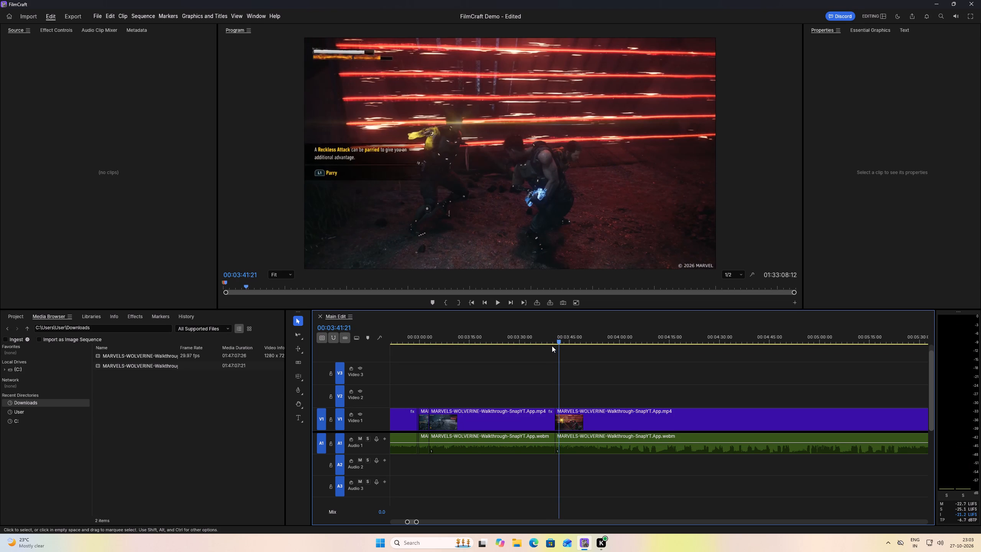
{"action": "key", "text": "Left"}
{"action": "key", "text": "Left"}
{"action": "key", "text": "Left"}
{"action": "key", "text": "Left"}
{"action": "key", "text": "Left"}
{"action": "key", "text": "Left"}
{"action": "key", "text": "Left"}
{"action": "key", "text": "Left"}
{"action": "key", "text": "Left"}
{"action": "key", "text": "Left"}
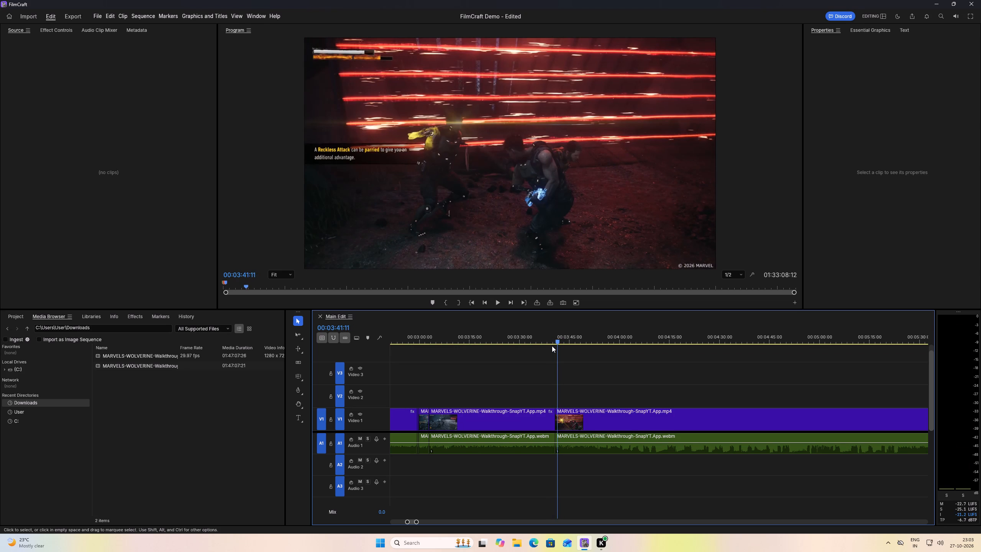
{"action": "key", "text": "Left"}
{"action": "key", "text": "Left"}
{"action": "key", "text": "Left"}
{"action": "key", "text": "Left"}
{"action": "key", "text": "Left"}
{"action": "key", "text": "Left"}
{"action": "key", "text": "Left"}
{"action": "key", "text": "Left"}
{"action": "key", "text": "Left"}
{"action": "key", "text": "Left"}
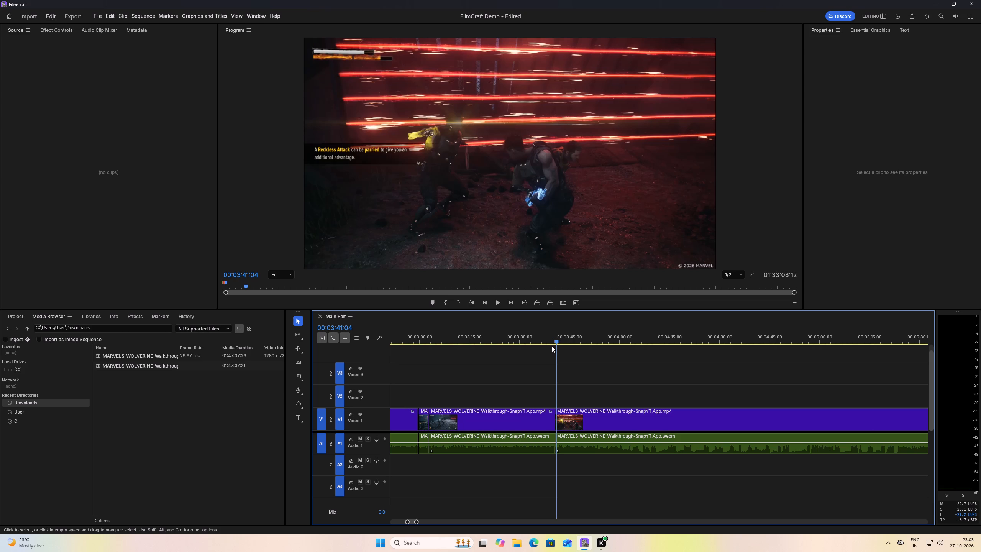
{"action": "key", "text": "Left"}
{"action": "key", "text": "Right"}
{"action": "key", "text": "Right"}
{"action": "key", "text": "Right"}
{"action": "key", "text": "t"}
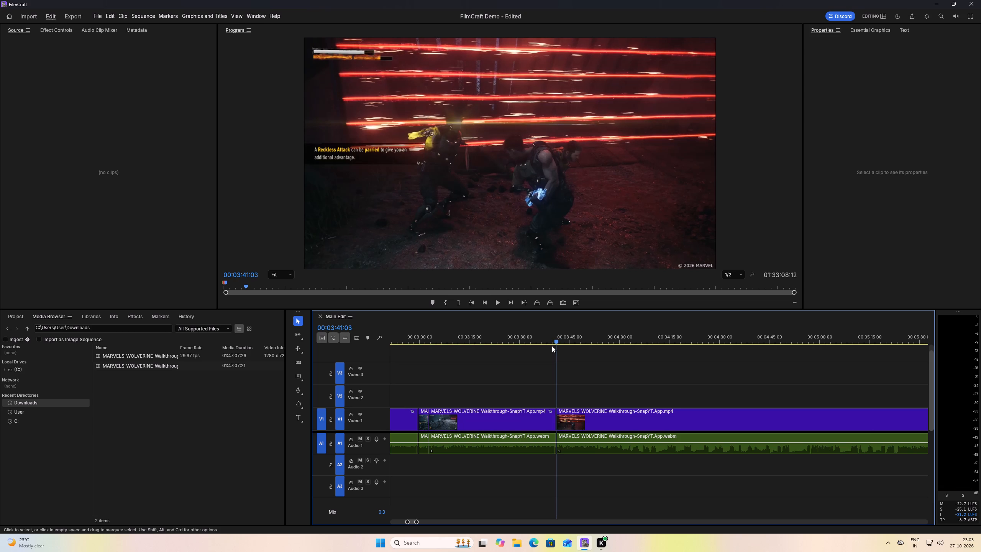
{"action": "key", "text": "ctrl+z"}
{"action": "key", "text": "ctrl+z"}
{"action": "type", "text": "t"}
Ripple trim the frozen Reckless Attack parry tutorial from 00:03:41:03 up to 00:03:45:05, just before the fight resumes.
{"action": "key", "text": "space"}
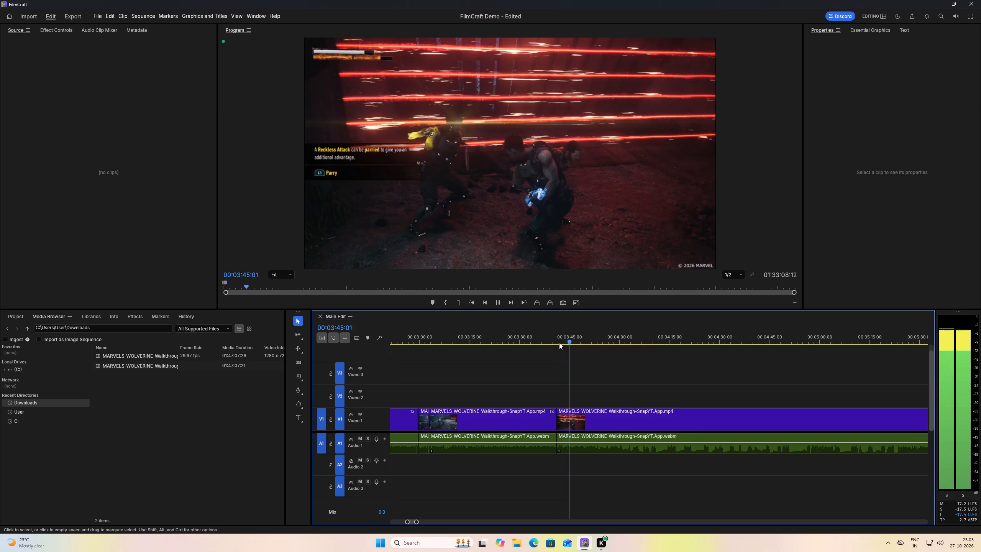
{"action": "key", "text": "space"}
{"action": "key", "text": "Left"}
{"action": "key", "text": "Left"}
{"action": "key", "text": "Left"}
{"action": "key", "text": "Left"}
{"action": "key", "text": "Left"}
{"action": "key", "text": "Left"}
{"action": "key", "text": "Left"}
{"action": "key", "text": "Left"}
{"action": "key", "text": "Left"}
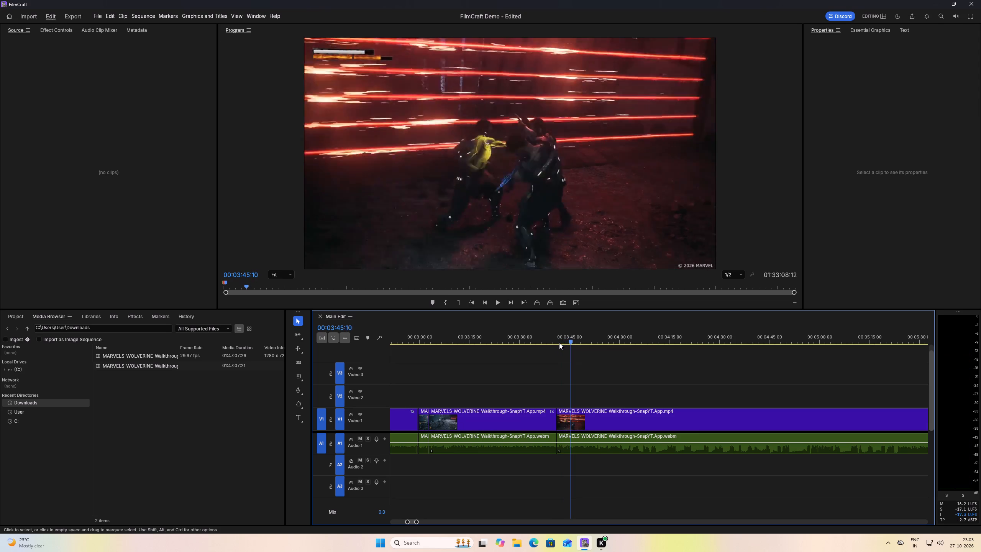
{"action": "key", "text": "Right"}
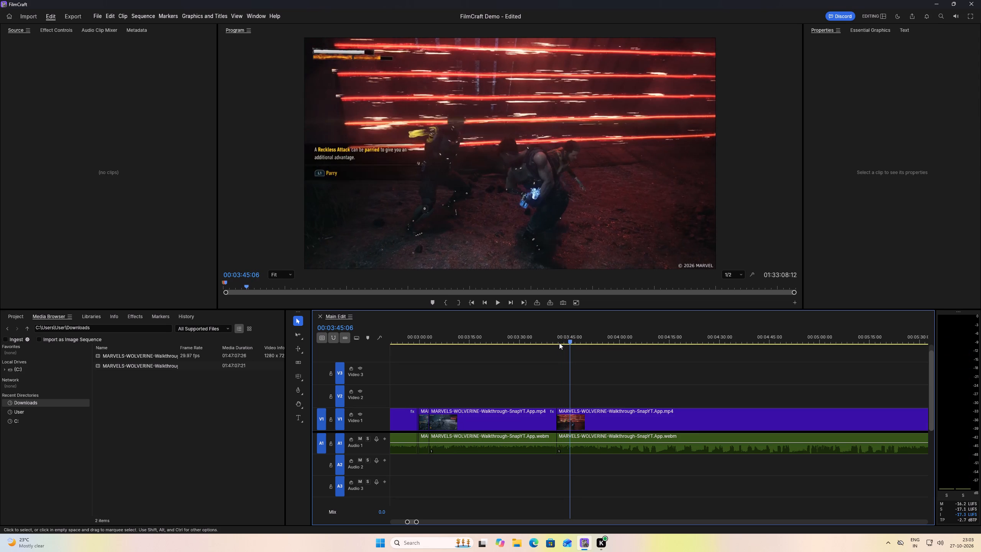
{"action": "key", "text": "Left"}
{"action": "key", "text": "Left"}
{"action": "key", "text": "Left"}
{"action": "key", "text": "Left"}
{"action": "key", "text": "Right"}
{"action": "key", "text": "Right"}
{"action": "key", "text": "Right"}
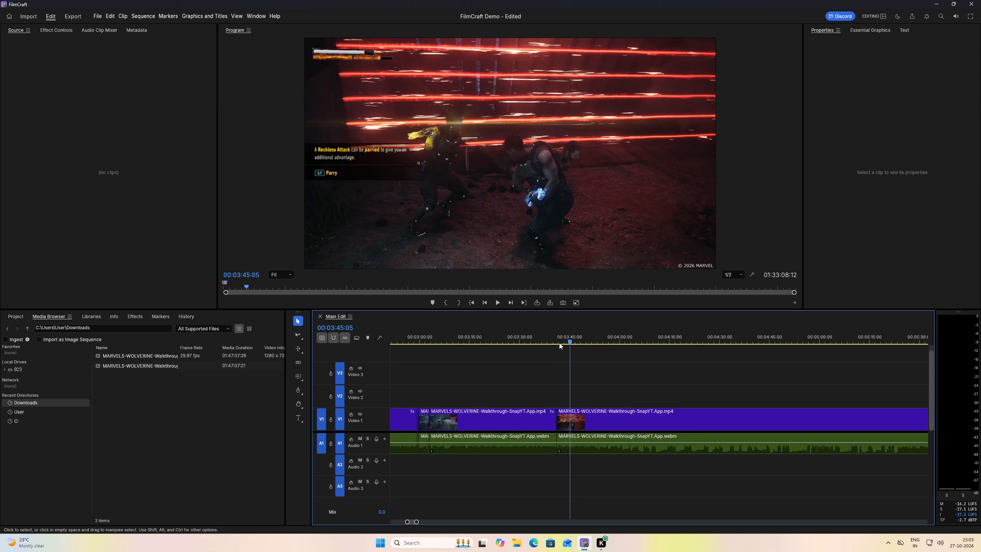
{"action": "key", "text": "Right"}
{"action": "key", "text": "Left"}
{"action": "key", "text": "q"}
Play back from 00:03:28:23 across the Reckless Attack cut, and recheck the fight from about 00:03:45 to 00:03:53 for a cut point.
{"action": "left_click", "coordinate": [516, 339]}
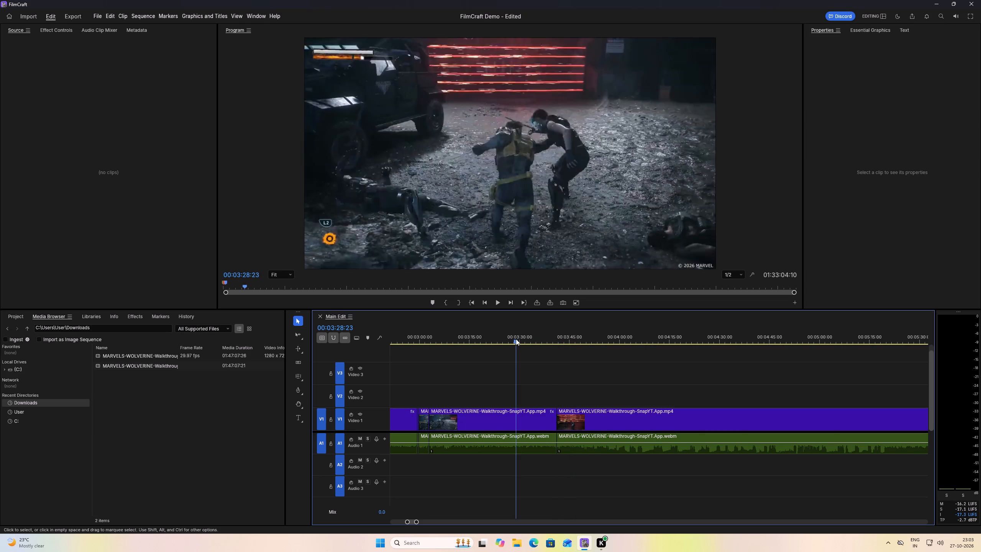
{"action": "key", "text": "space"}
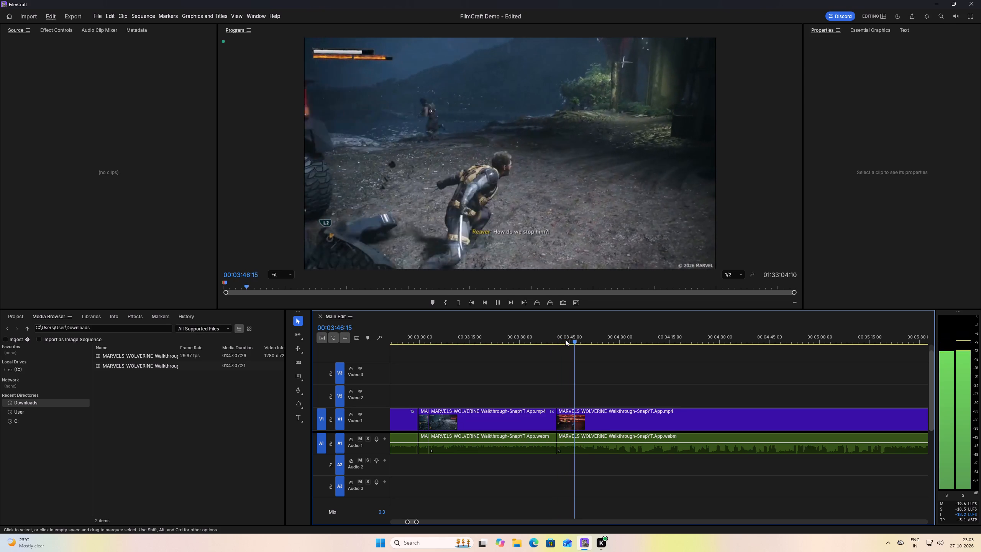
{"action": "key", "text": "Left"}
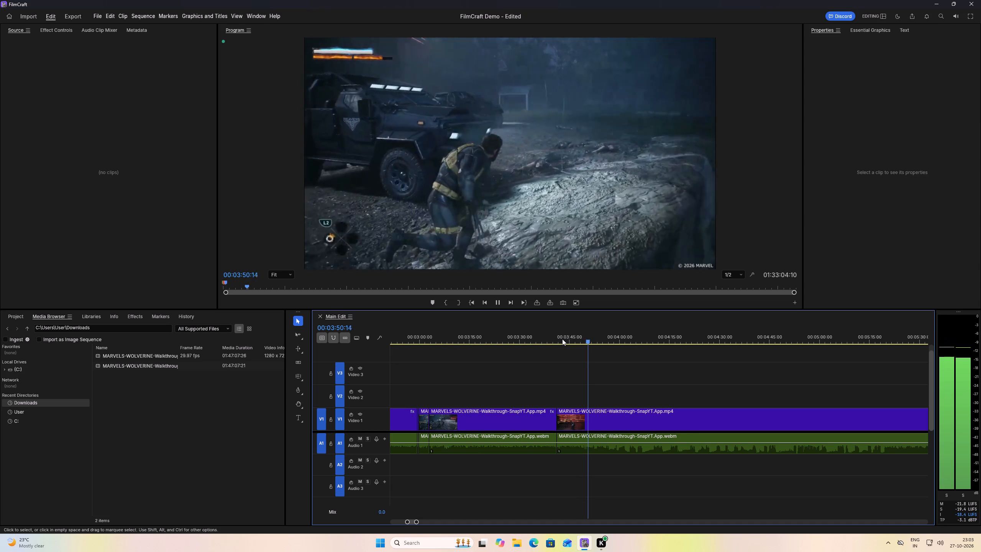
{"action": "key", "text": "space"}
{"action": "key", "text": "Left"}
{"action": "key", "text": "Left"}
{"action": "key", "text": "Left"}
{"action": "key", "text": "Left"}
{"action": "key", "text": "Left"}
{"action": "key", "text": "Left"}
{"action": "key", "text": "Left"}
{"action": "key", "text": "Left"}
{"action": "key", "text": "Left"}
{"action": "key", "text": "Left"}
{"action": "key", "text": "Left"}
{"action": "key", "text": "Left"}
{"action": "key", "text": "Left"}
{"action": "key", "text": "Left"}
{"action": "key", "text": "Left"}
{"action": "key", "text": "Left"}
{"action": "key", "text": "Left"}
{"action": "key", "text": "Left"}
{"action": "key", "text": "Left"}
{"action": "key", "text": "Left"}
{"action": "key", "text": "Left"}
{"action": "key", "text": "Left"}
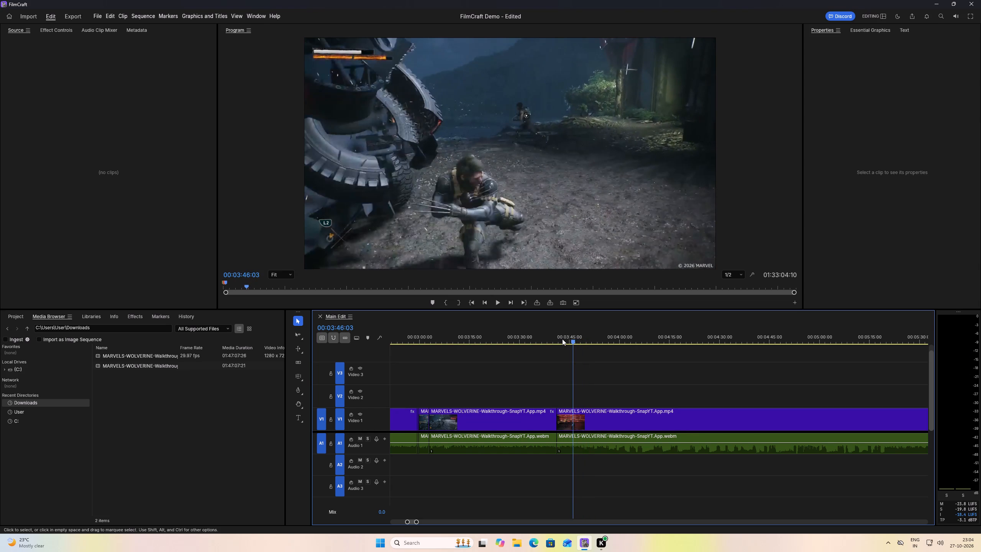
{"action": "key", "text": "Left"}
{"action": "key", "text": "Left"}
{"action": "key", "text": "Left"}
{"action": "key", "text": "Left"}
{"action": "key", "text": "Left"}
{"action": "key", "text": "Left"}
{"action": "key", "text": "Left"}
{"action": "key", "text": "Left"}
{"action": "key", "text": "Left"}
{"action": "key", "text": "Left"}
{"action": "key", "text": "Left"}
{"action": "key", "text": "Left"}
{"action": "key", "text": "Left"}
{"action": "key", "text": "Left"}
{"action": "key", "text": "Left"}
{"action": "key", "text": "Left"}
{"action": "key", "text": "space"}
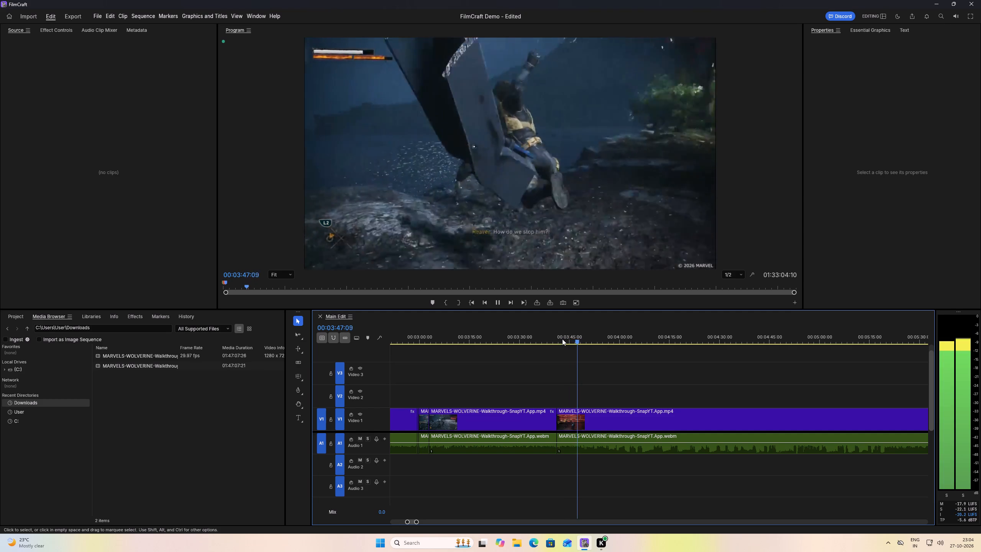
{"action": "key", "text": "space"}
{"action": "key", "text": "Left"}
{"action": "key", "text": "Left"}
{"action": "key", "text": "Left"}
{"action": "key", "text": "Left"}
{"action": "key", "text": "Left"}
{"action": "key", "text": "Left"}
{"action": "key", "text": "Left"}
{"action": "key", "text": "Left"}
{"action": "key", "text": "Left"}
{"action": "key", "text": "Left"}
{"action": "key", "text": "Left"}
{"action": "key", "text": "Left"}
{"action": "key", "text": "Left"}
{"action": "key", "text": "Left"}
{"action": "key", "text": "Left"}
{"action": "key", "text": "Left"}
{"action": "key", "text": "Left"}
{"action": "key", "text": "Left"}
{"action": "key", "text": "Left"}
{"action": "key", "text": "Left"}
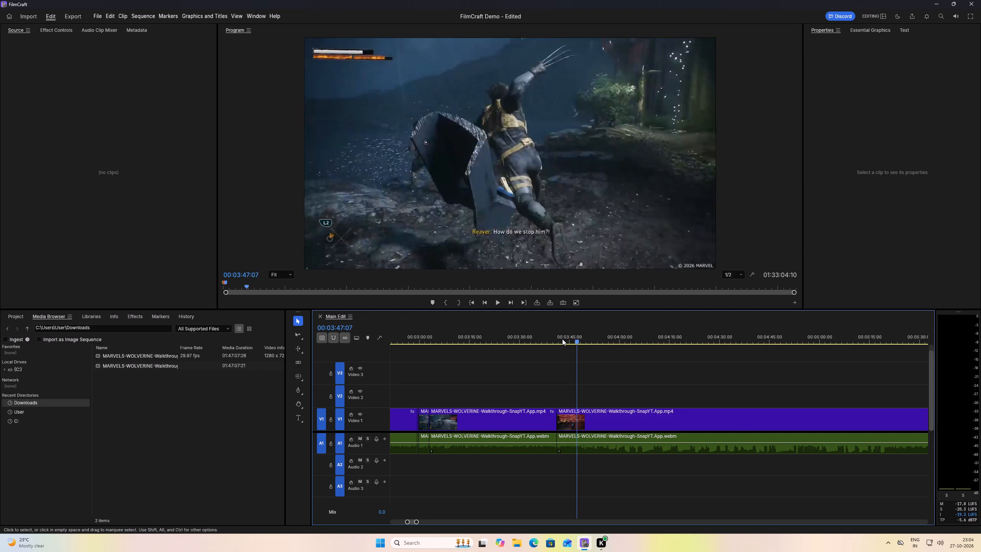
{"action": "key", "text": "Left"}
{"action": "key", "text": "Left"}
{"action": "key", "text": "Left"}
{"action": "key", "text": "Left"}
{"action": "key", "text": "Left"}
{"action": "key", "text": "Left"}
{"action": "key", "text": "Left"}
{"action": "key", "text": "Left"}
{"action": "key", "text": "Left"}
{"action": "key", "text": "Left"}
{"action": "key", "text": "Left"}
{"action": "key", "text": "Left"}
{"action": "key", "text": "Left"}
{"action": "key", "text": "Left"}
{"action": "key", "text": "Left"}
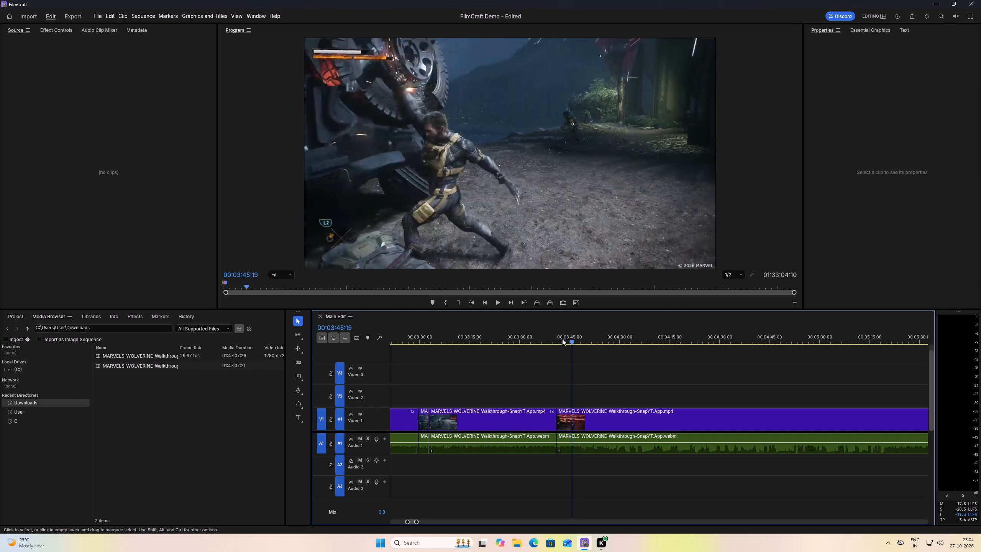
{"action": "key", "text": "Left"}
{"action": "key", "text": "space"}
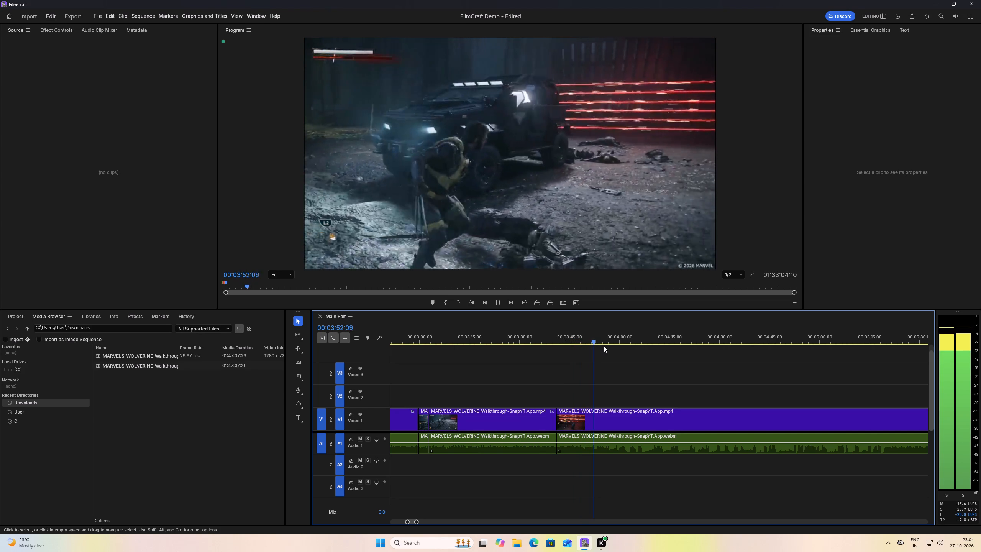
{"action": "key", "text": "space"}
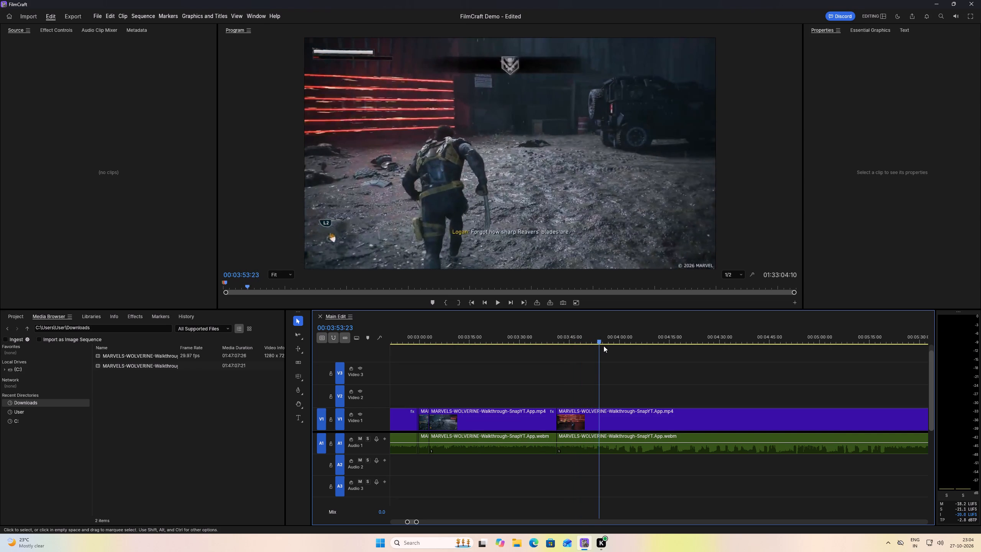
Split the video and audio clips at 00:03:48:20, on the Thrust Kick that sends the Reaver over the water.
{"action": "left_click", "coordinate": [580, 338]}
{"action": "key", "text": "space"}
{"action": "key", "text": "space"}
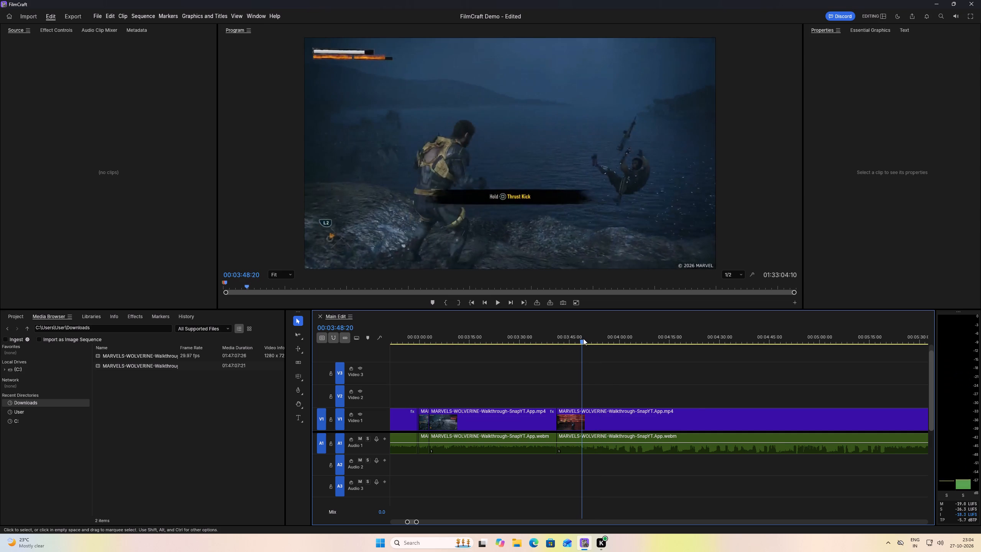
{"action": "type", "text": "t"}
Ripple trim the technique menus, tower climb and stealth section from 00:03:48:20 up to 00:08:23:02, inside the dark house before the Reaver fight.
{"action": "key", "text": "space"}
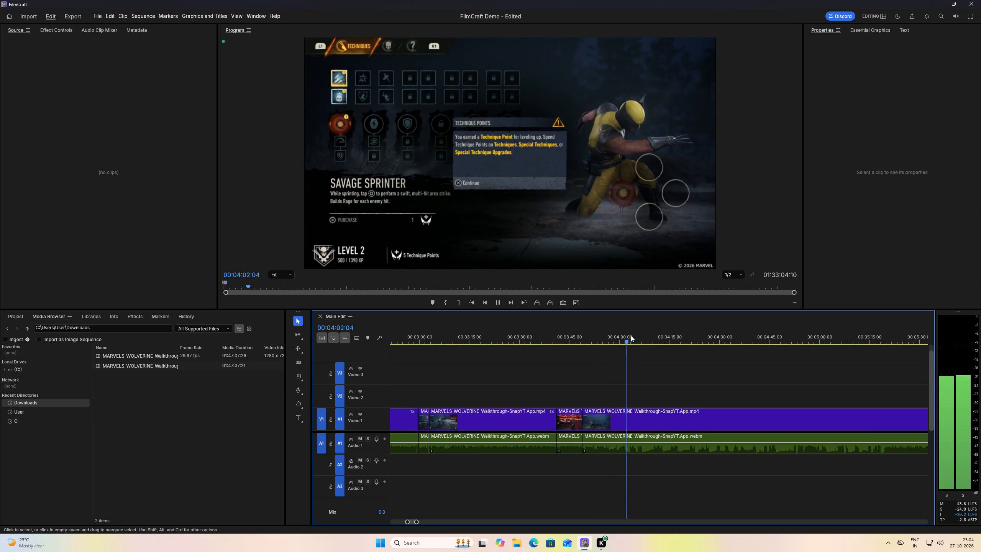
{"action": "left_click", "coordinate": [661, 345]}
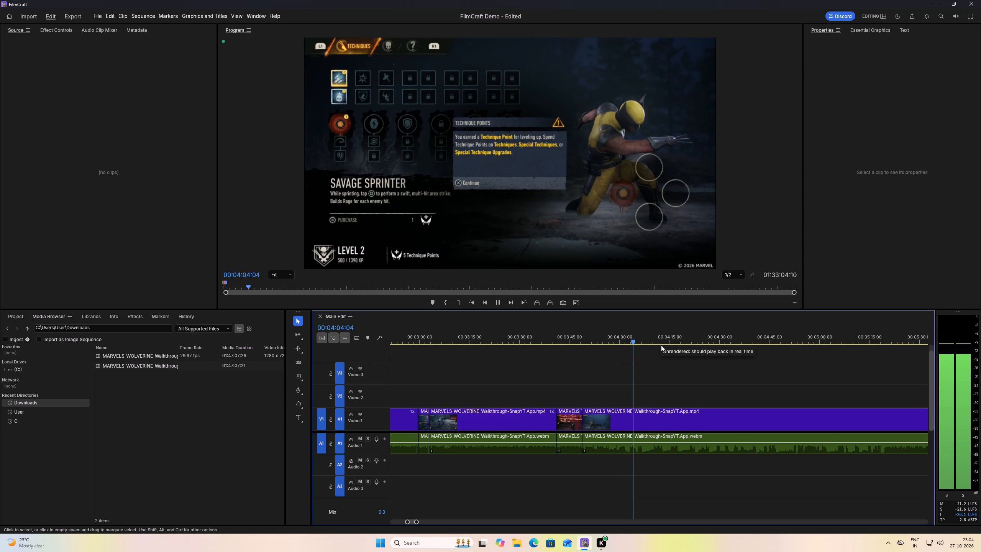
{"action": "key", "text": "space"}
{"action": "left_click", "coordinate": [688, 345]}
{"action": "key", "text": "space"}
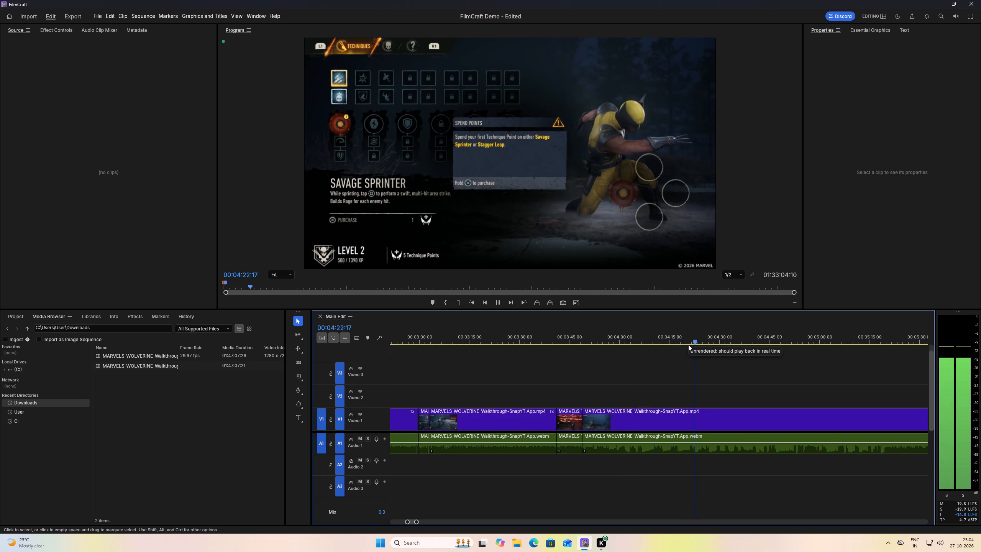
{"action": "left_click", "coordinate": [732, 345]}
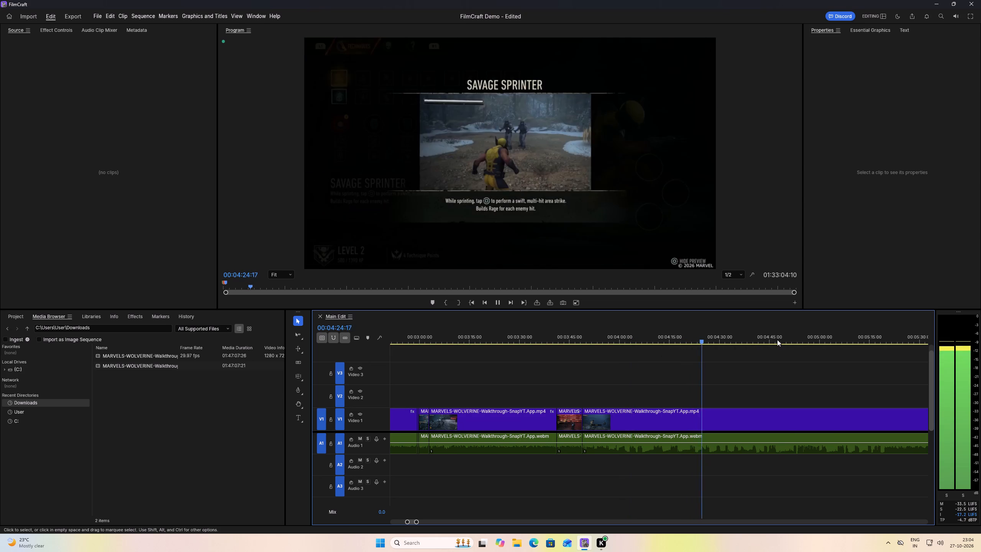
{"action": "left_click", "coordinate": [777, 340]}
{"action": "key", "text": "space"}
{"action": "left_click", "coordinate": [815, 340]}
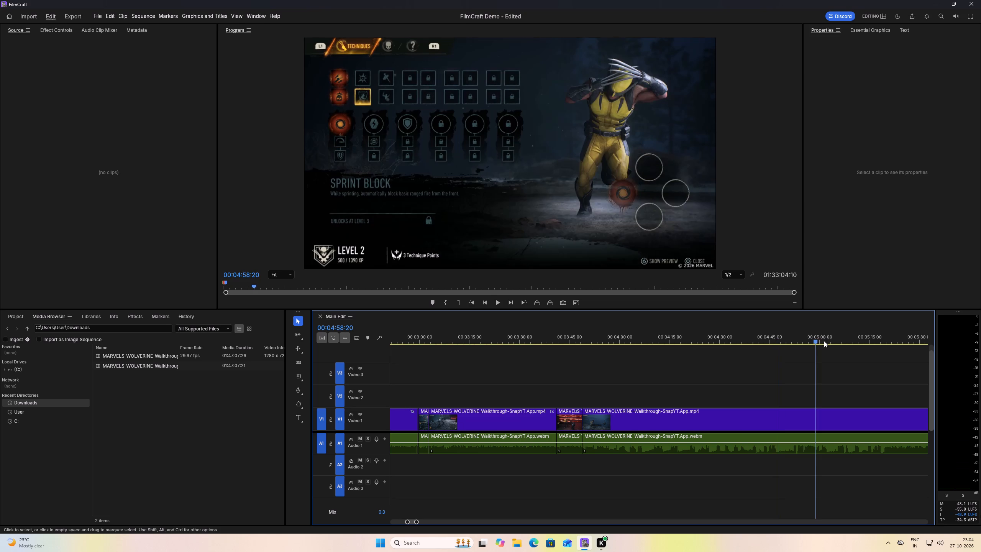
{"action": "left_click", "coordinate": [860, 343]}
{"action": "left_click", "coordinate": [879, 344]}
{"action": "key", "text": "space"}
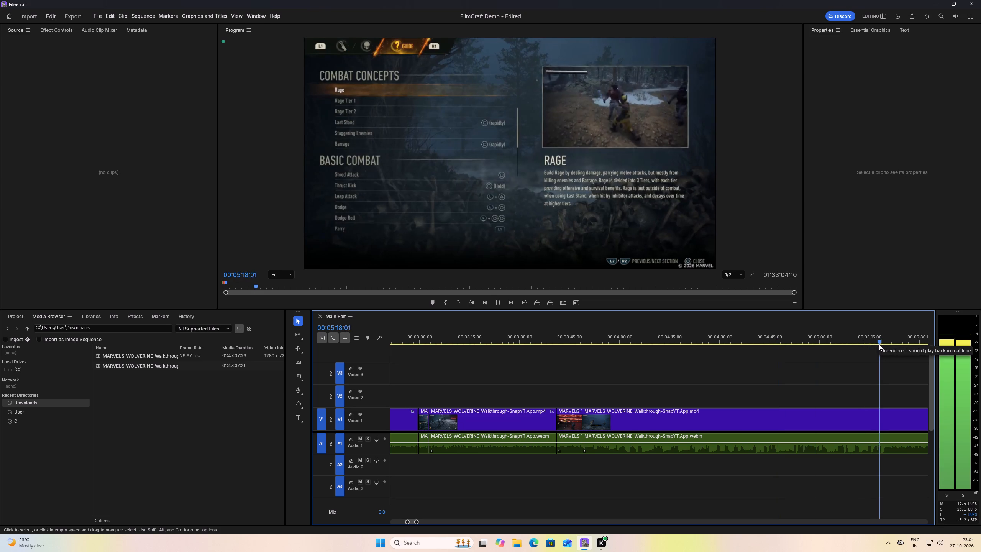
{"action": "left_click", "coordinate": [912, 344]}
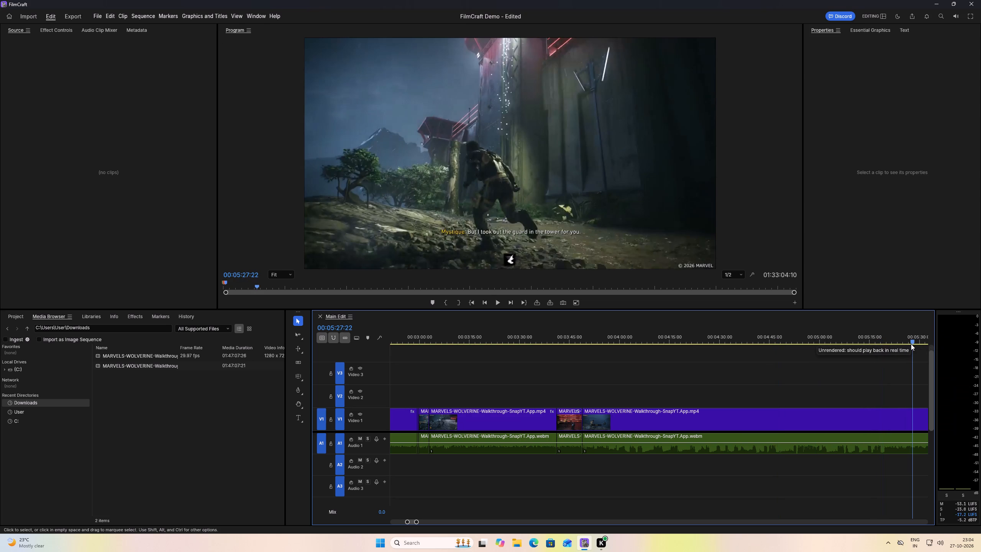
{"action": "left_click", "coordinate": [899, 342]}
{"action": "key", "text": "space"}
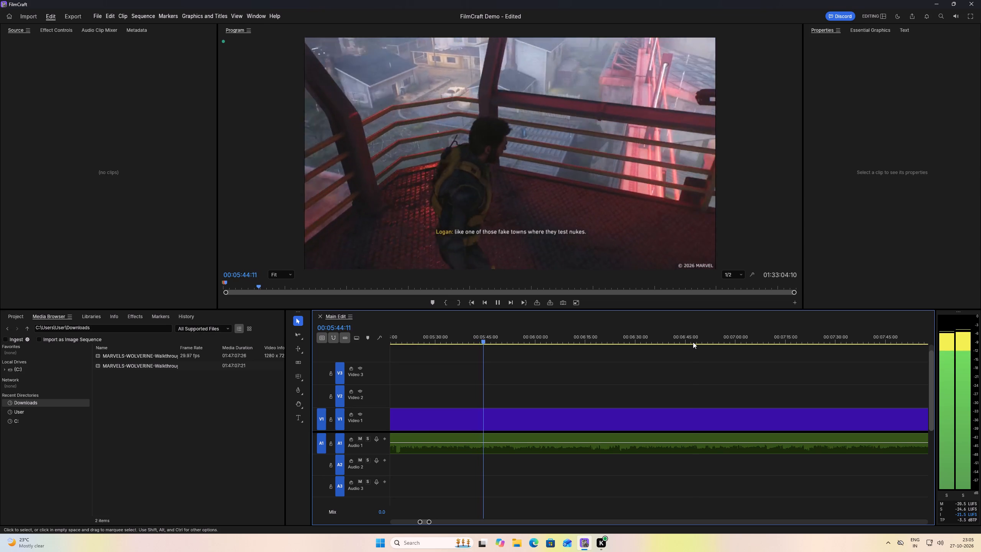
{"action": "left_click", "coordinate": [693, 342]}
{"action": "left_click", "coordinate": [777, 341]}
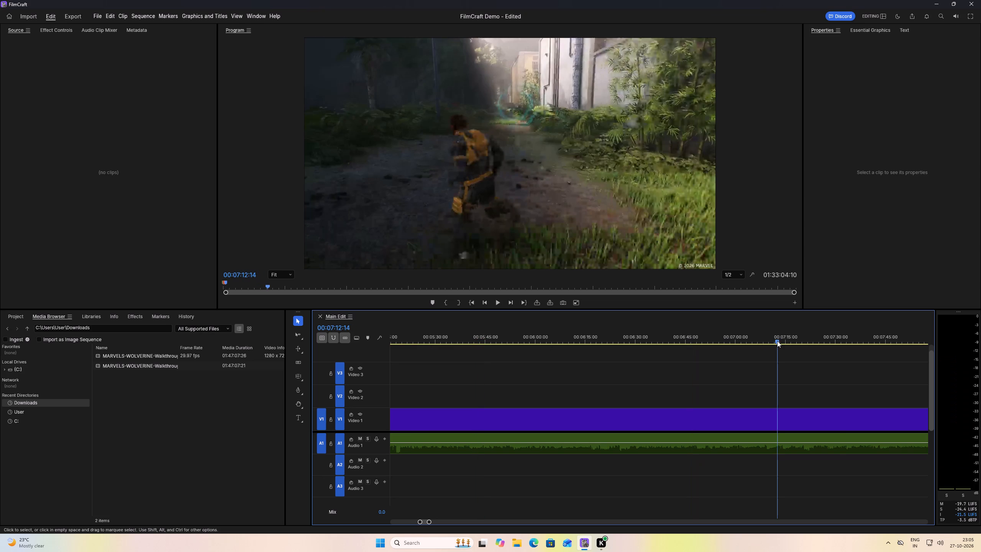
{"action": "left_click", "coordinate": [840, 336]}
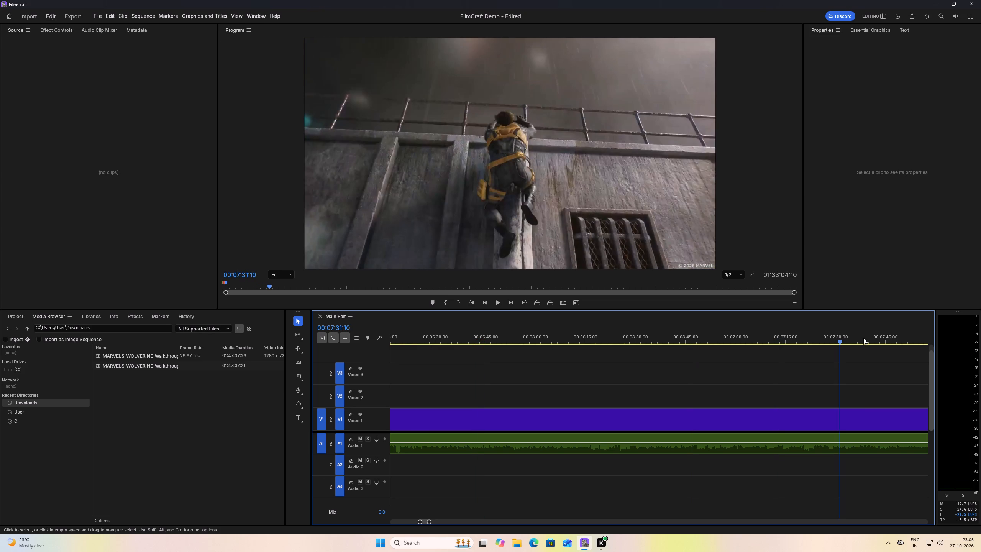
{"action": "left_click", "coordinate": [863, 338]}
{"action": "left_click", "coordinate": [889, 339]}
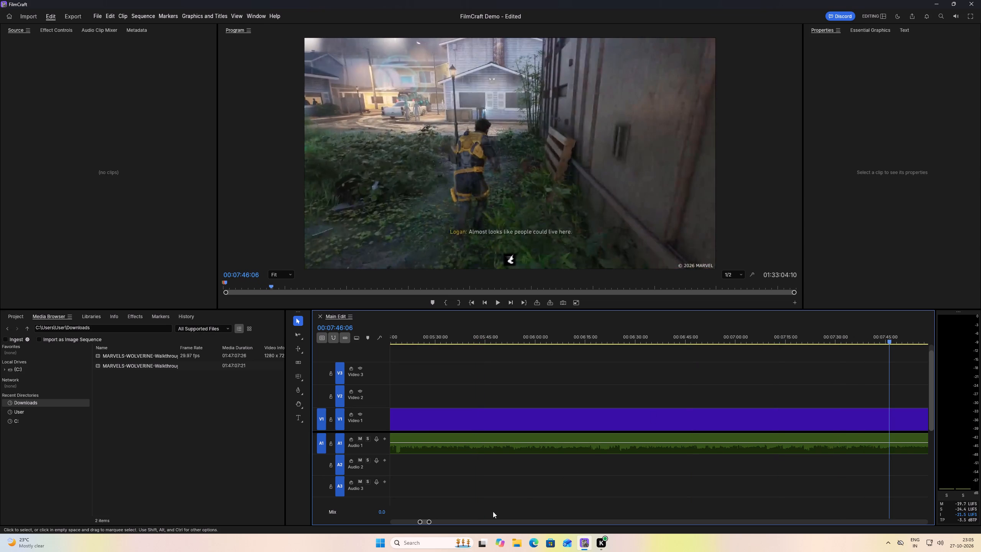
{"action": "left_click_drag", "start_coordinate": [430, 521], "coordinate": [438, 521]}
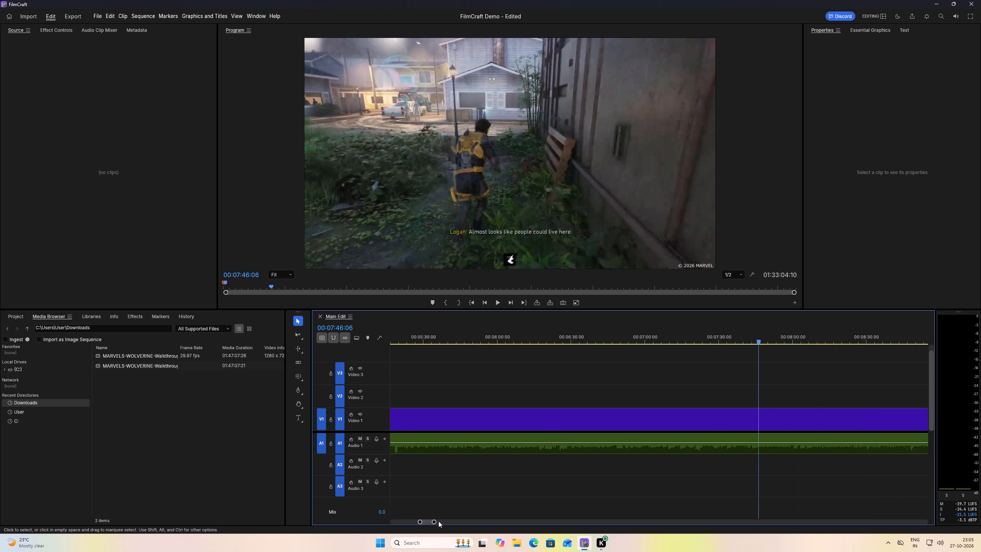
{"action": "left_click_drag", "start_coordinate": [438, 521], "coordinate": [439, 521]}
{"action": "left_click_drag", "start_coordinate": [429, 522], "coordinate": [442, 522]}
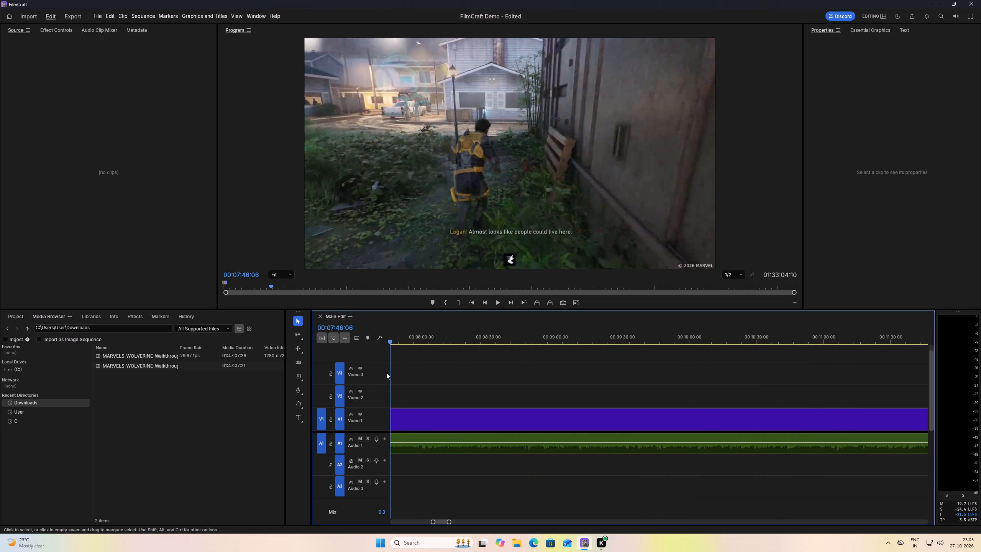
{"action": "left_click", "coordinate": [414, 342]}
{"action": "left_click", "coordinate": [437, 340]}
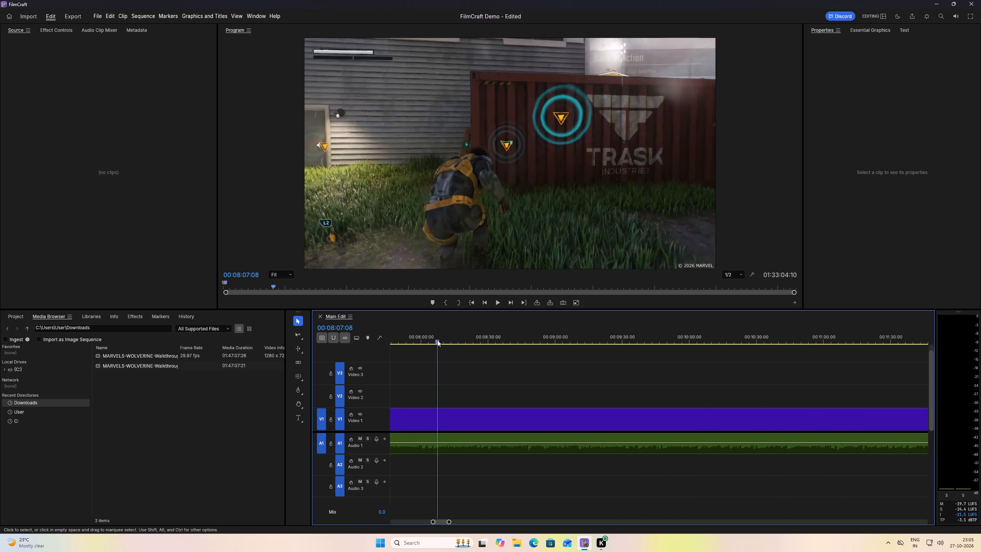
{"action": "left_click", "coordinate": [407, 340]}
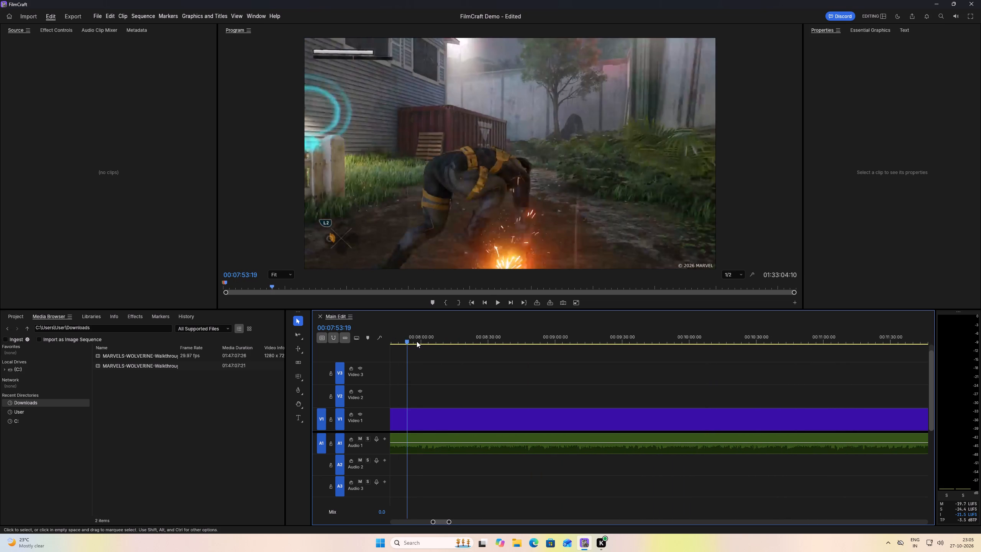
{"action": "left_click", "coordinate": [417, 341]}
{"action": "key", "text": "space"}
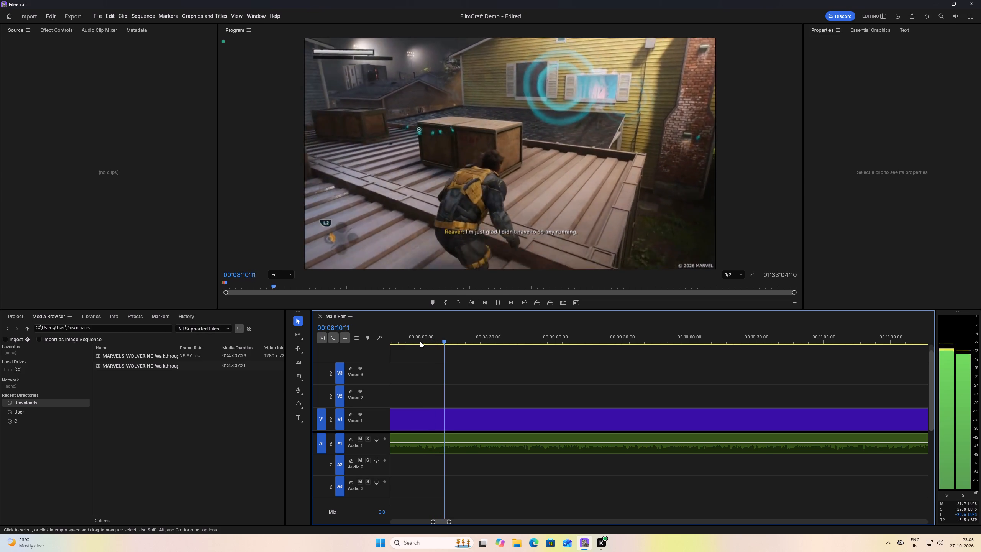
{"action": "left_click", "coordinate": [451, 339]}
{"action": "left_click", "coordinate": [459, 339]}
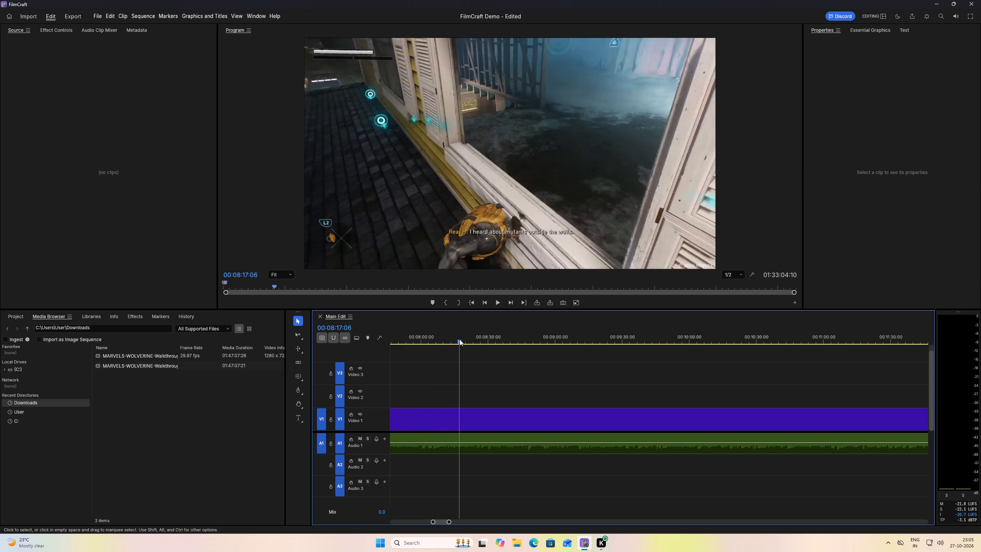
{"action": "key", "text": "space"}
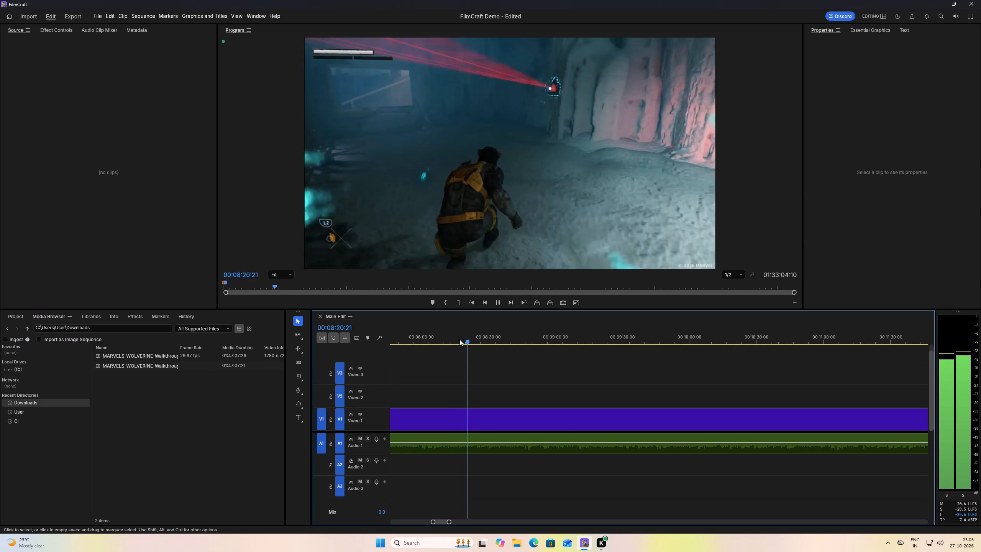
{"action": "left_click", "coordinate": [489, 341]}
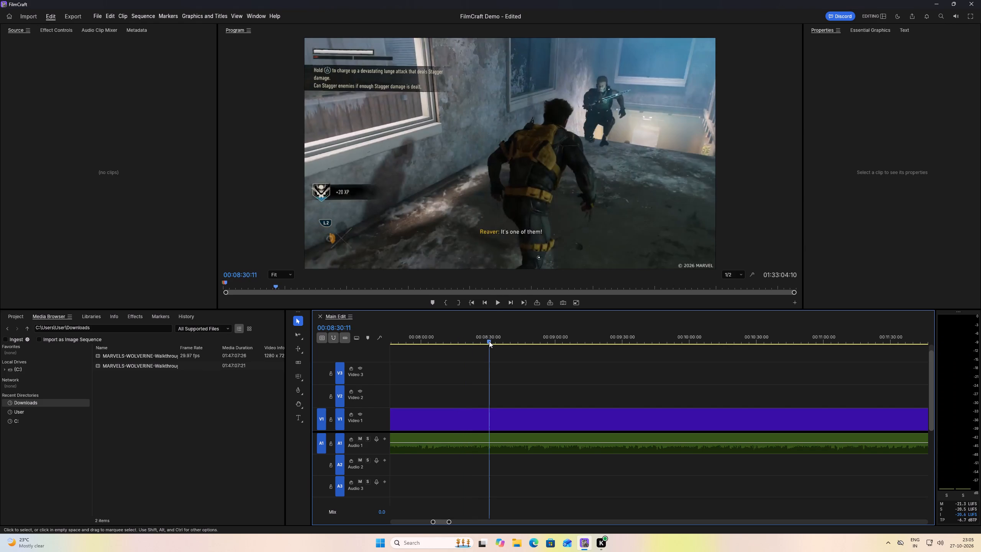
{"action": "left_click", "coordinate": [509, 341]}
{"action": "left_click", "coordinate": [498, 341]}
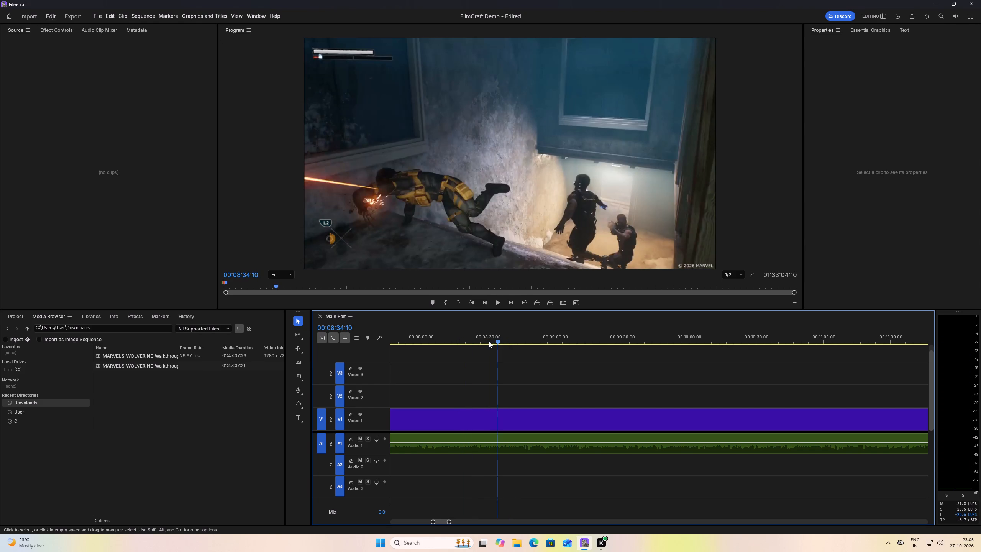
{"action": "left_click", "coordinate": [489, 341]}
{"action": "left_click", "coordinate": [482, 341]}
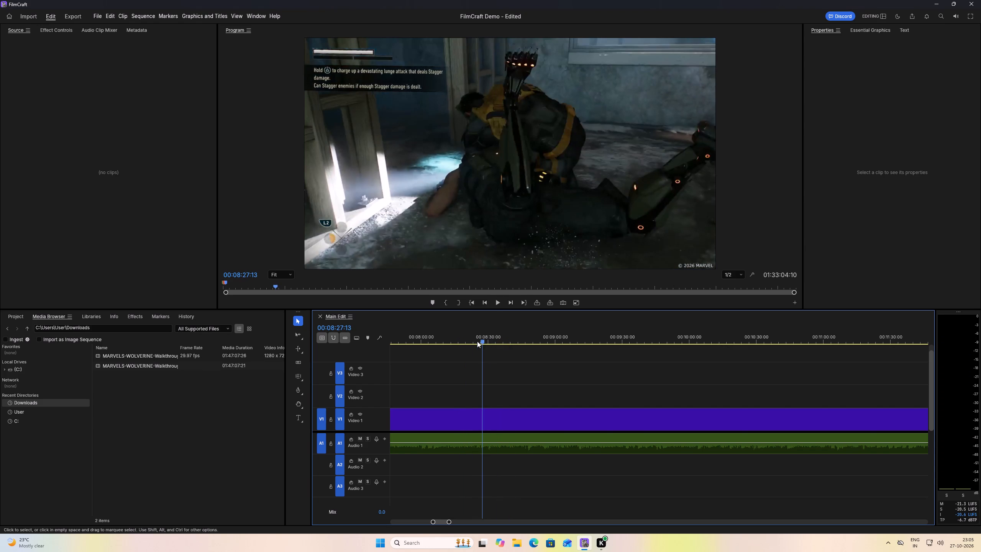
{"action": "left_click", "coordinate": [476, 341]}
{"action": "left_click", "coordinate": [472, 341]}
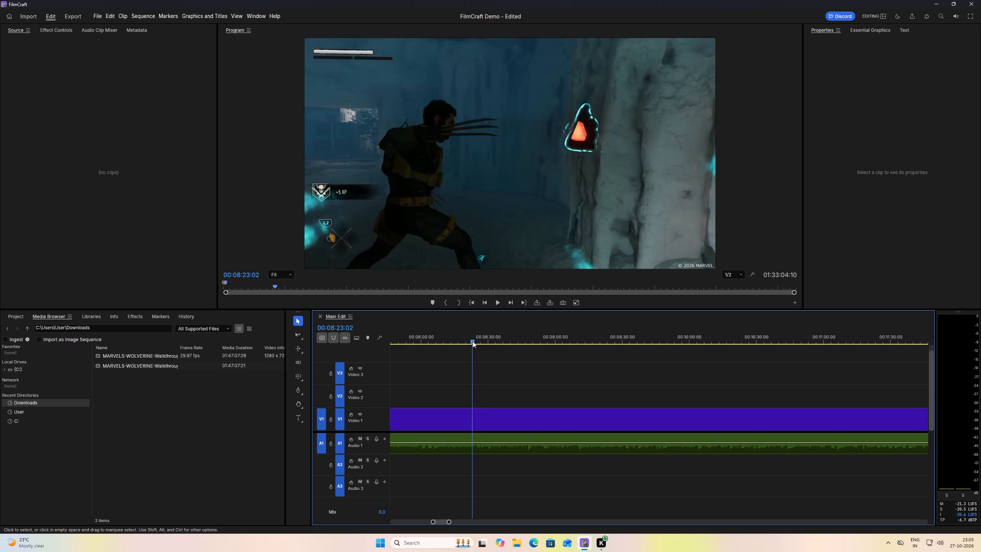
{"action": "type", "text": "q"}
Ripple trim the approach inside the dark house from 00:03:48:20 up to 00:03:52:19, where Wolverine grabs the Reaver, and play back the result.
{"action": "key", "text": "space"}
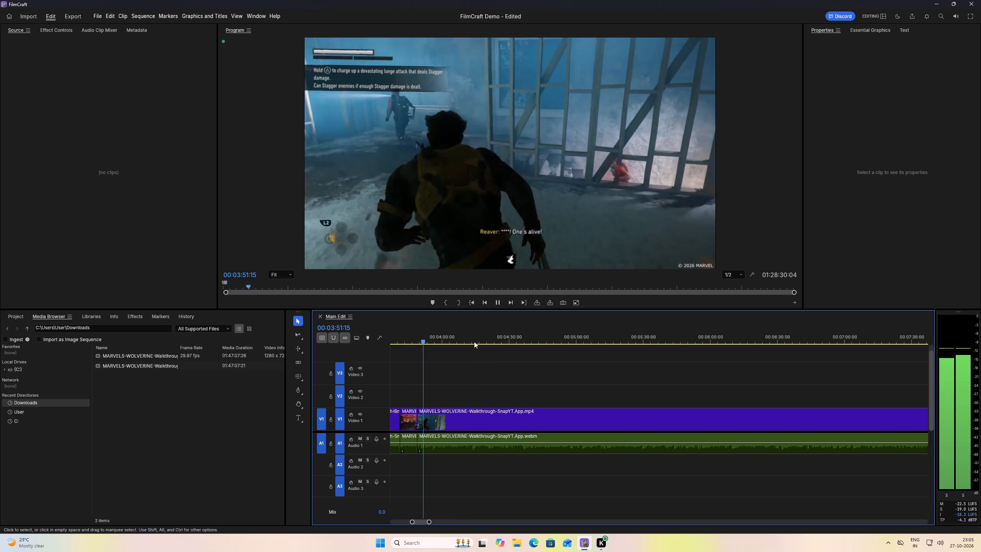
{"action": "key", "text": "space"}
{"action": "key", "text": "space"}
{"action": "key", "text": "space"}
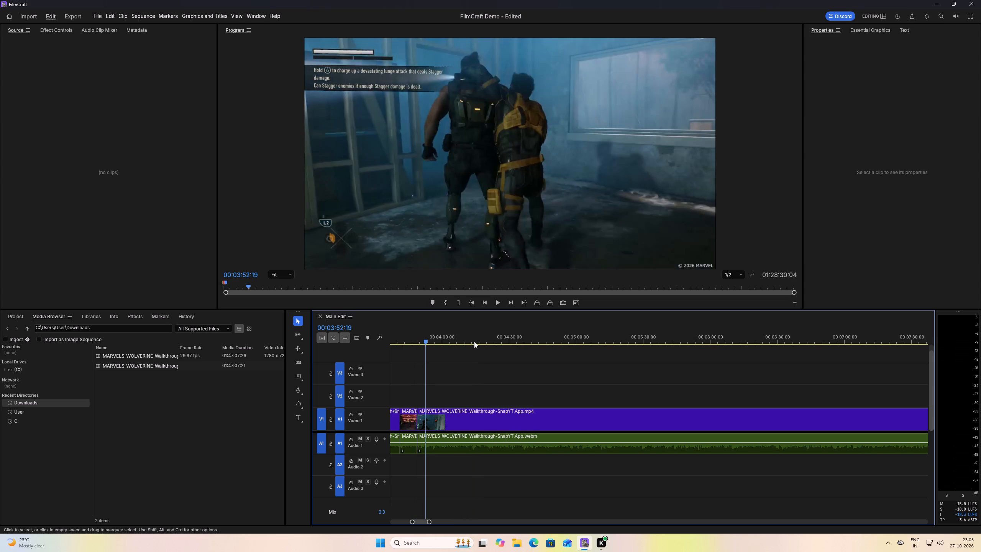
{"action": "type", "text": "q"}
{"action": "key", "text": "space"}
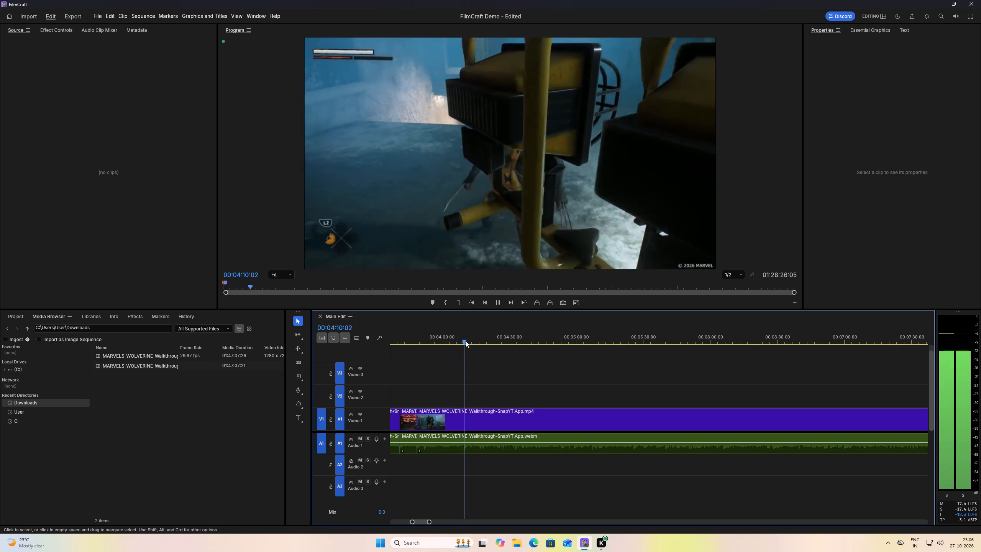
Split the video and audio clips at 00:04:07:08, as Wolverine finishes the Reaver on the steps (+20 XP).
{"action": "left_click", "coordinate": [436, 340]}
{"action": "key", "text": "space"}
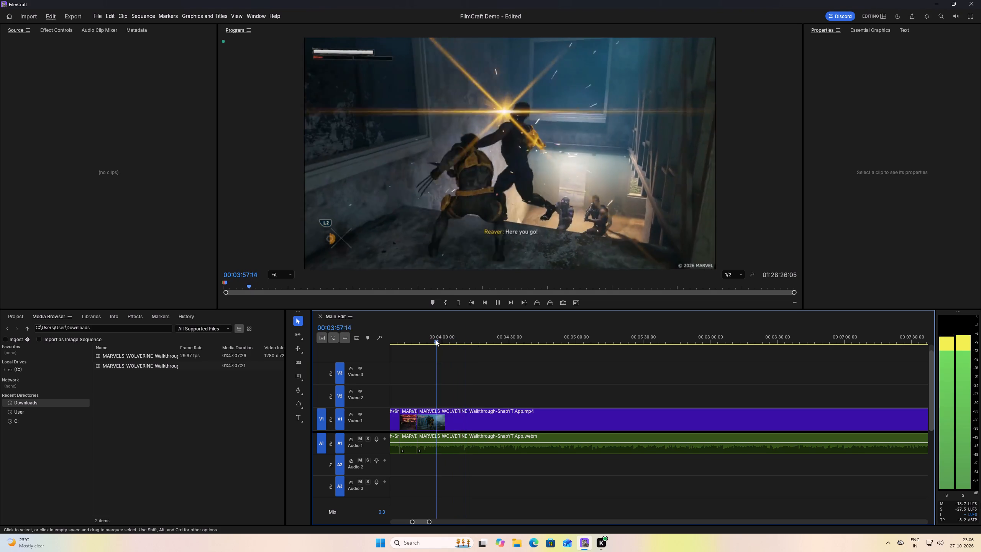
{"action": "key", "text": "space"}
{"action": "key", "text": "space"}
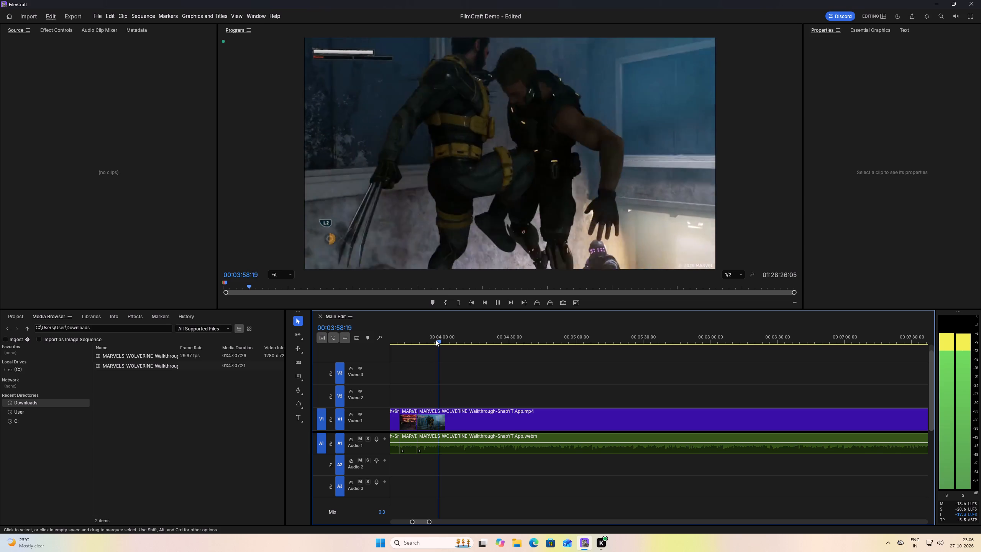
{"action": "key", "text": "space"}
{"action": "key", "text": "space"}
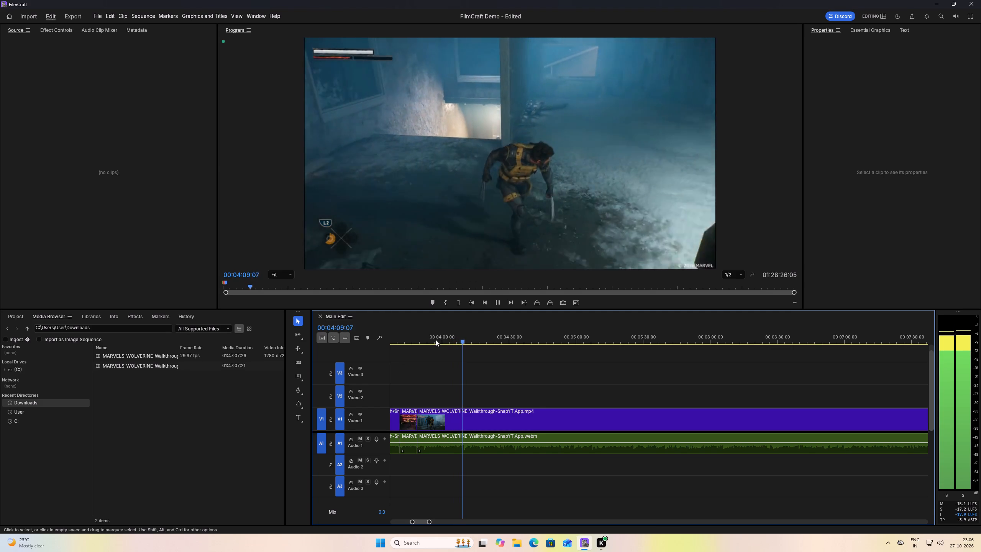
{"action": "key", "text": "space"}
{"action": "left_click", "coordinate": [456, 340]}
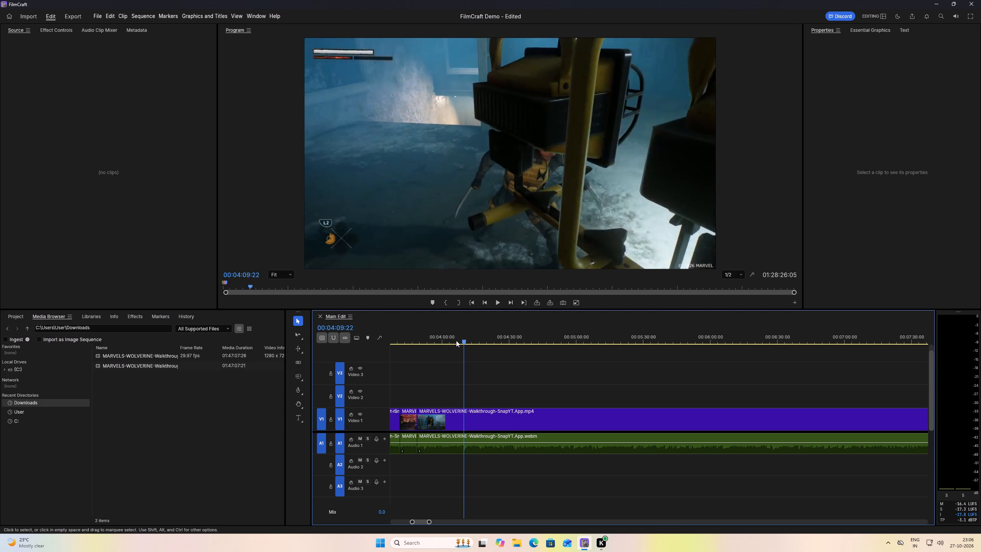
{"action": "key", "text": "space"}
{"action": "key", "text": "space"}
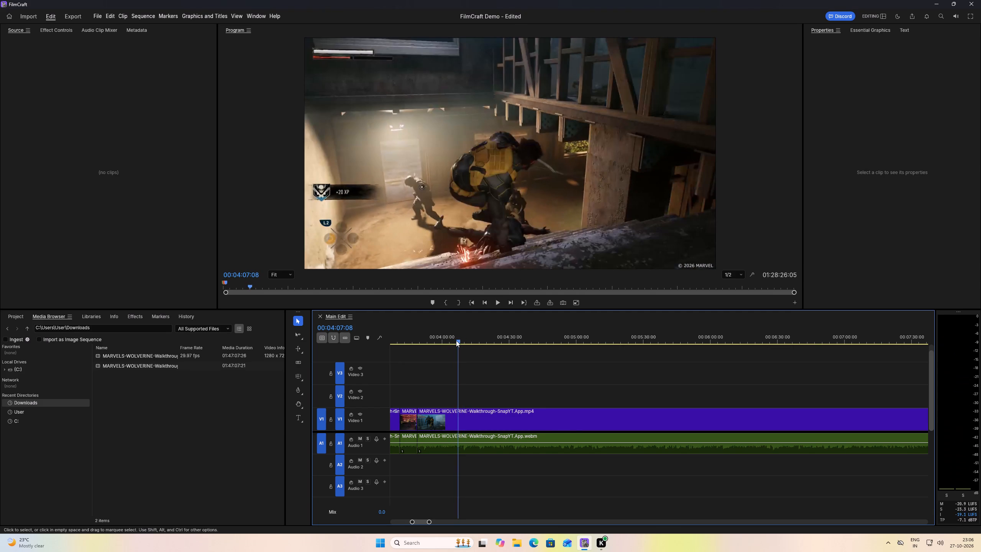
{"action": "type", "text": "t"}
Ripple trim the run through the blue-lit house from 00:04:07:08 up to about 00:04:11, where Wolverine and the Reaver clash.
{"action": "key", "text": "space"}
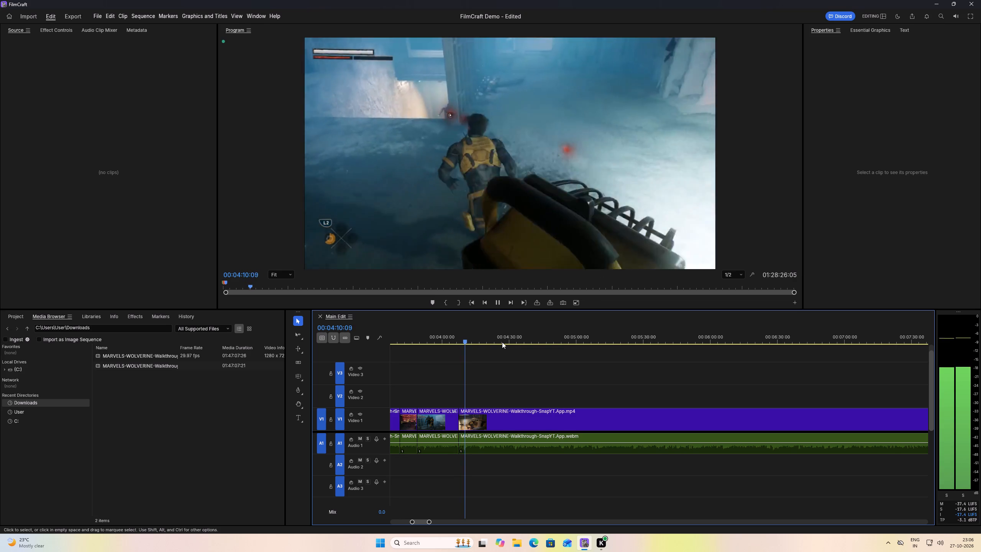
{"action": "key", "text": "space"}
{"action": "type", "text": "q"}
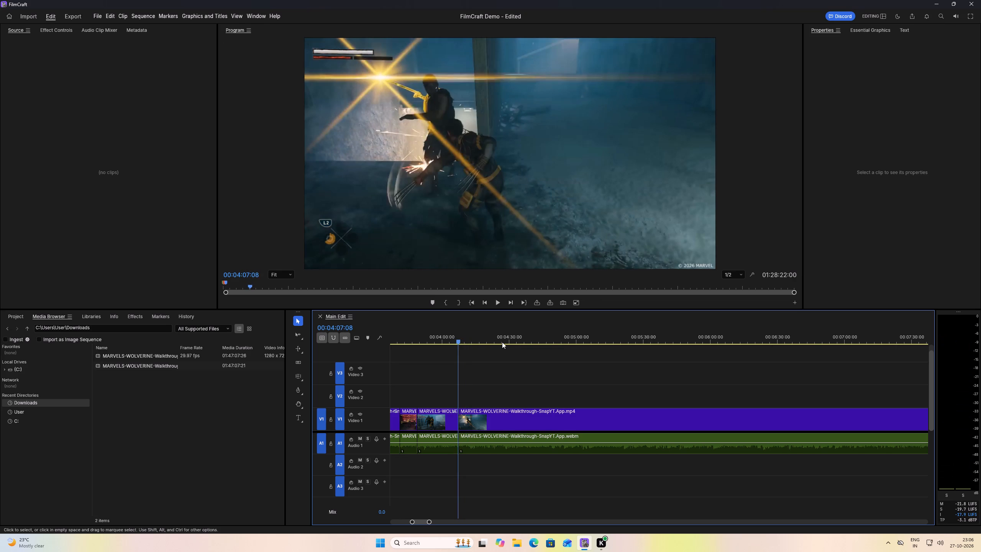
Play back the new cut, then ripple trim the Reaver exchange from 00:04:07:08 up to about 00:04:14.
{"action": "key", "text": "space"}
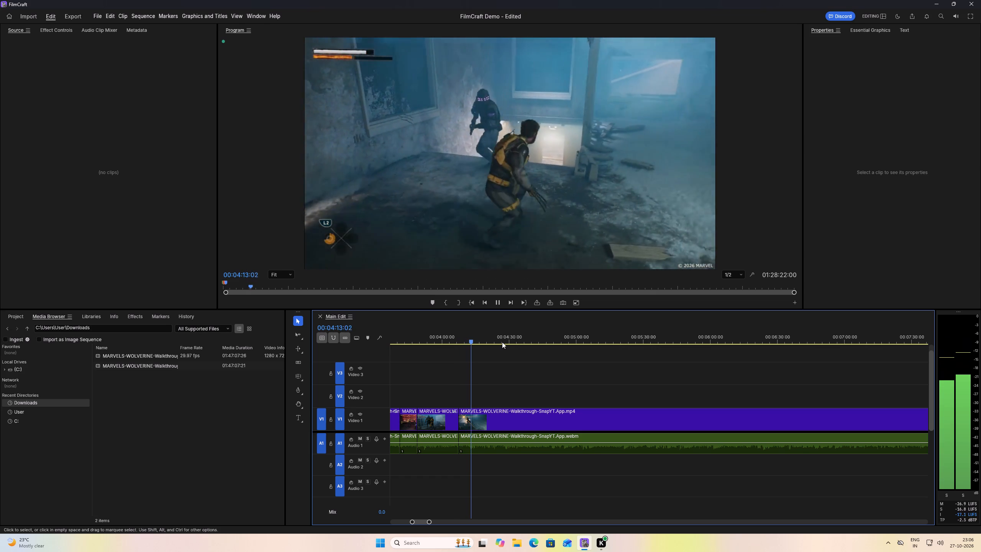
{"action": "key", "text": "space"}
{"action": "key", "text": "space"}
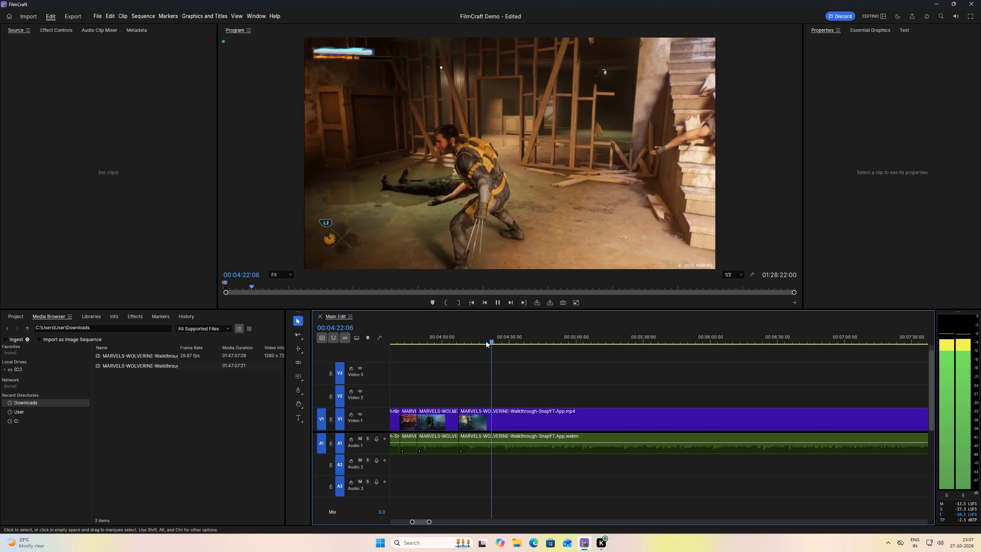
{"action": "left_click", "coordinate": [461, 343]}
{"action": "key", "text": "space"}
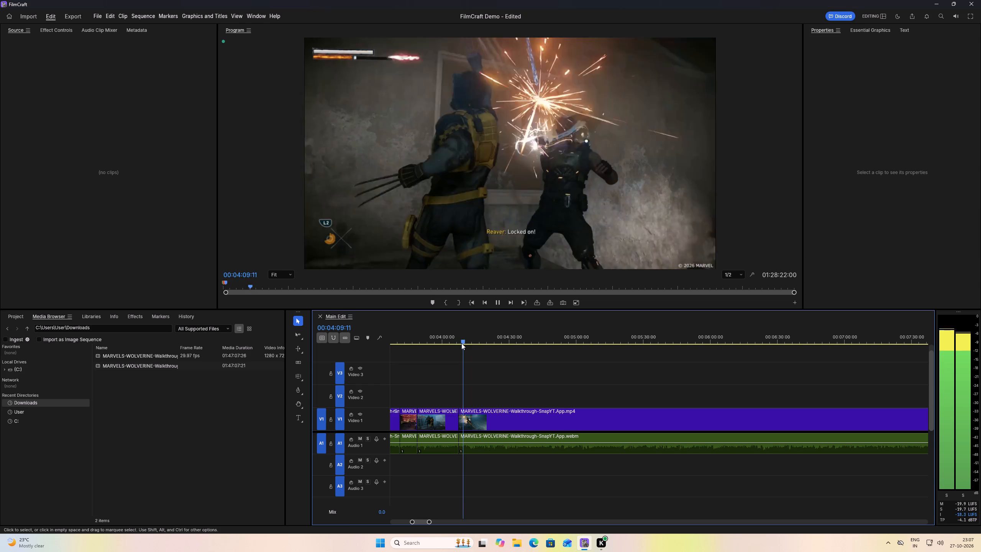
{"action": "key", "text": "space"}
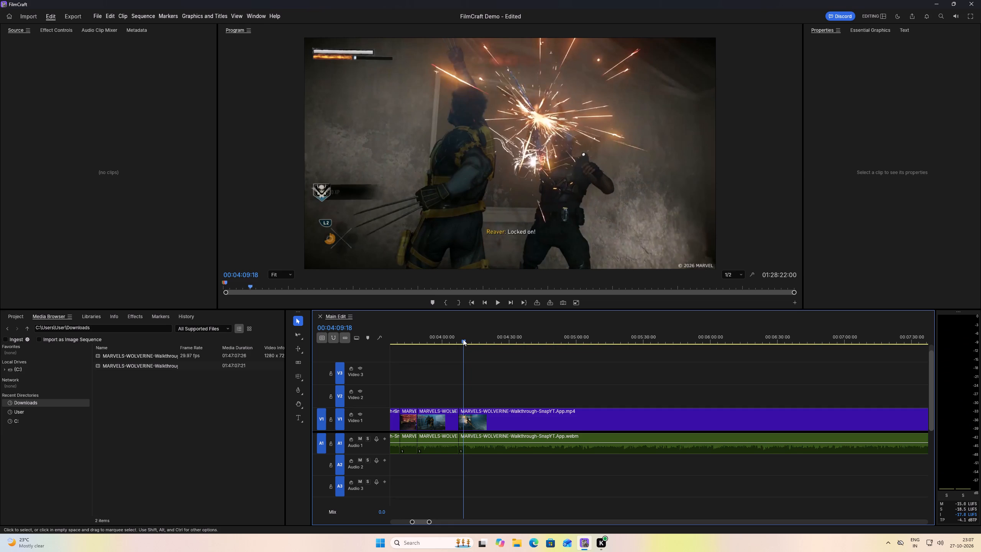
{"action": "left_click", "coordinate": [440, 339]}
{"action": "left_click", "coordinate": [471, 338]}
{"action": "key", "text": "space"}
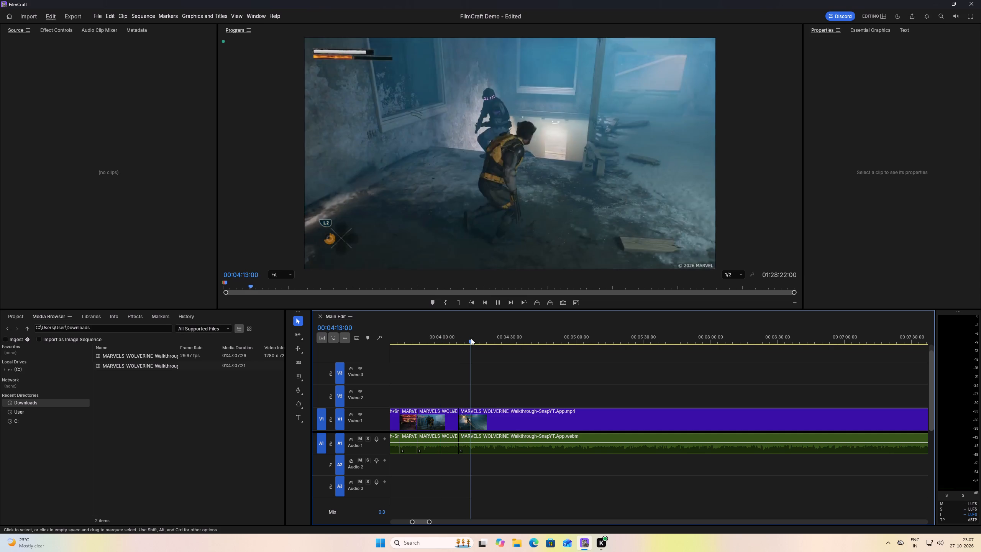
{"action": "type", "text": "q"}
{"action": "key", "text": "space"}
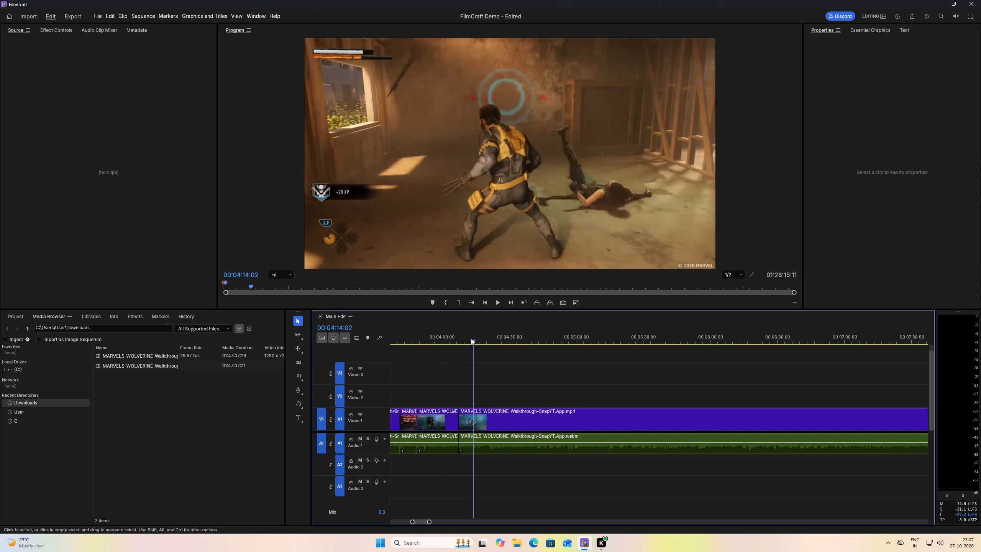
Ripple trim the house and stealth section from 00:04:07:08 up to 00:05:45:21, where Wolverine chases a Reaver past the sandbags.
{"action": "left_click", "coordinate": [457, 341]}
{"action": "key", "text": "space"}
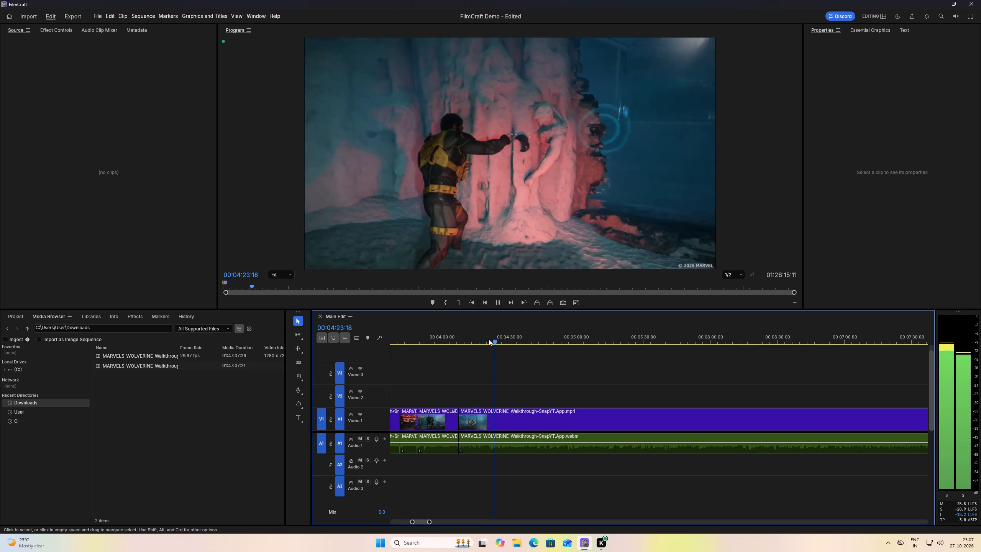
{"action": "left_click", "coordinate": [619, 341]}
{"action": "left_click", "coordinate": [660, 341]}
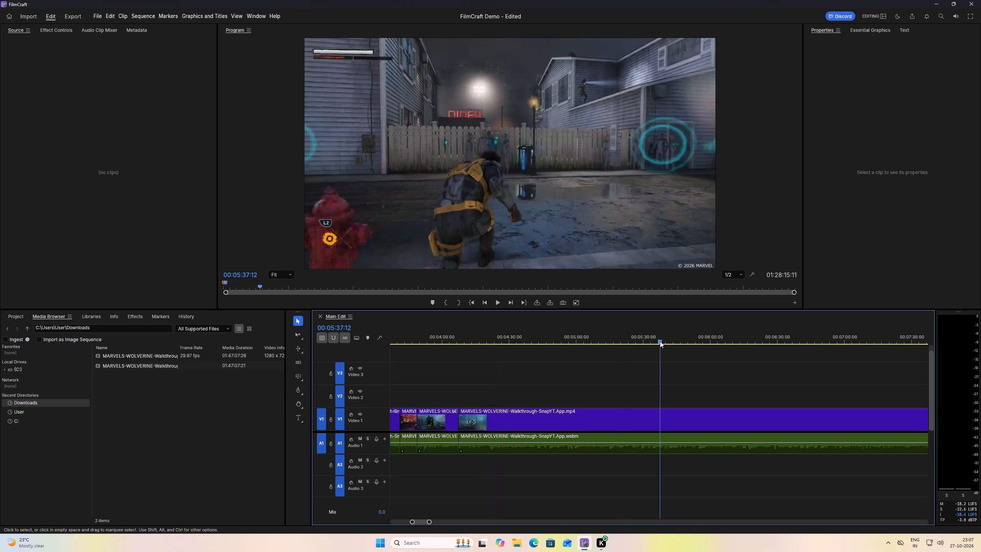
{"action": "left_click", "coordinate": [620, 340]}
{"action": "key", "text": "space"}
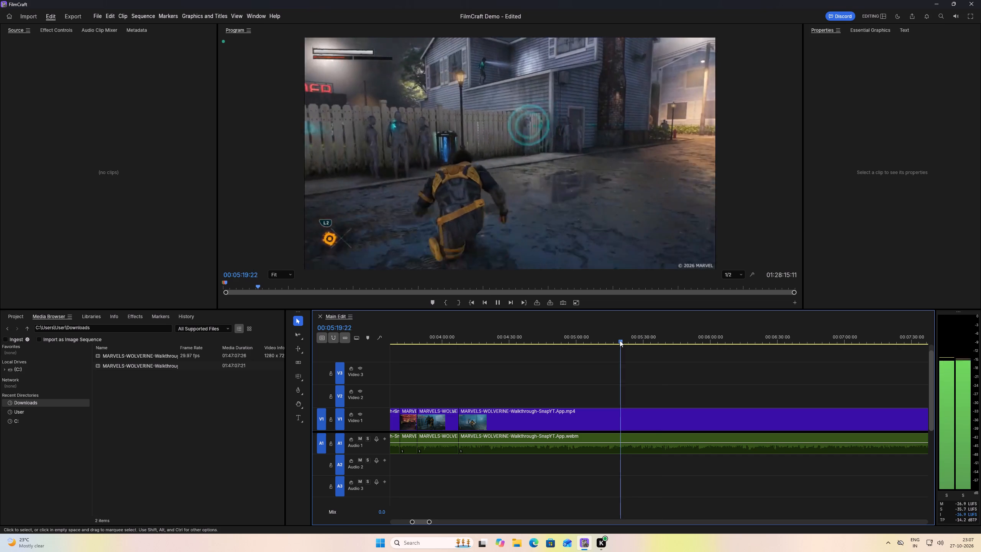
{"action": "left_click", "coordinate": [639, 340]}
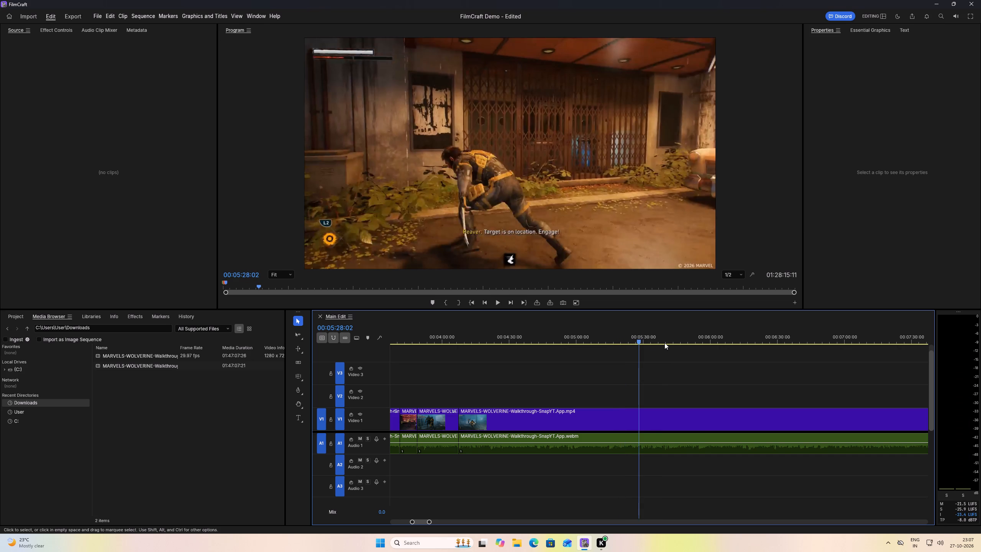
{"action": "left_click", "coordinate": [666, 343]}
{"action": "left_click", "coordinate": [679, 340]}
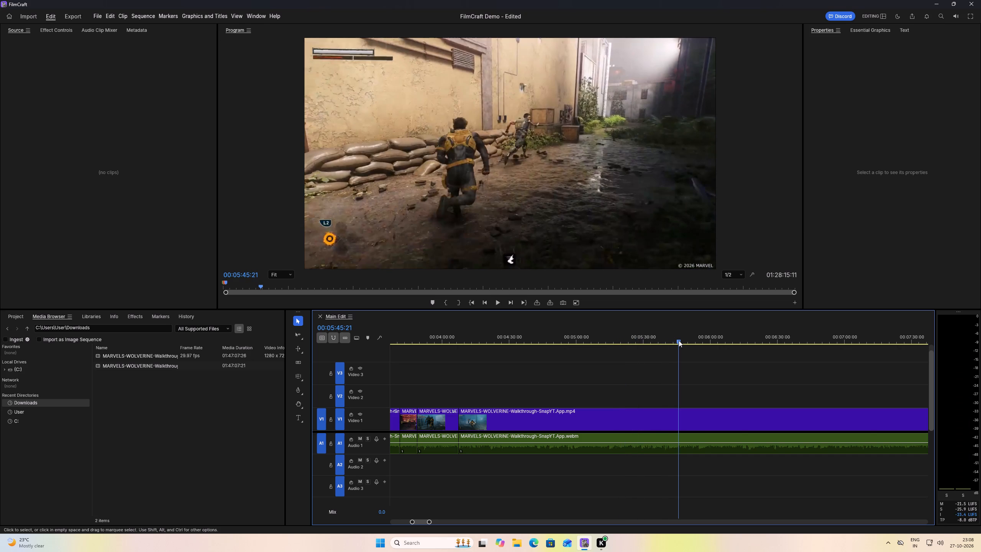
{"action": "key", "text": "q"}
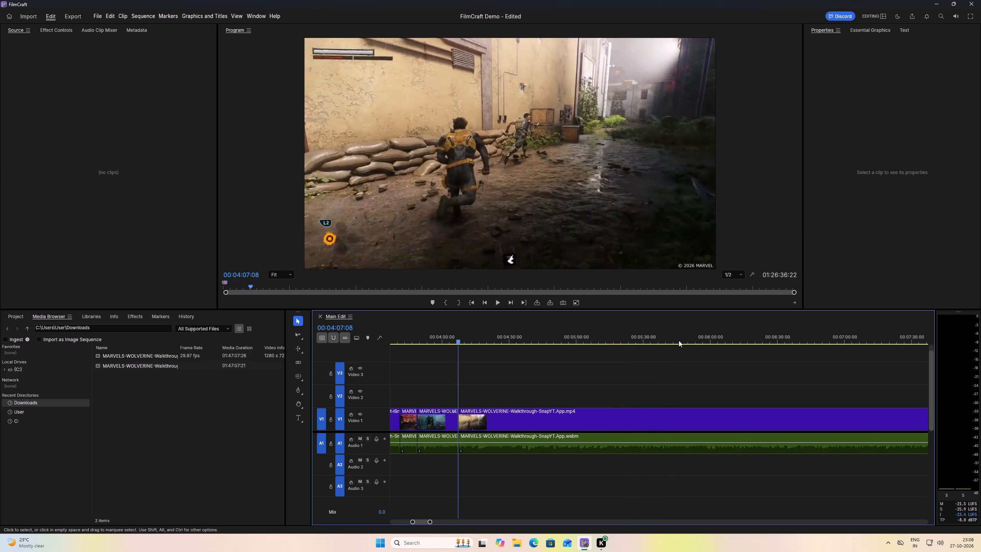
Ripple trim the start of the sandbag chase from 00:04:07:08 up to just past 00:04:08.
{"action": "key", "text": "space"}
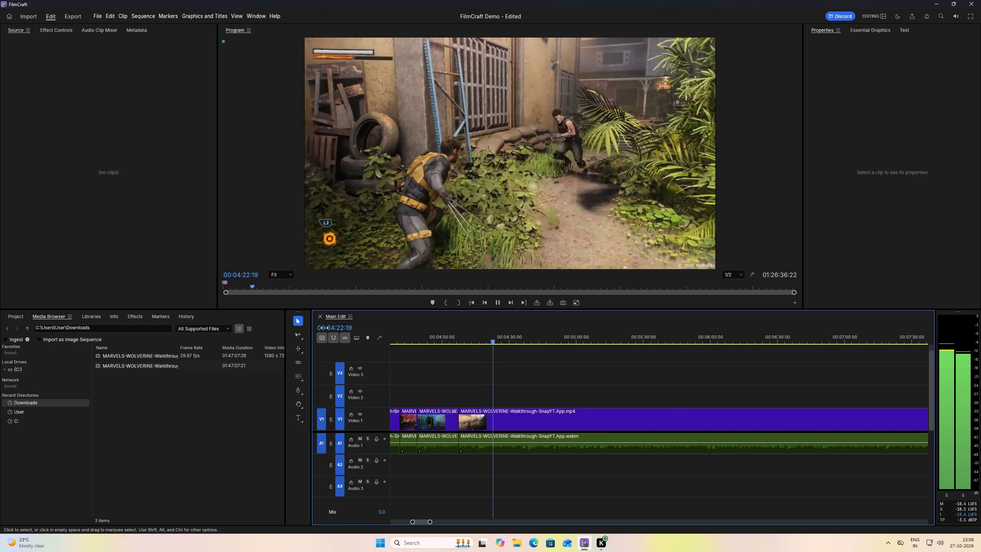
{"action": "left_click", "coordinate": [468, 342]}
{"action": "key", "text": "space"}
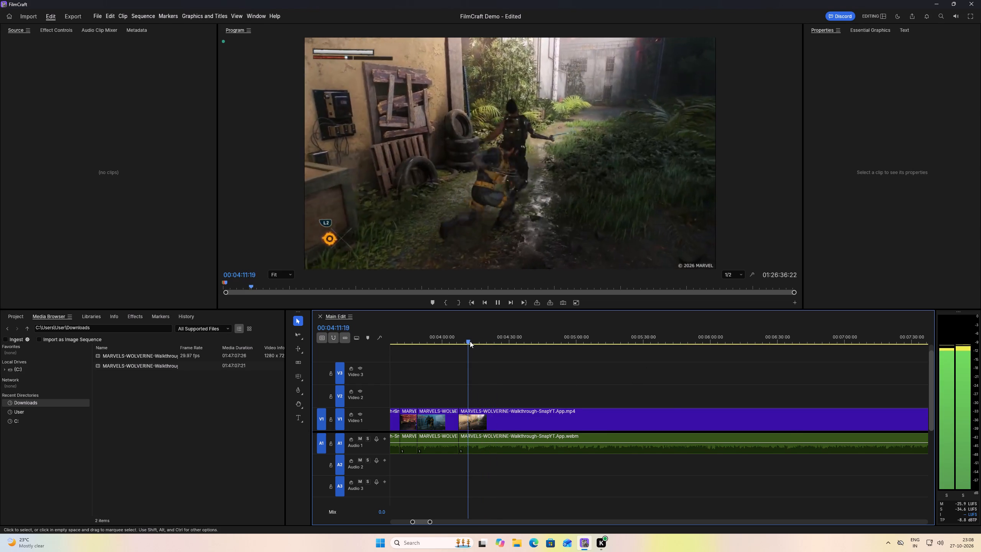
{"action": "left_click_drag", "start_coordinate": [464, 341], "coordinate": [457, 341]}
{"action": "key", "text": "space"}
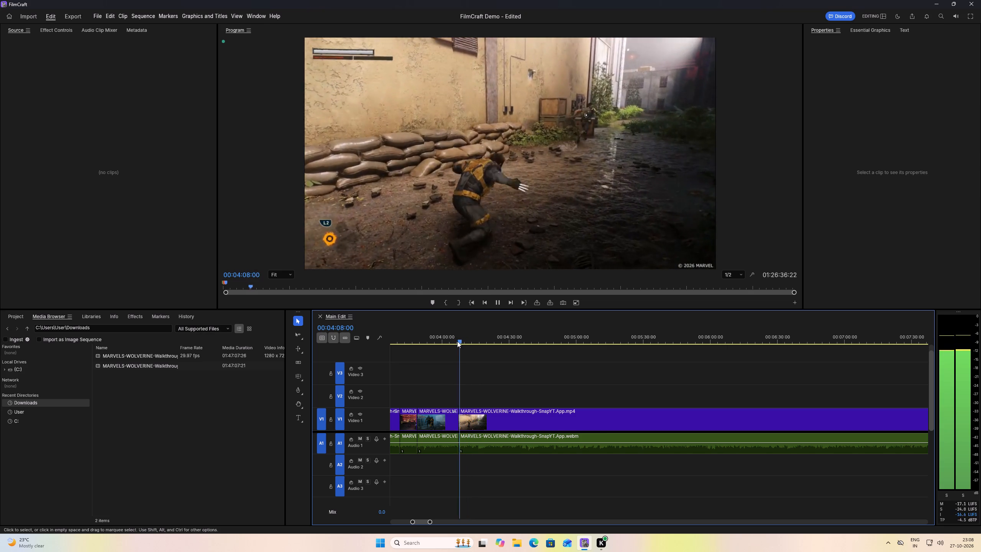
{"action": "key", "text": "space"}
{"action": "type", "text": "q"}
Split the video and audio clips at 00:04:12:02, on the Reaver takedown beside the stacked tires.
{"action": "key", "text": "space"}
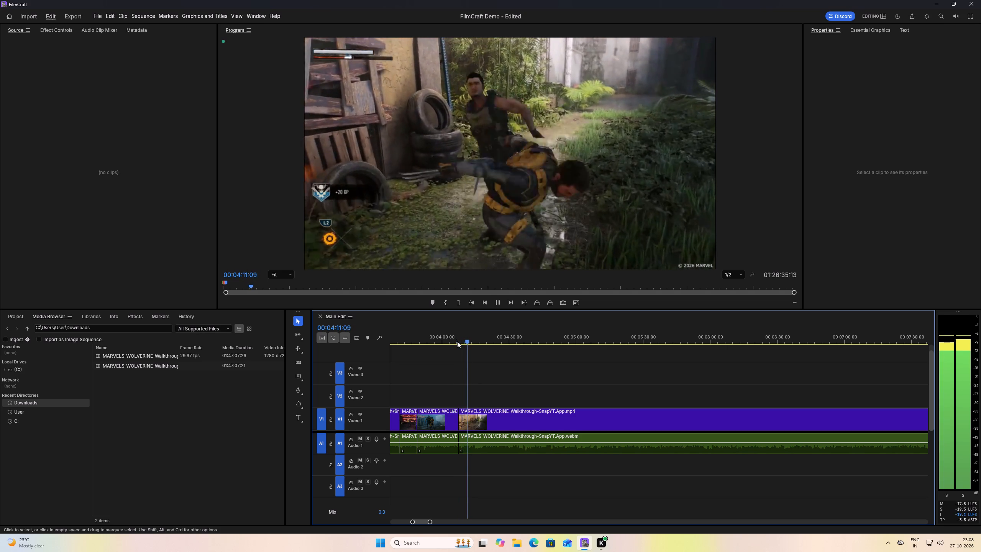
{"action": "key", "text": "space"}
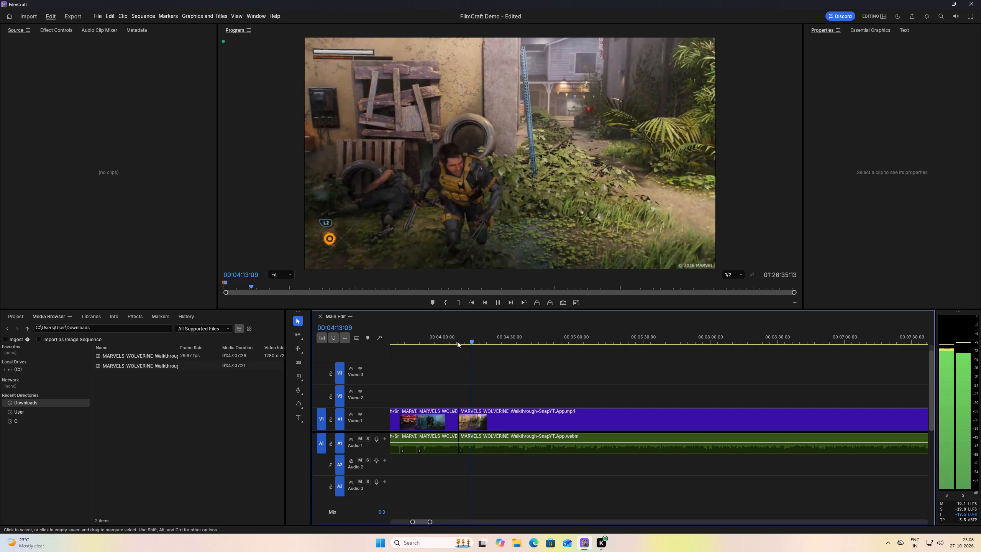
{"action": "left_click", "coordinate": [466, 342]}
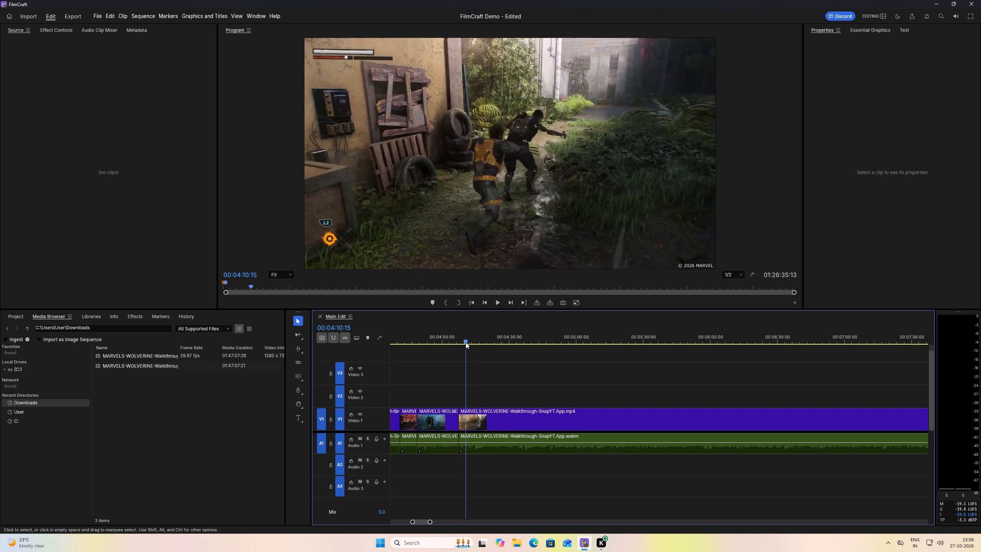
{"action": "key", "text": "space"}
{"action": "key", "text": "space"}
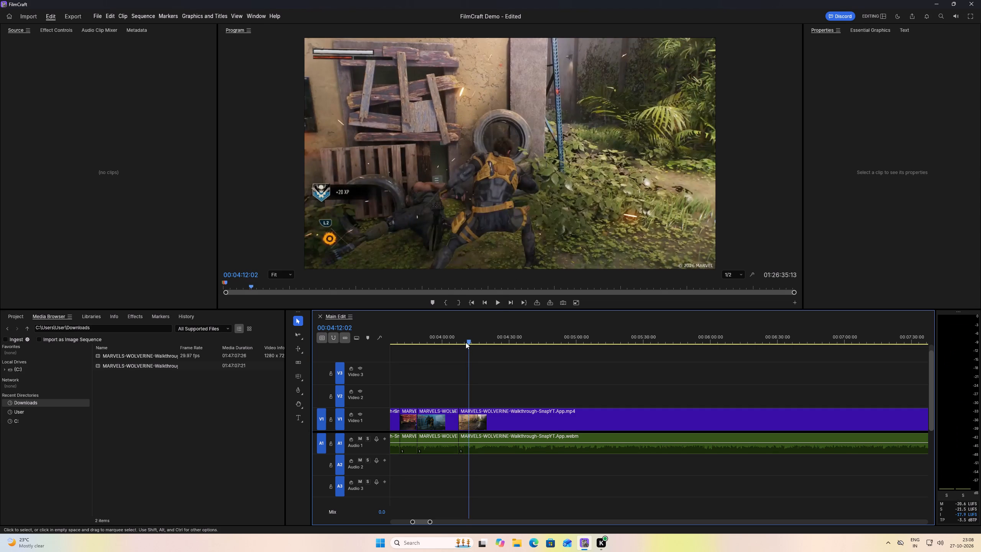
{"action": "type", "text": "t"}
Ripple trim the lull after the tire-side takedown from 00:04:12:02 up to about 00:04:19, as sparks hit the next Reaver.
{"action": "key", "text": "space"}
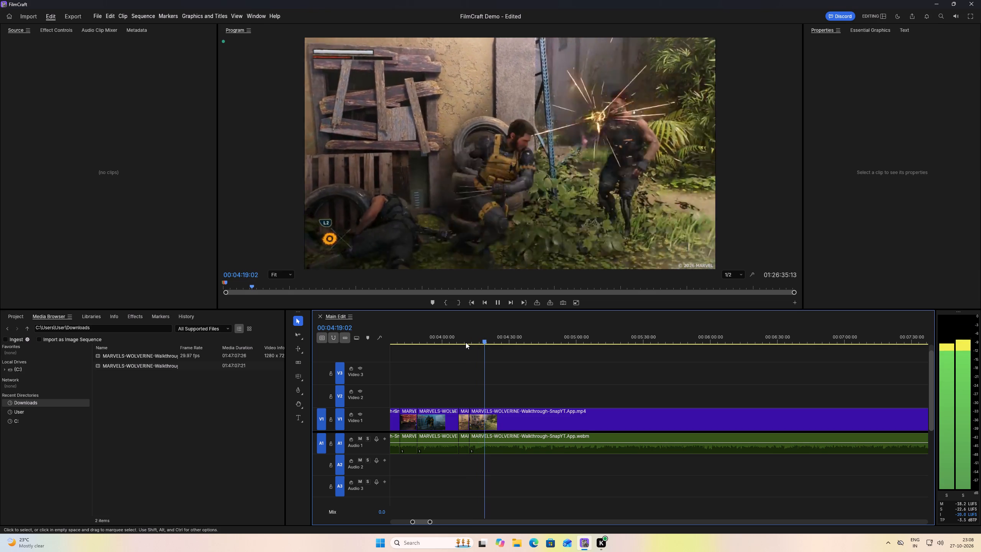
{"action": "key", "text": "space"}
{"action": "type", "text": "q"}
Split the video and audio clips at about 00:04:24, just after the Reaver is killed in the overgrown yard.
{"action": "key", "text": "space"}
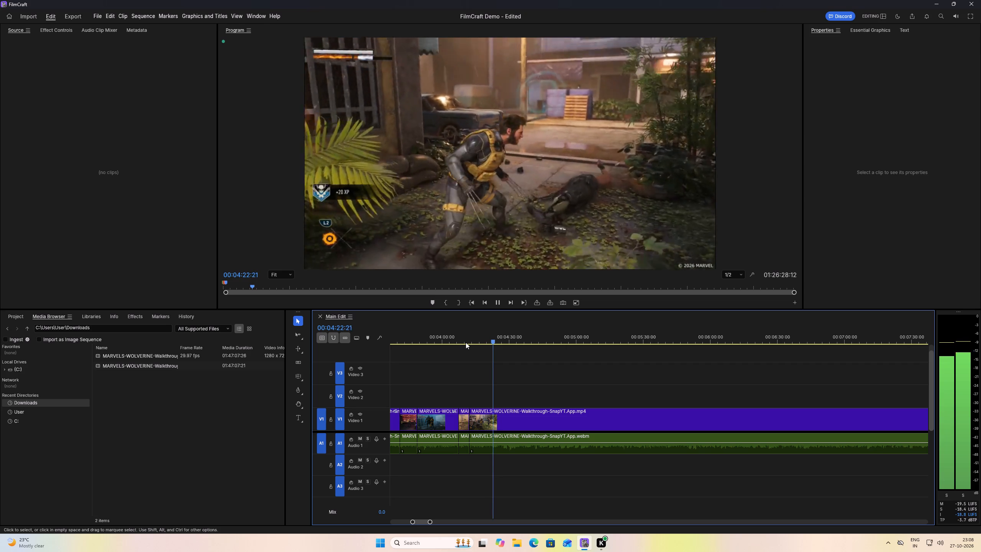
{"action": "type", "text": "t"}
{"action": "key", "text": "space"}
Ripple trim the yard run and broken-wall stealth from about 00:04:24 up to about 00:05:22, before the stairway fight, and play back the result.
{"action": "key", "text": "space"}
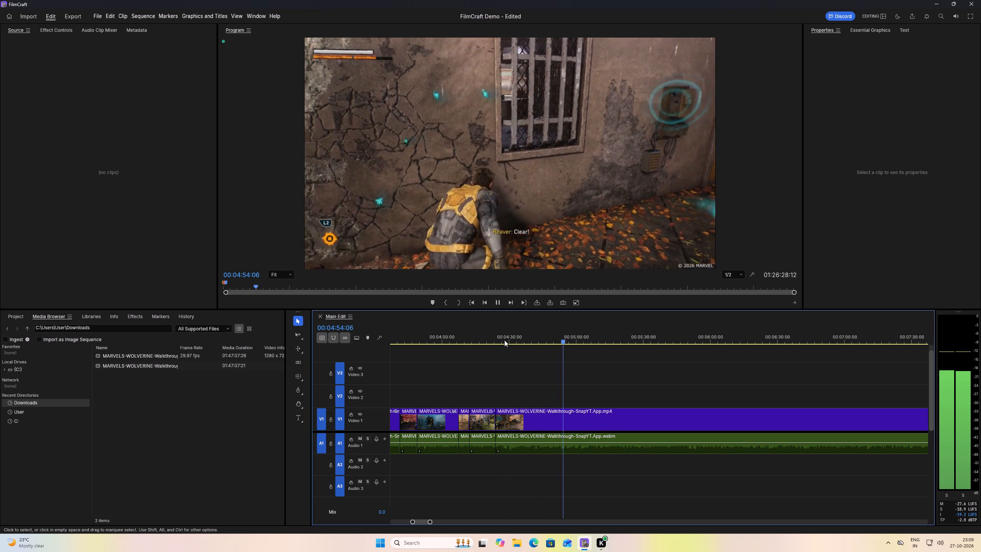
{"action": "left_click", "coordinate": [502, 340]}
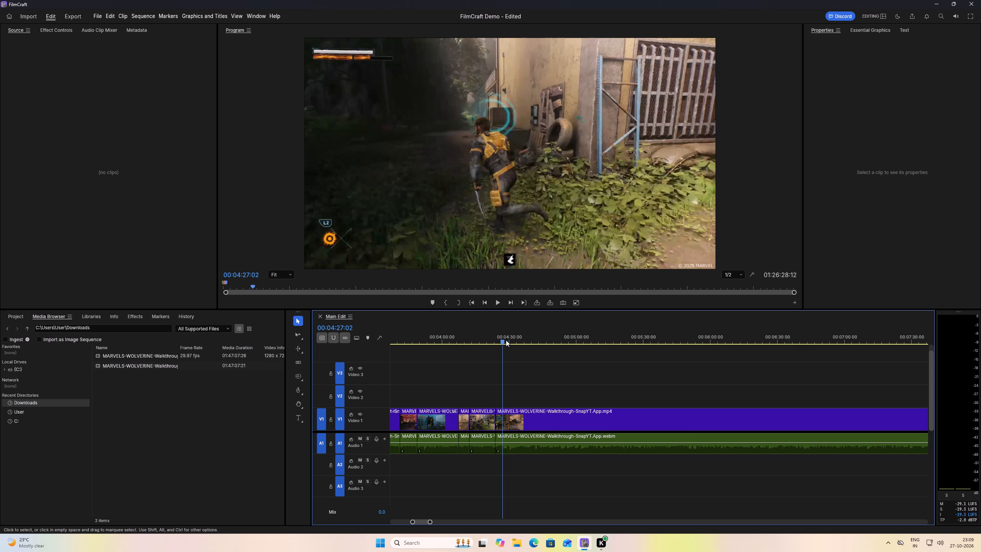
{"action": "left_click", "coordinate": [605, 340]}
{"action": "left_click", "coordinate": [569, 340]}
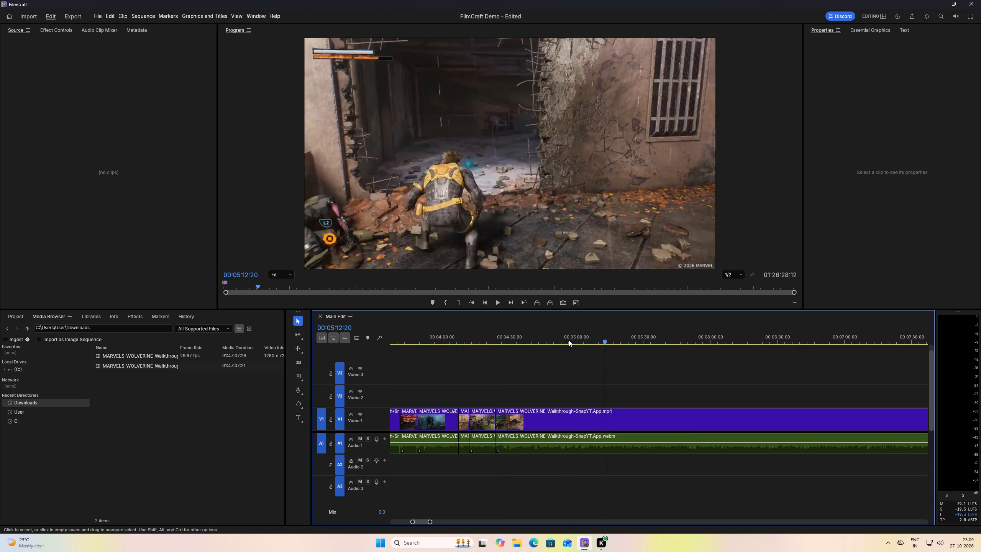
{"action": "left_click", "coordinate": [553, 338]}
{"action": "left_click", "coordinate": [564, 338]}
{"action": "left_click", "coordinate": [586, 340]}
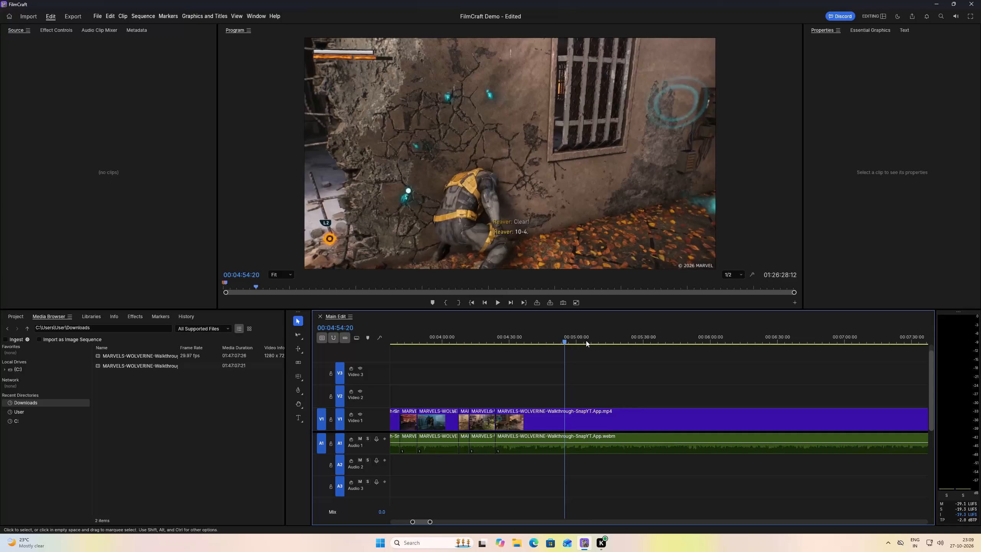
{"action": "left_click", "coordinate": [638, 340]}
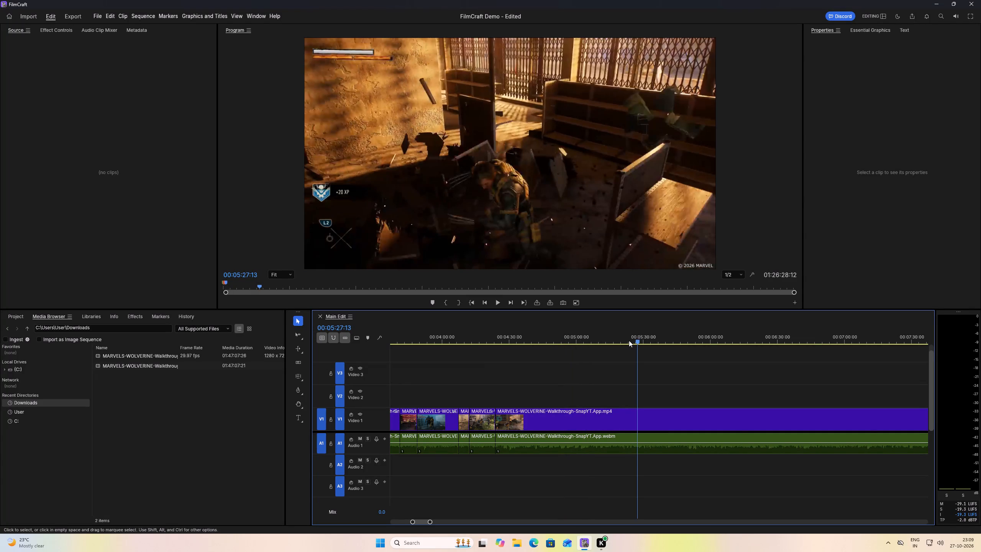
{"action": "left_click", "coordinate": [629, 340]}
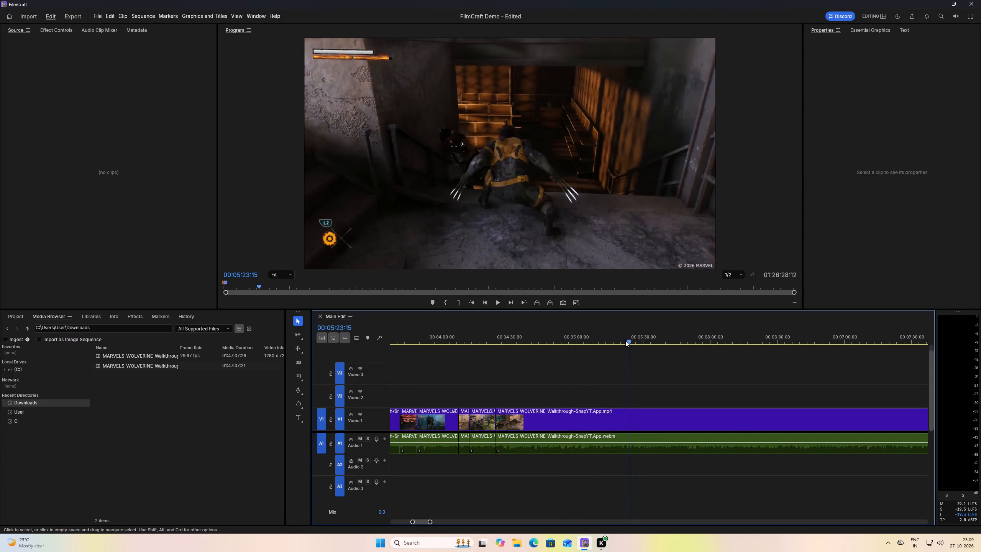
{"action": "left_click", "coordinate": [625, 340]}
{"action": "type", "text": "q"}
{"action": "key", "text": "space"}
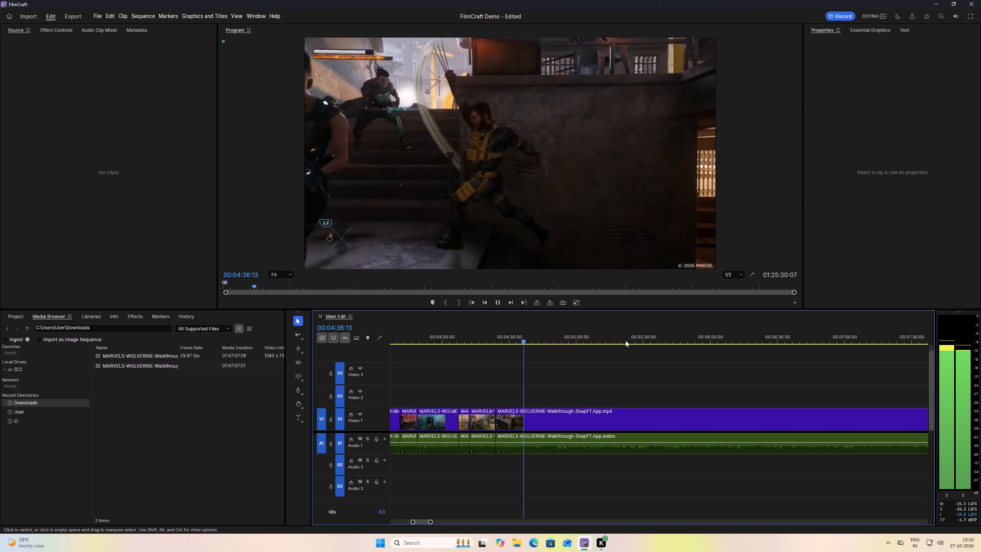
Ripple trim the stairway run-up from 00:04:23:21 up to about 00:04:35, as Wolverine slashes at the Reaver on the stairs.
{"action": "key", "text": "space"}
{"action": "left_click", "coordinate": [509, 342]}
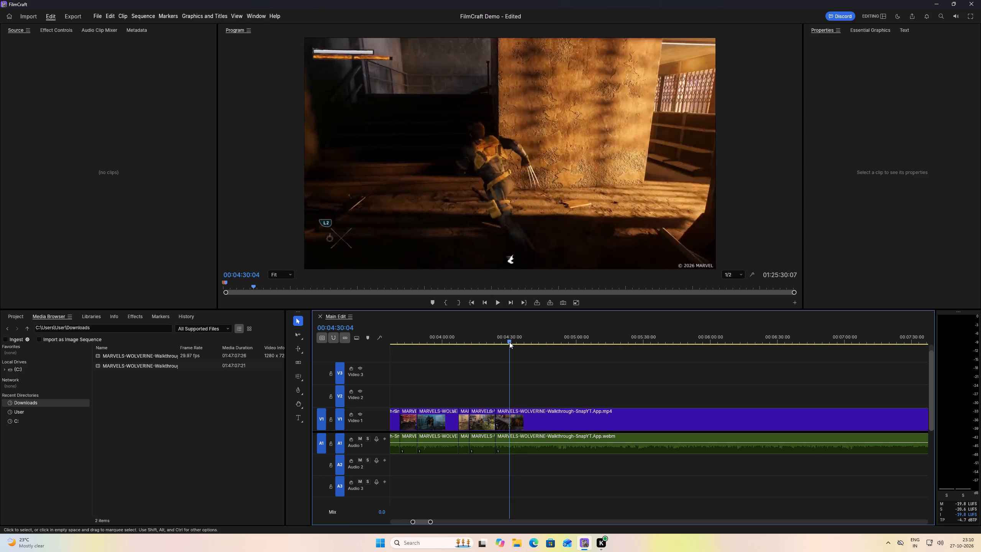
{"action": "key", "text": "space"}
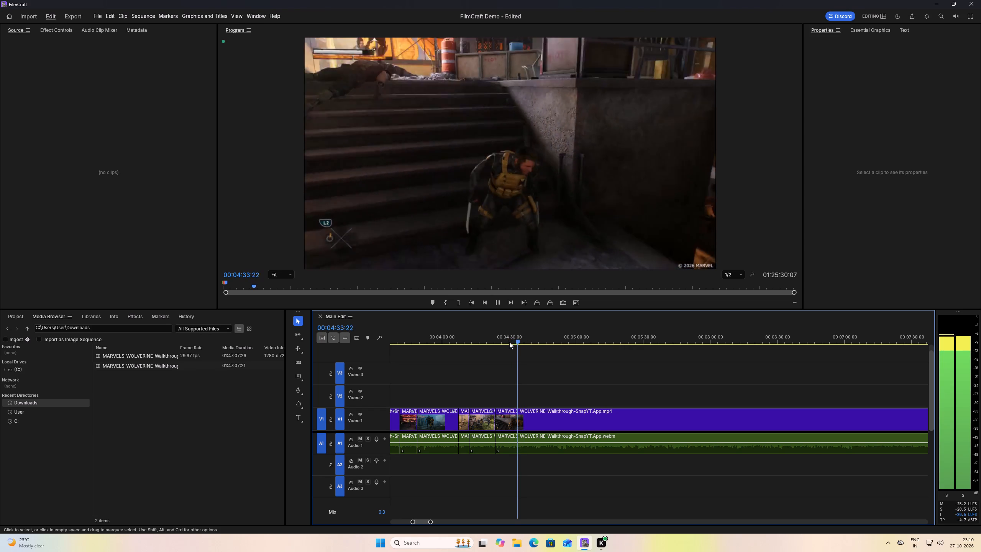
{"action": "key", "text": "space"}
{"action": "type", "text": "q"}
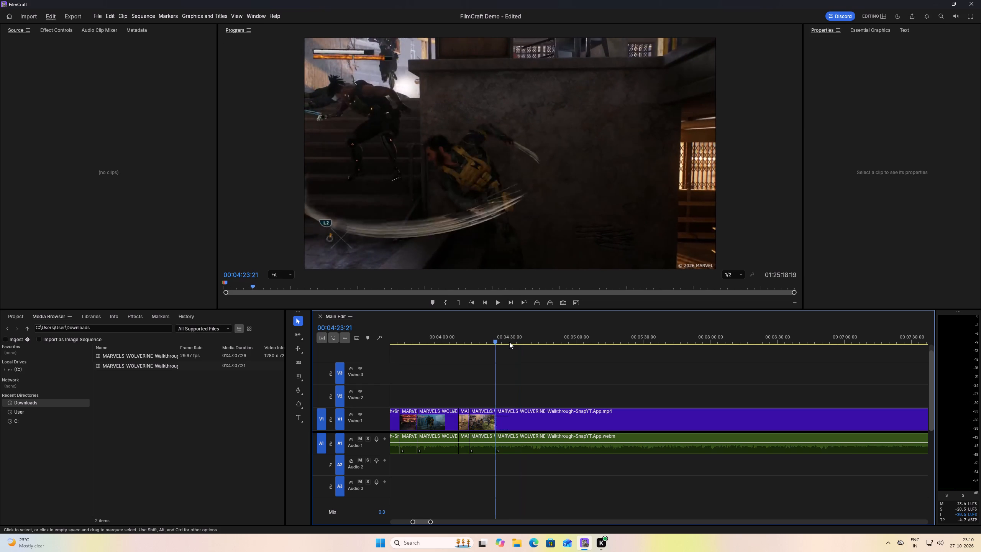
Split the video and audio clips at 00:04:31:00, just after the stairway Reaver is killed against the wall.
{"action": "key", "text": "space"}
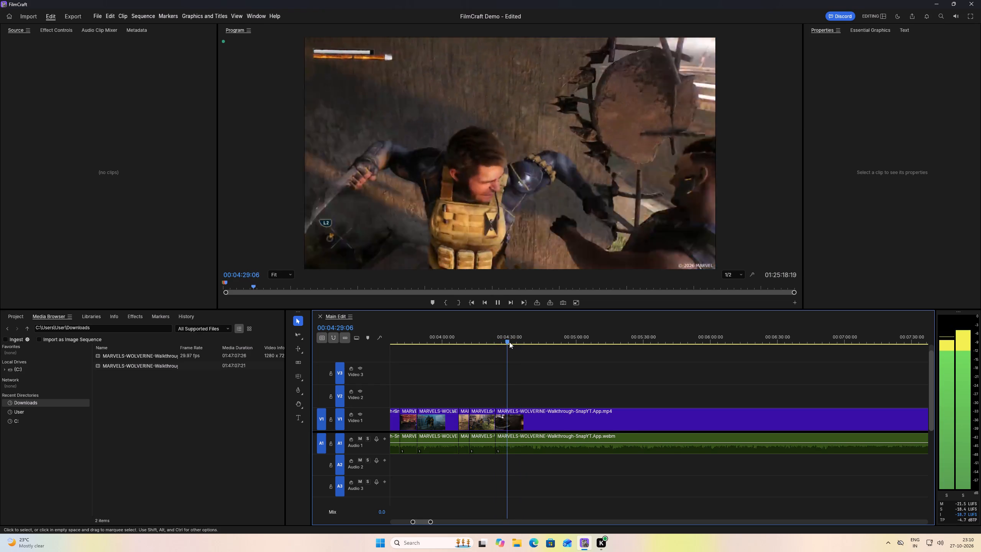
{"action": "key", "text": "space"}
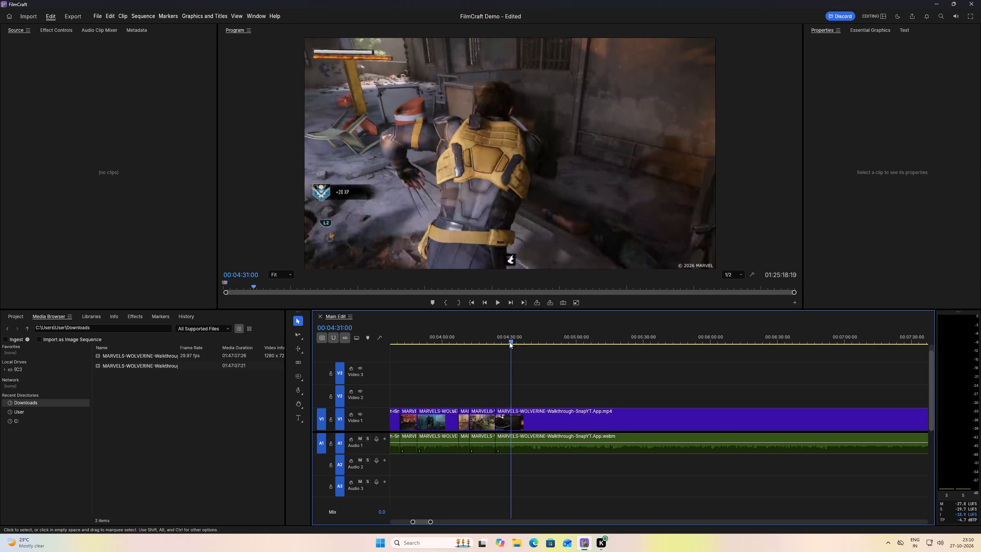
{"action": "type", "text": "t"}
Ripple trim the lull after the stairway kill from 00:04:31:00 up to about 00:04:33, before the attack in the shelf room.
{"action": "key", "text": "space"}
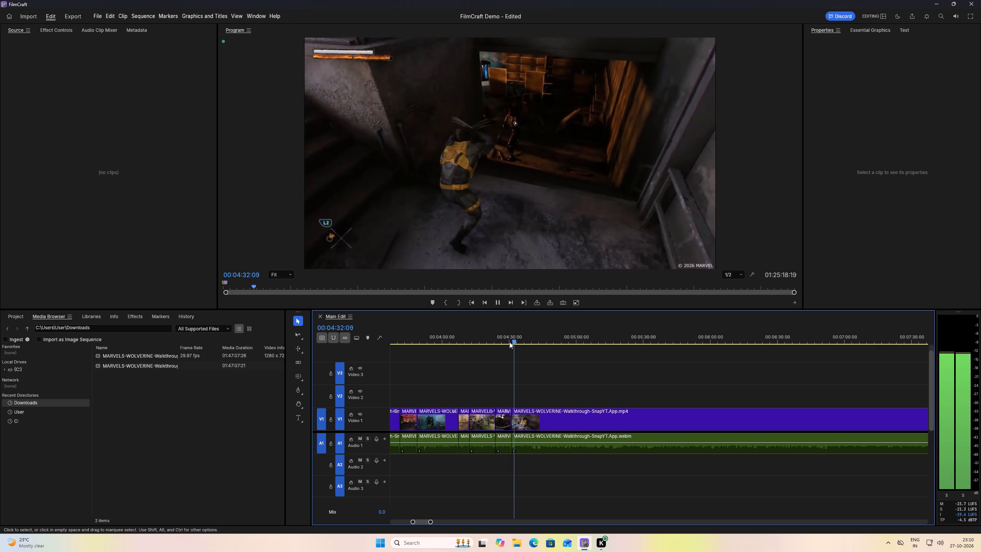
{"action": "key", "text": "space"}
{"action": "type", "text": "q"}
Split the video and audio clips at 00:04:34:19, just after the Reaver kill in the dark shelf room.
{"action": "key", "text": "space"}
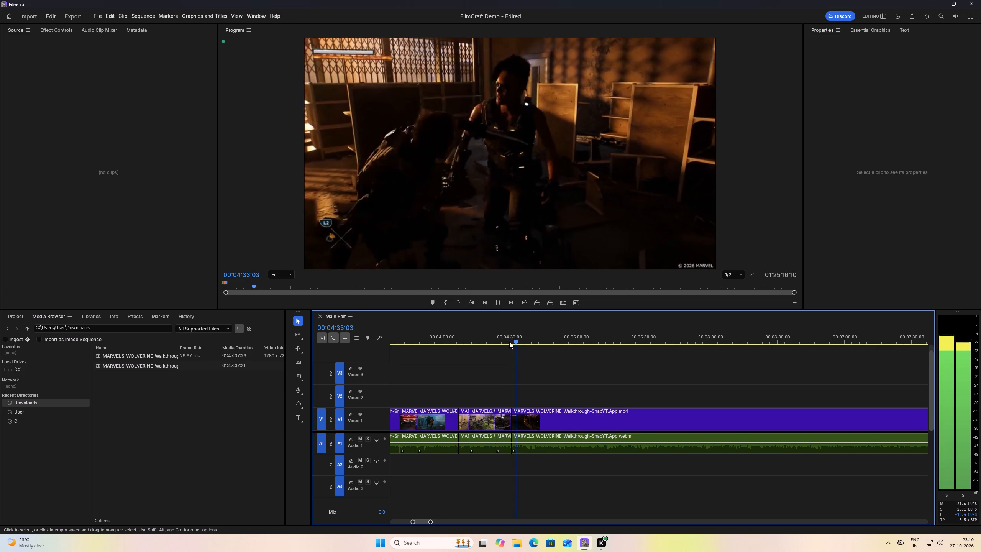
{"action": "key", "text": "space"}
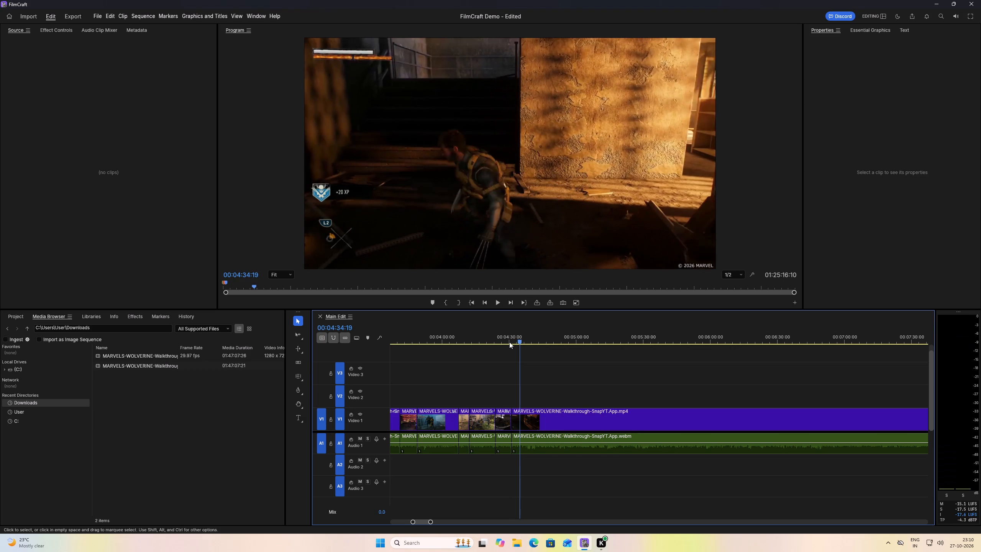
{"action": "type", "text": "t"}
Ripple trim the indoor walk, street run and house stealth from 00:04:34:19 up to 00:05:37:10, at the attack beside the armoured truck.
{"action": "key", "text": "space"}
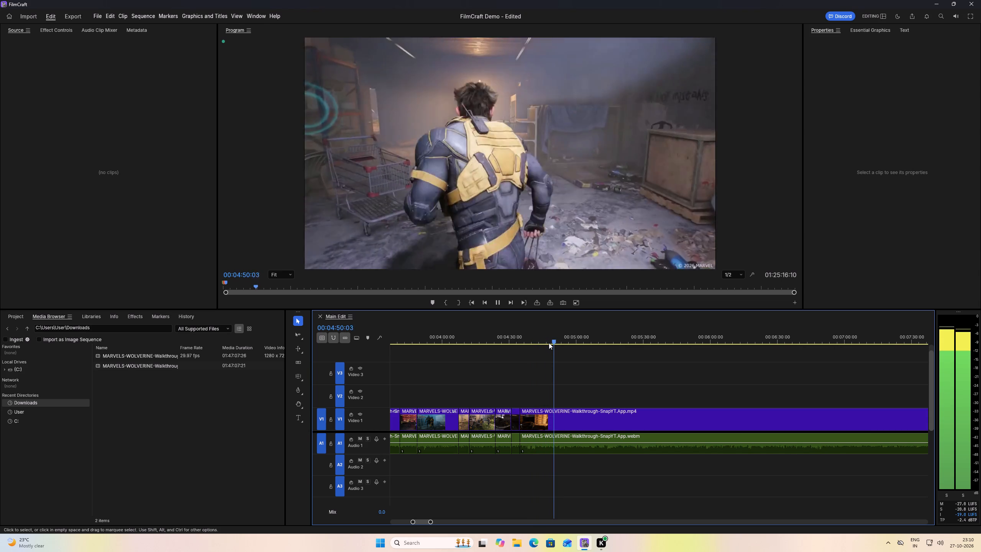
{"action": "left_click", "coordinate": [571, 341]}
{"action": "left_click", "coordinate": [591, 341]}
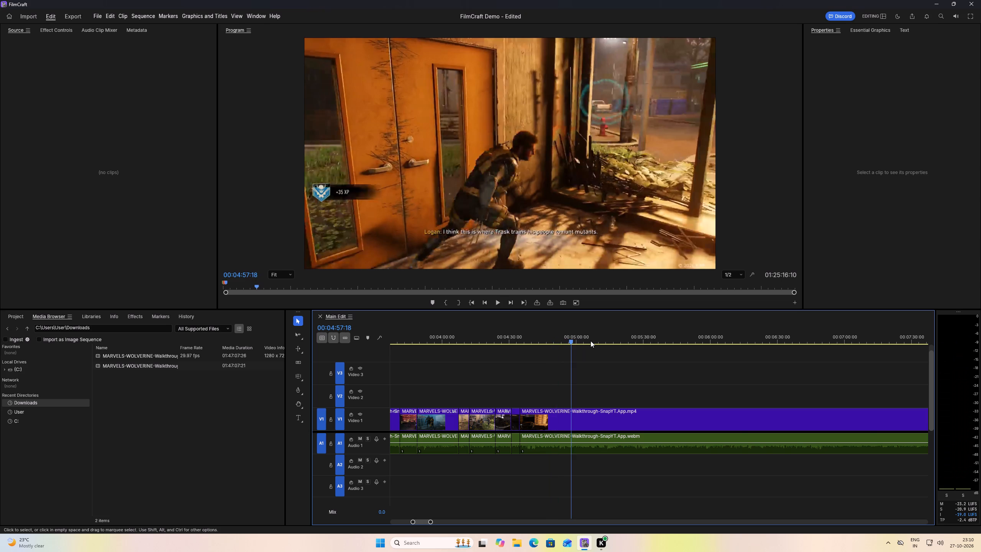
{"action": "left_click", "coordinate": [605, 341]}
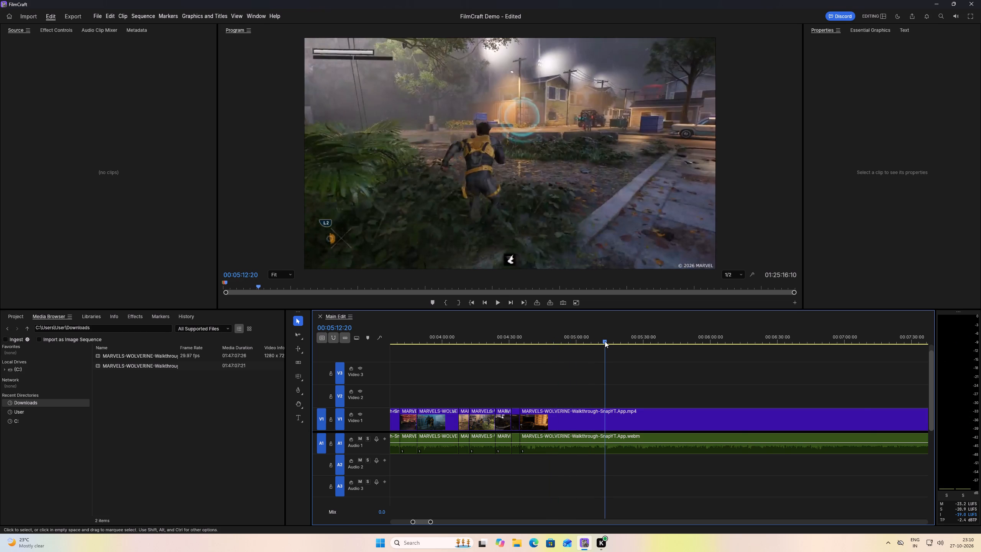
{"action": "left_click", "coordinate": [625, 343]}
{"action": "key", "text": "space"}
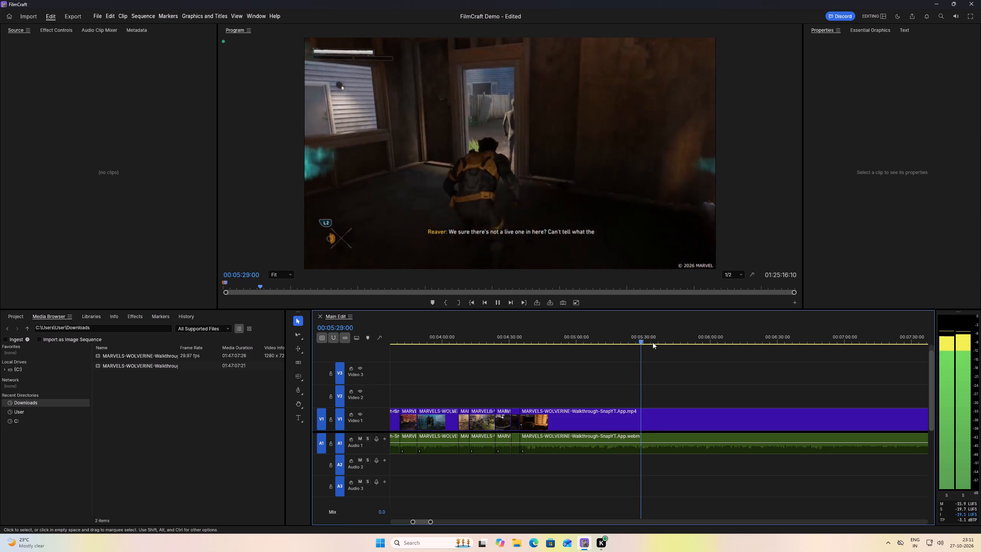
{"action": "left_click", "coordinate": [653, 342]}
{"action": "left_click", "coordinate": [671, 342]}
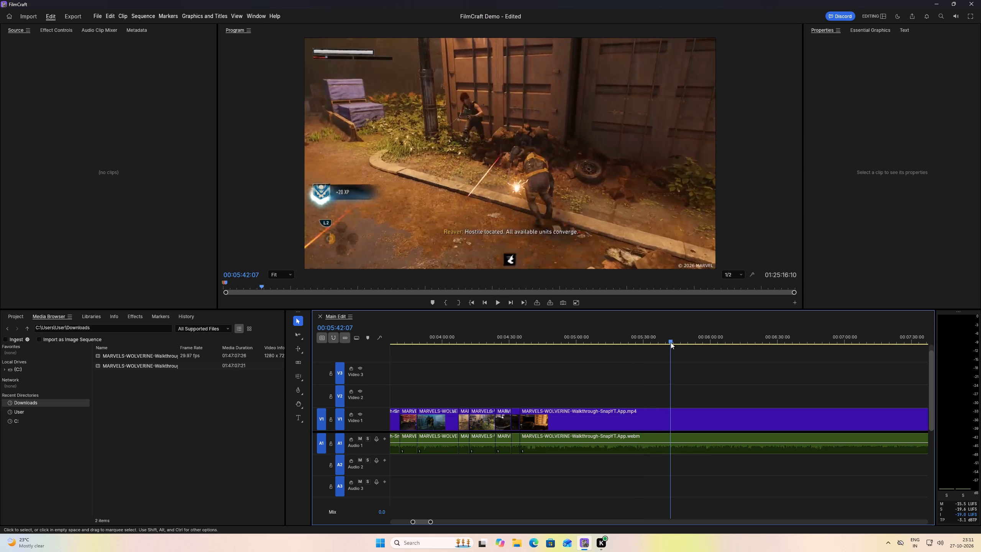
{"action": "left_click", "coordinate": [653, 341]}
{"action": "key", "text": "space"}
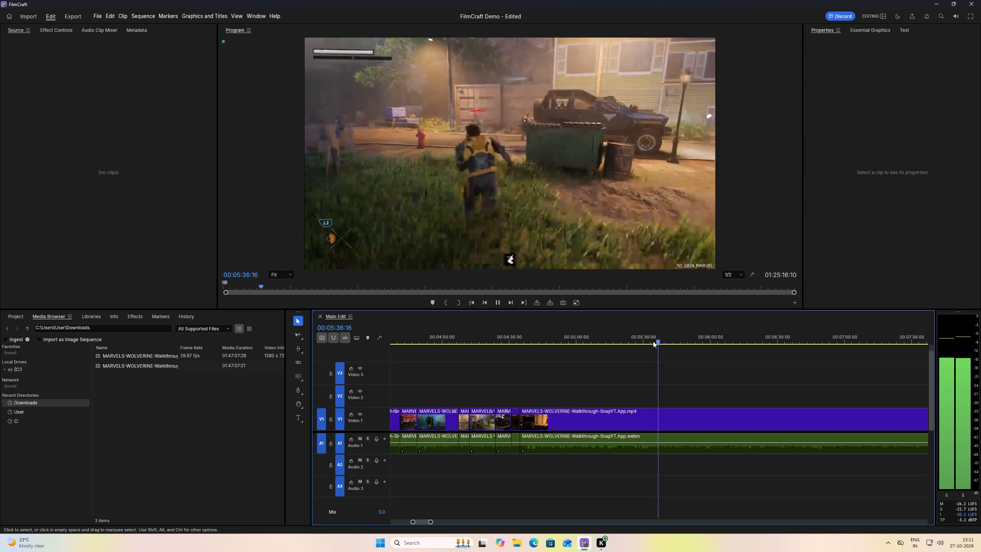
{"action": "key", "text": "space"}
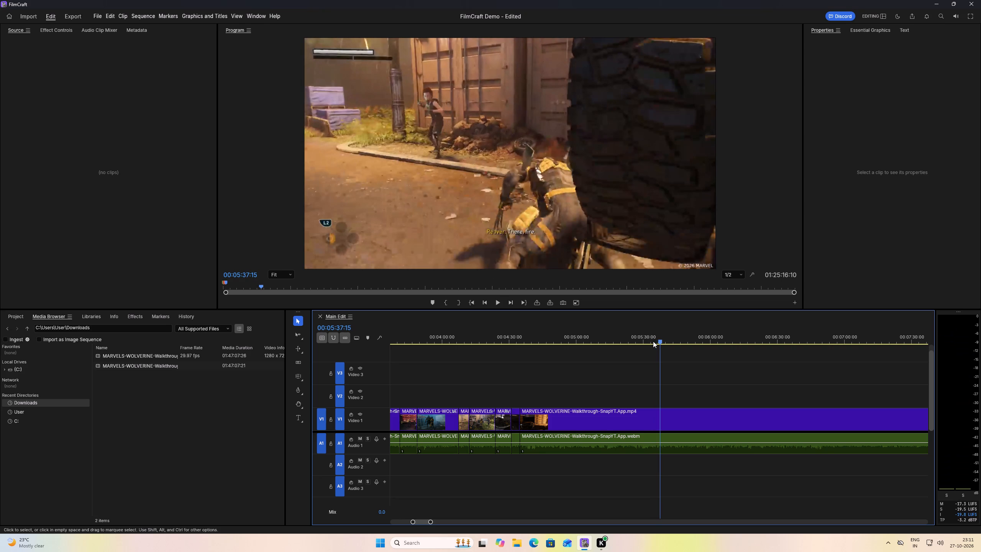
{"action": "key", "text": "Left"}
{"action": "key", "text": "Left"}
{"action": "key", "text": "Left"}
{"action": "key", "text": "Left"}
{"action": "key", "text": "Left"}
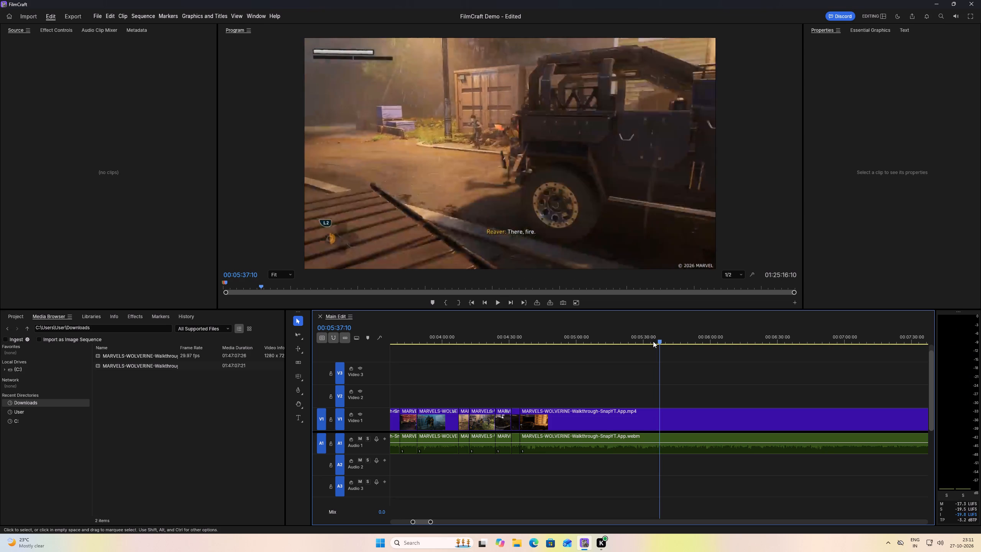
{"action": "type", "text": "q"}
Split the video and audio clips at about 00:04:42, just after the Reaver takedown beside the shipping container.
{"action": "key", "text": "space"}
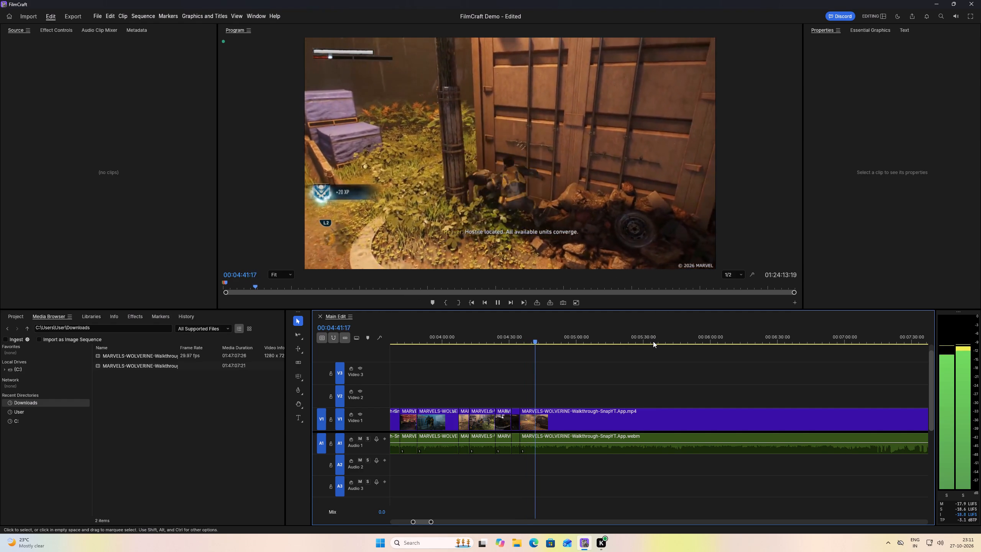
{"action": "key", "text": "t"}
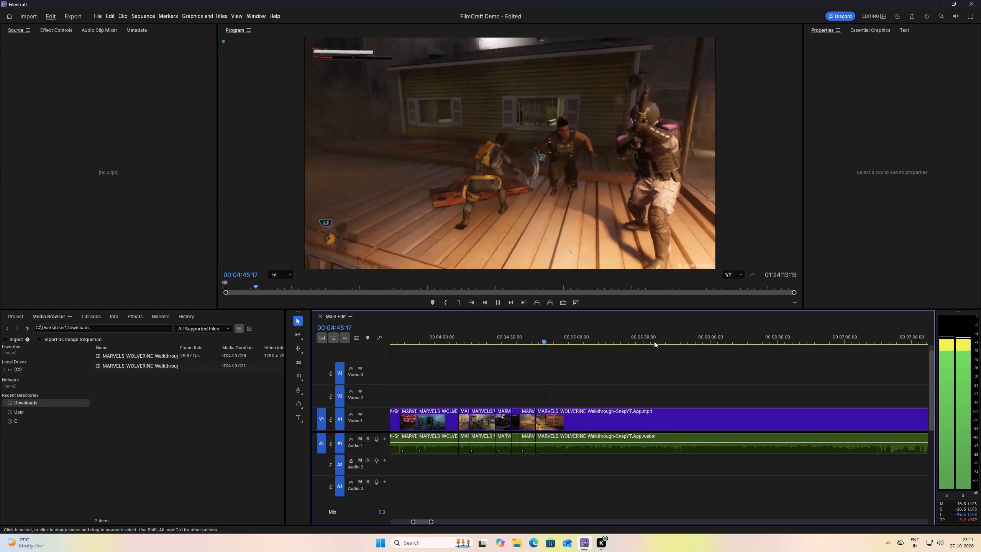
Ripple trim about 4 seconds from the container-side split at about 00:04:42 into the wooden deck fight, and play back the cut.
{"action": "key", "text": "space"}
{"action": "type", "text": "q"}
{"action": "key", "text": "space"}
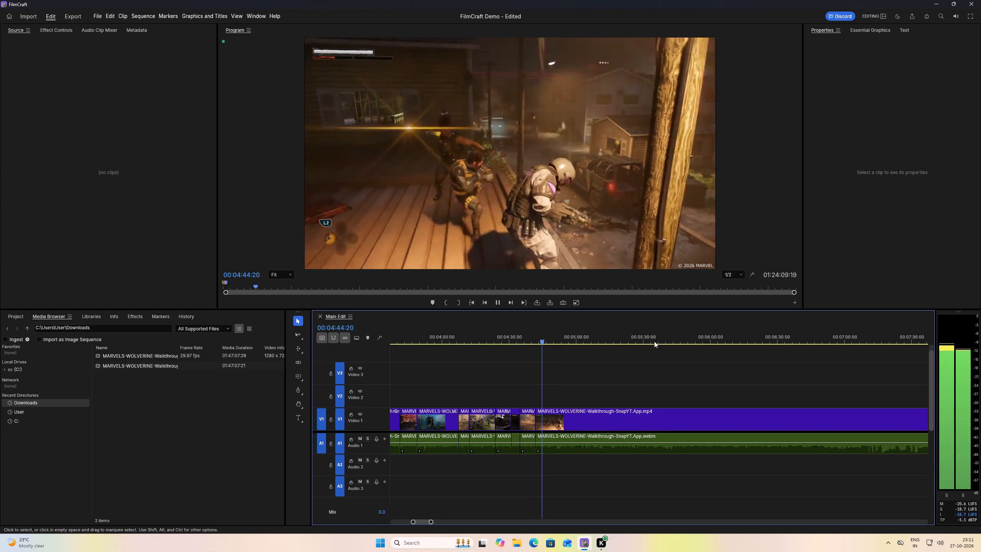
{"action": "key", "text": "space"}
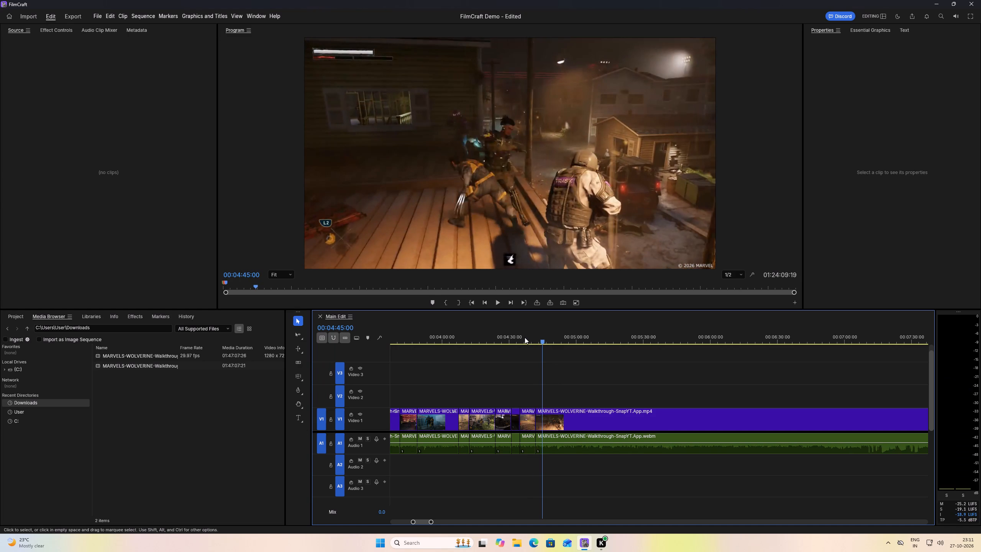
Split the video and audio clips at about 00:05:08, after the last Reaver on the deck by the yellow house falls.
{"action": "left_click", "coordinate": [524, 337]}
{"action": "key", "text": "space"}
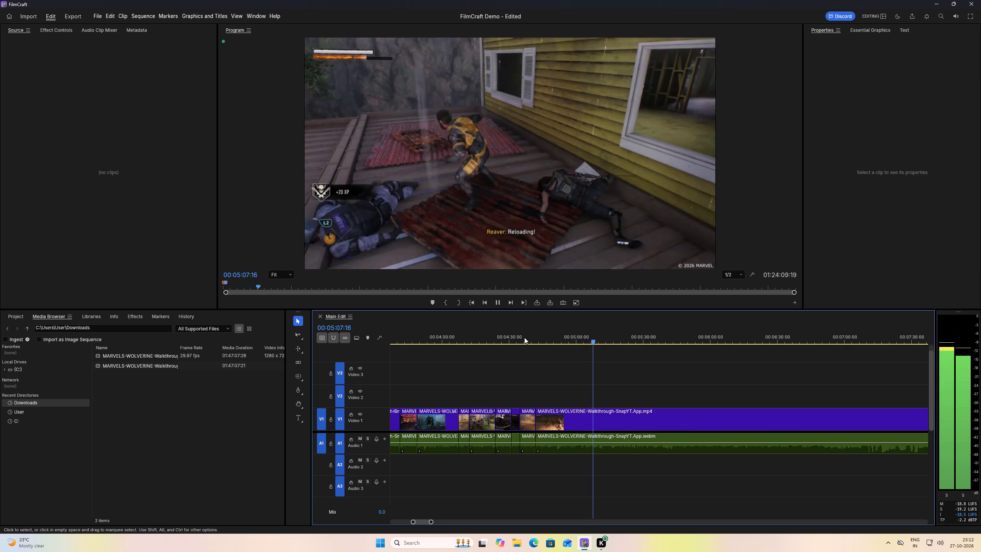
{"action": "key", "text": "t"}
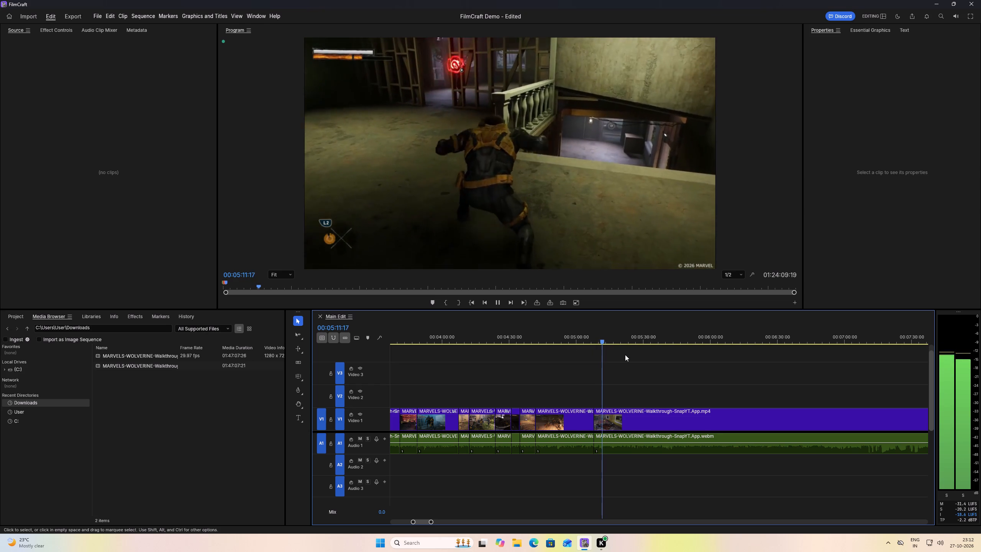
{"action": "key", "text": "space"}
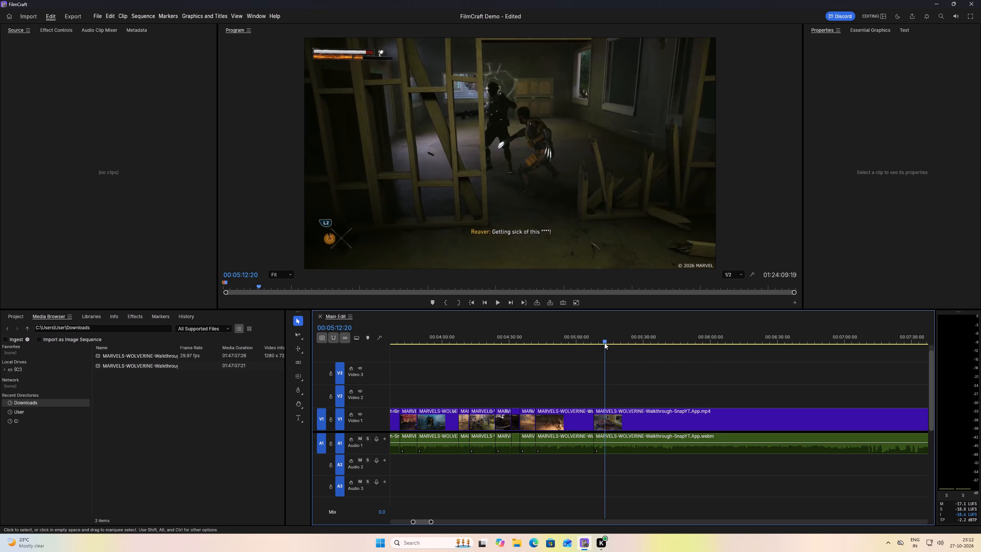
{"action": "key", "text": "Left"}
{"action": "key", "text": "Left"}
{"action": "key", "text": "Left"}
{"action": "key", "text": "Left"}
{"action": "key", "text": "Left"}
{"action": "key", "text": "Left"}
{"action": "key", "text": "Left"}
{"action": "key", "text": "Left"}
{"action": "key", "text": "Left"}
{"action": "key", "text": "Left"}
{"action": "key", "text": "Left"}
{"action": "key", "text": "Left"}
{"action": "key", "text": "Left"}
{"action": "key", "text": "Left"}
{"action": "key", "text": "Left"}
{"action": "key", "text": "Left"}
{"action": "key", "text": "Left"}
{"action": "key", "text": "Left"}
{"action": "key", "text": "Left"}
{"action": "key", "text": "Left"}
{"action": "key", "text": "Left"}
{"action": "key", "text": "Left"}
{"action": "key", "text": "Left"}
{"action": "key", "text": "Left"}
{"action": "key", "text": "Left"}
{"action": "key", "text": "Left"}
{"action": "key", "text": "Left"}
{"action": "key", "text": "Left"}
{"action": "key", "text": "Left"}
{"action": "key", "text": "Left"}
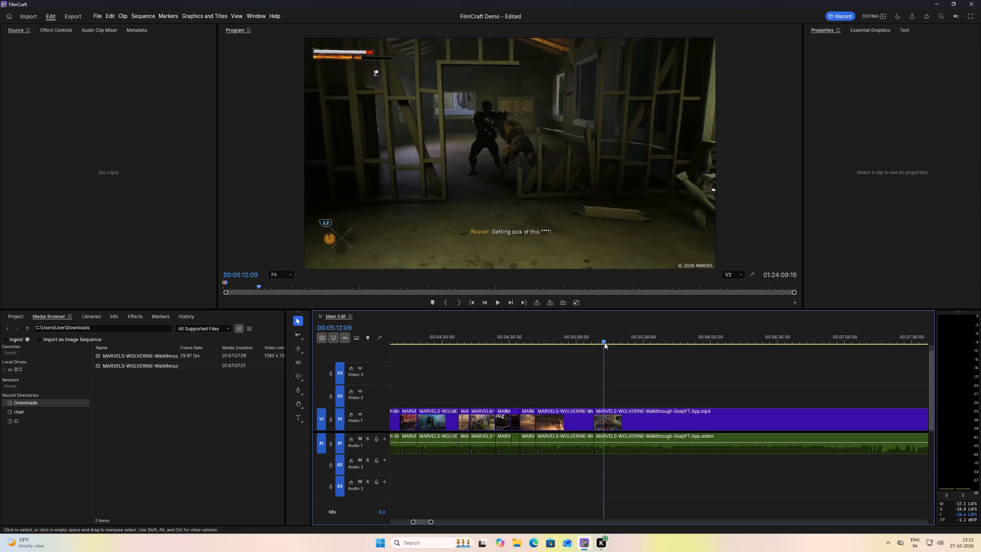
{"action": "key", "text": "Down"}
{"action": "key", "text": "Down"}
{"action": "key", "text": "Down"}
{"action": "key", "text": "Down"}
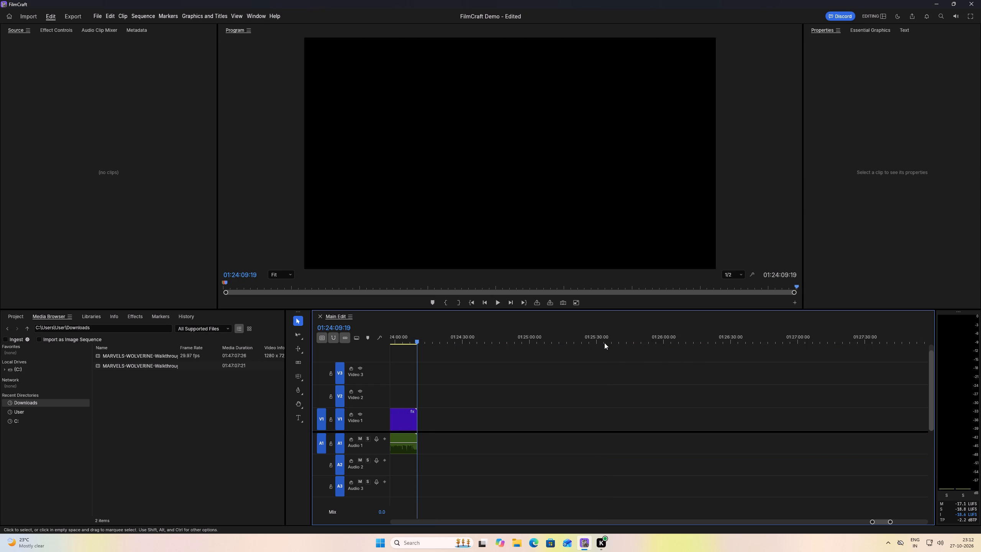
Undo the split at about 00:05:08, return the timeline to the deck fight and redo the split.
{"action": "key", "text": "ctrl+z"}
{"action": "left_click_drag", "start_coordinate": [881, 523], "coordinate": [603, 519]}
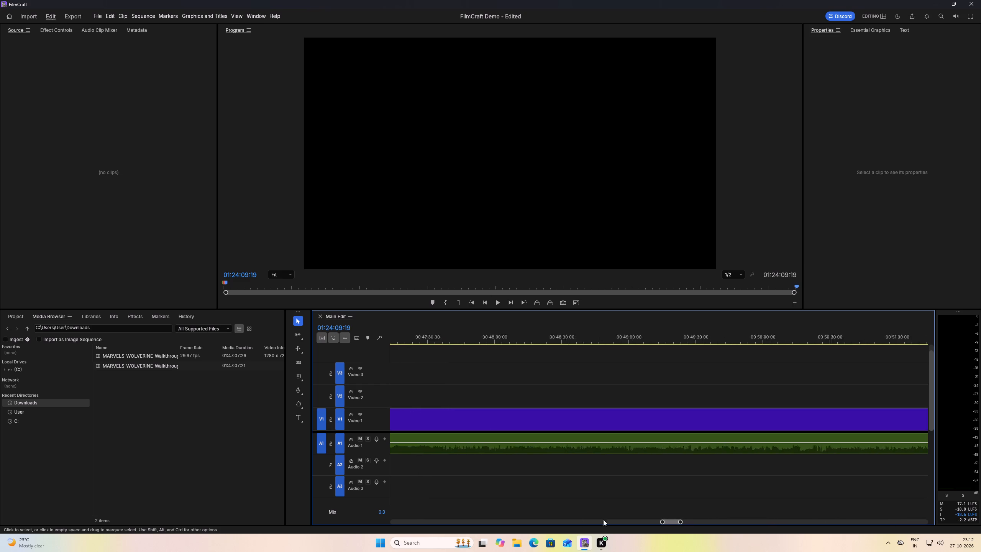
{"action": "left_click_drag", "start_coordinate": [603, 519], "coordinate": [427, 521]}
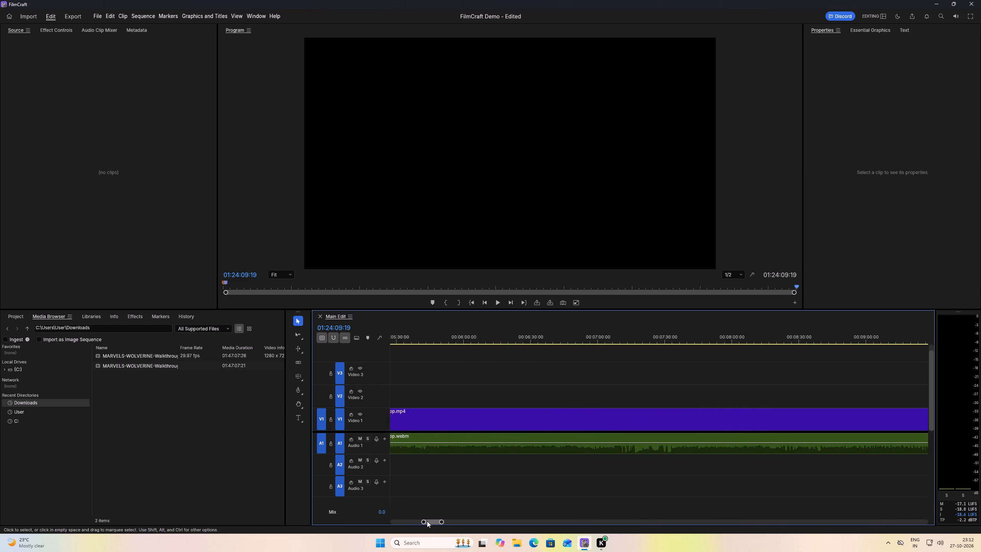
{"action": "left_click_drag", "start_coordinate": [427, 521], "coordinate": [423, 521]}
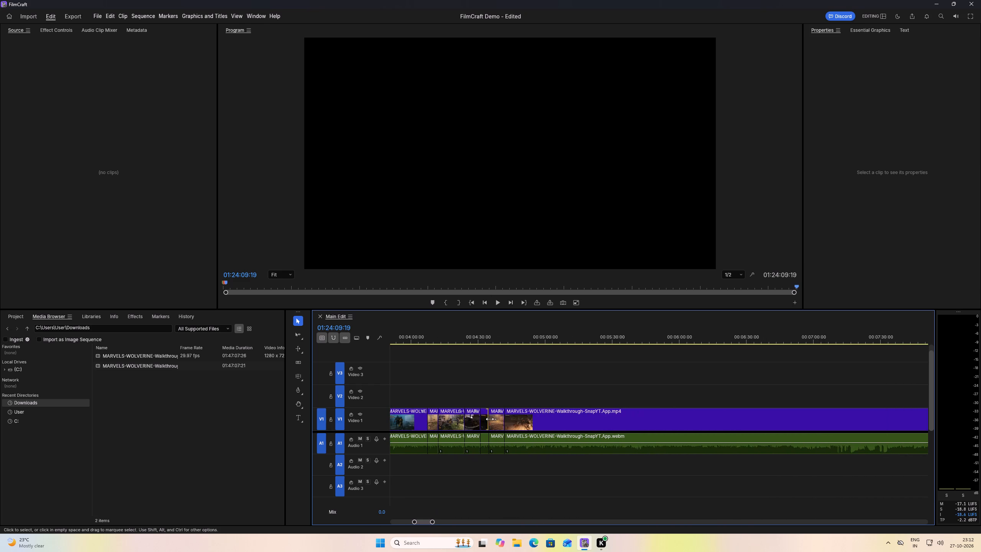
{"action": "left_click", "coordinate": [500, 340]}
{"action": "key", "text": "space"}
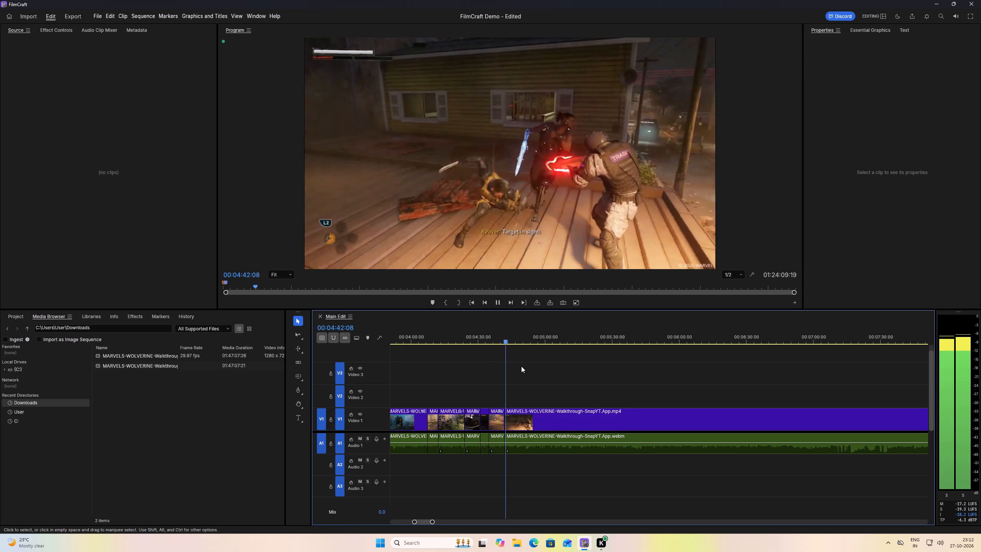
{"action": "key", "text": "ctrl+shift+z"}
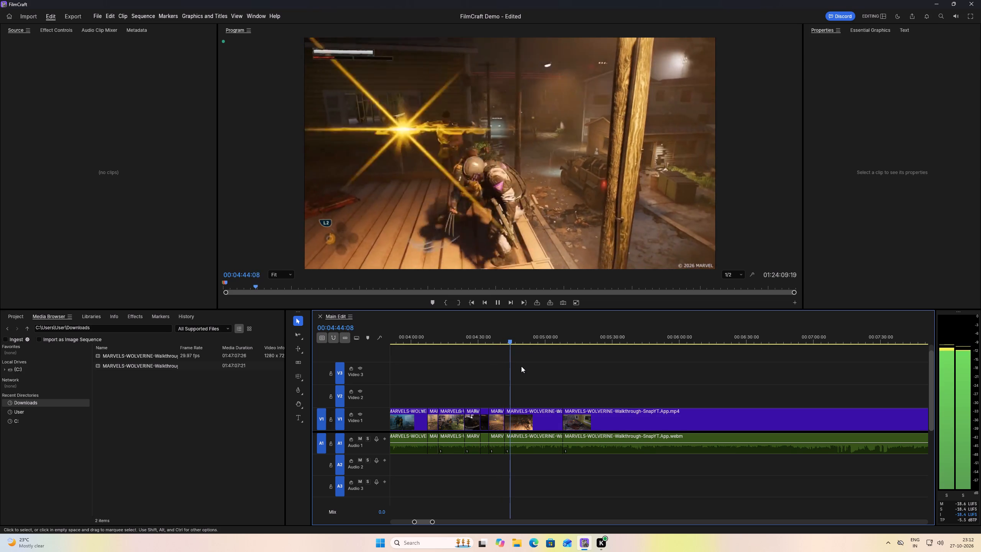
Ripple trim about 4 seconds from the split at about 00:05:08, cutting the window climb so the clip starts at the indoor Reaver attack.
{"action": "left_click", "coordinate": [559, 344]}
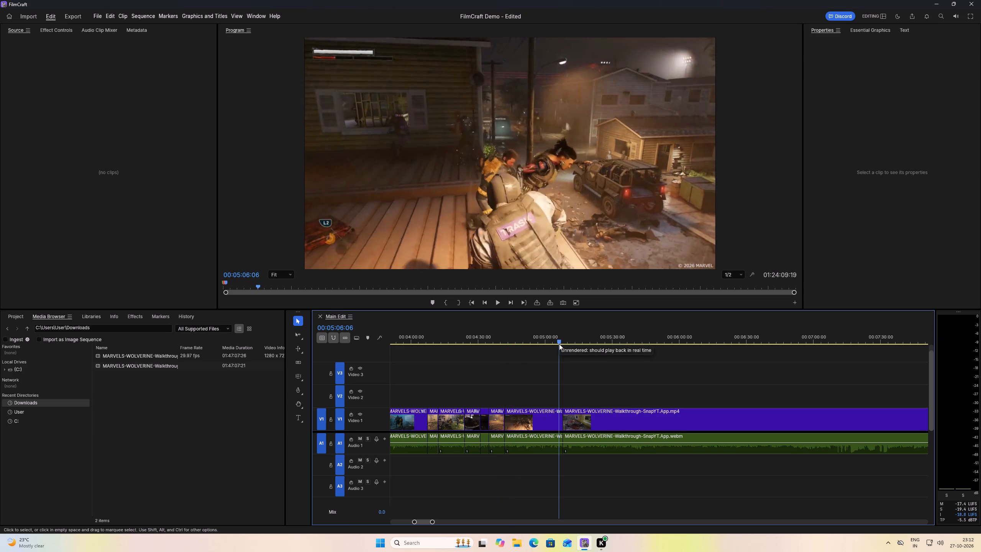
{"action": "key", "text": "space"}
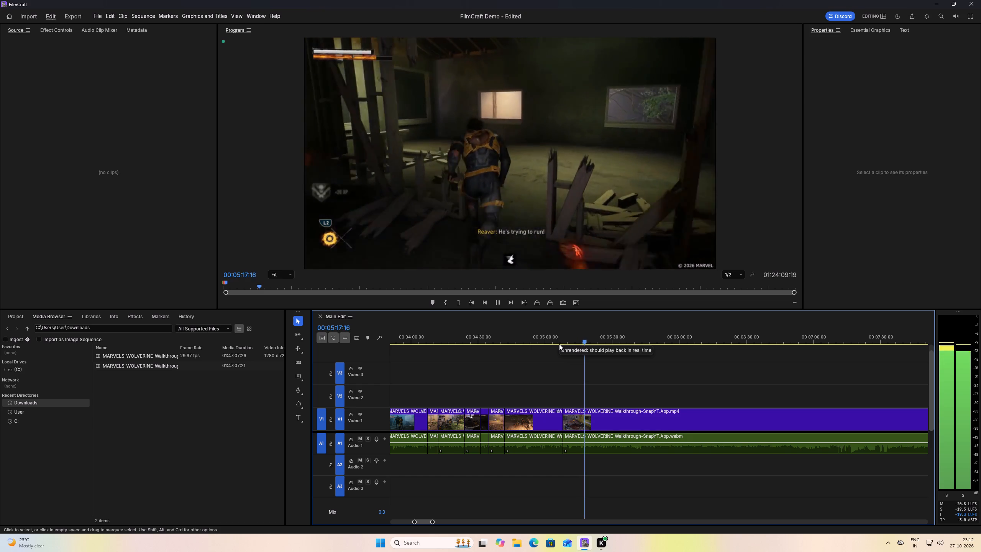
{"action": "key", "text": "space"}
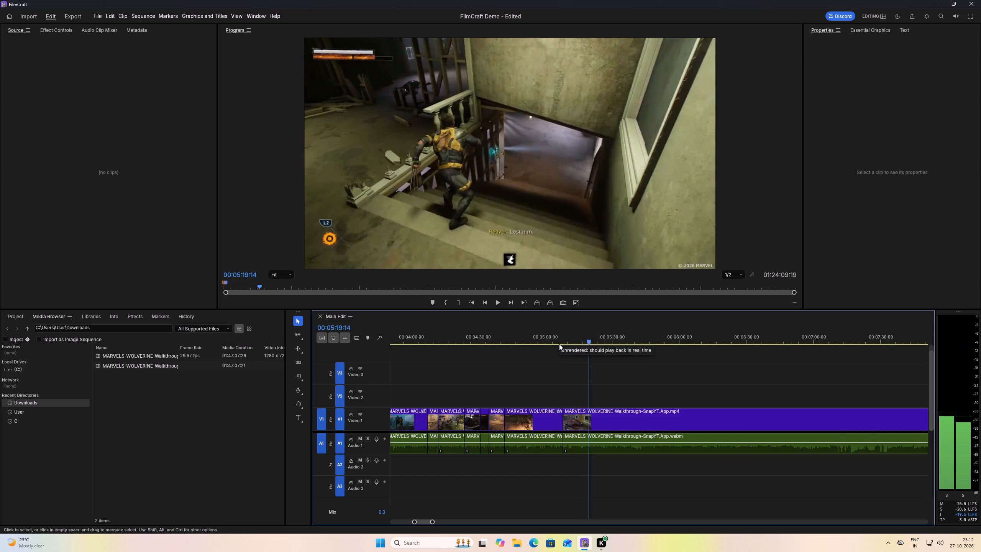
{"action": "left_click", "coordinate": [566, 343]}
{"action": "key", "text": "space"}
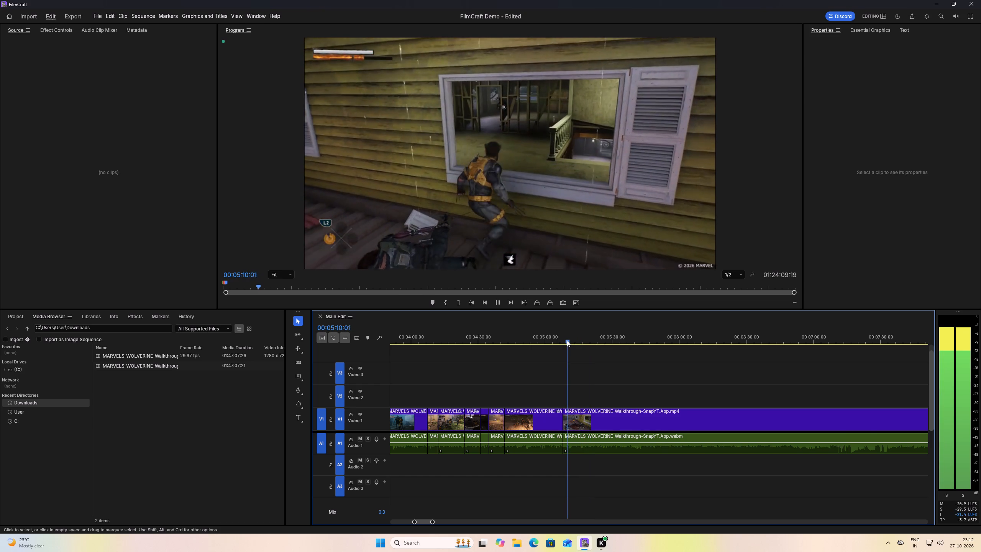
{"action": "key", "text": "space"}
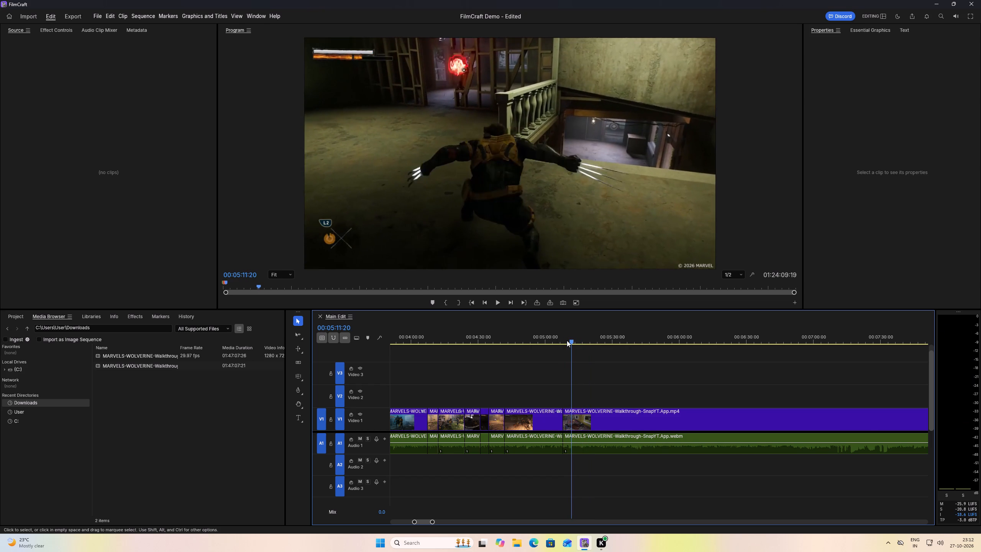
{"action": "key", "text": "space"}
{"action": "key", "text": "space"}
{"action": "type", "text": "q"}
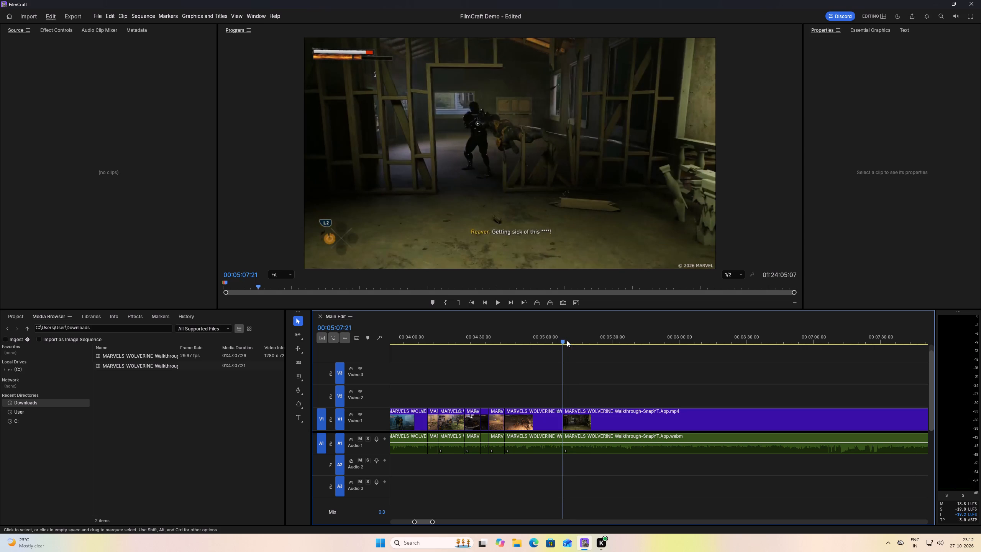
Split the video and audio clips at about 00:05:12, just after the Reaver takedown inside the house.
{"action": "key", "text": "space"}
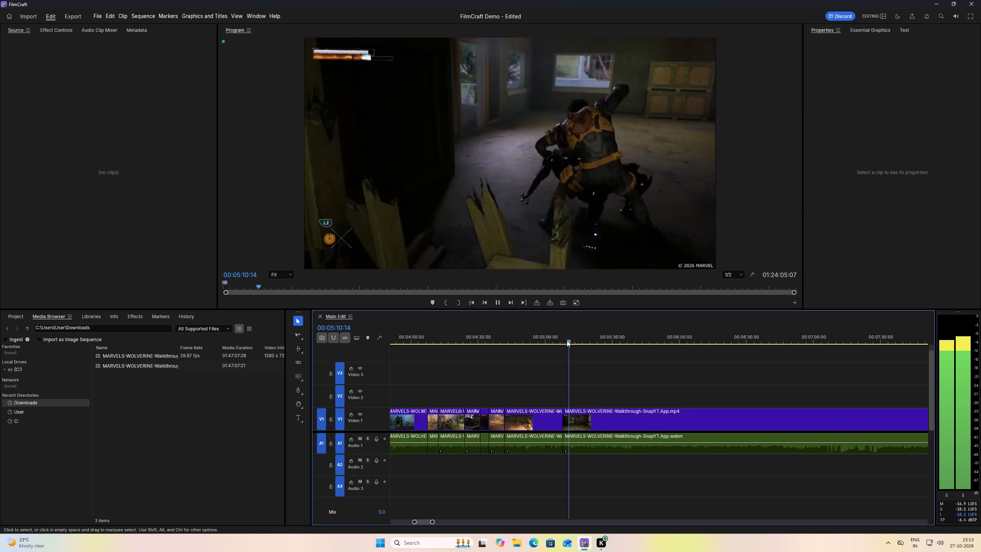
{"action": "key", "text": "t"}
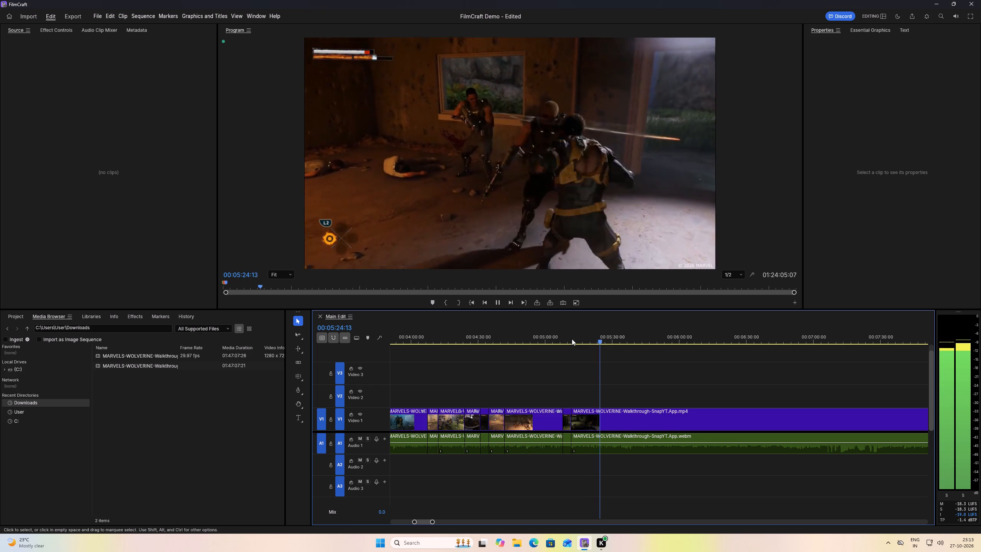
Ripple trim about 12 seconds from the split at about 00:05:12, cutting the run downstairs to start at the basement fight.
{"action": "left_click", "coordinate": [589, 343]}
{"action": "key", "text": "space"}
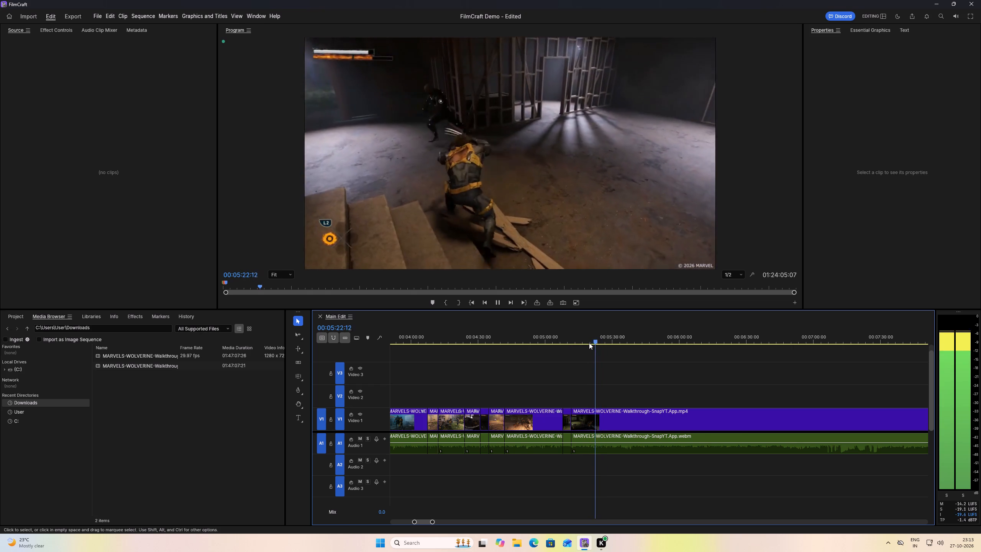
{"action": "key", "text": "space"}
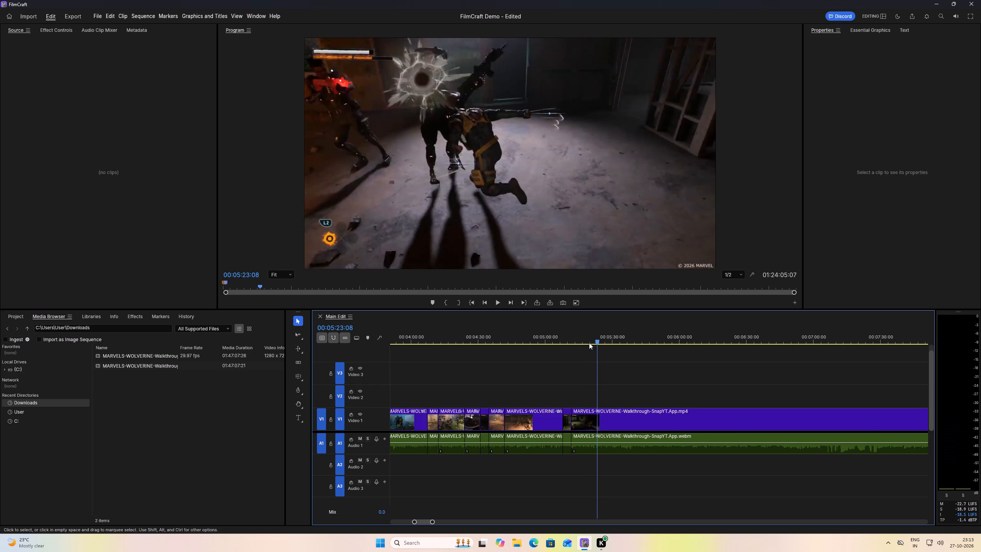
{"action": "type", "text": "q"}
Play back the basement fight and split the video and audio clips at about 00:05:18, during the takedown of the Reaver by the window.
{"action": "key", "text": "space"}
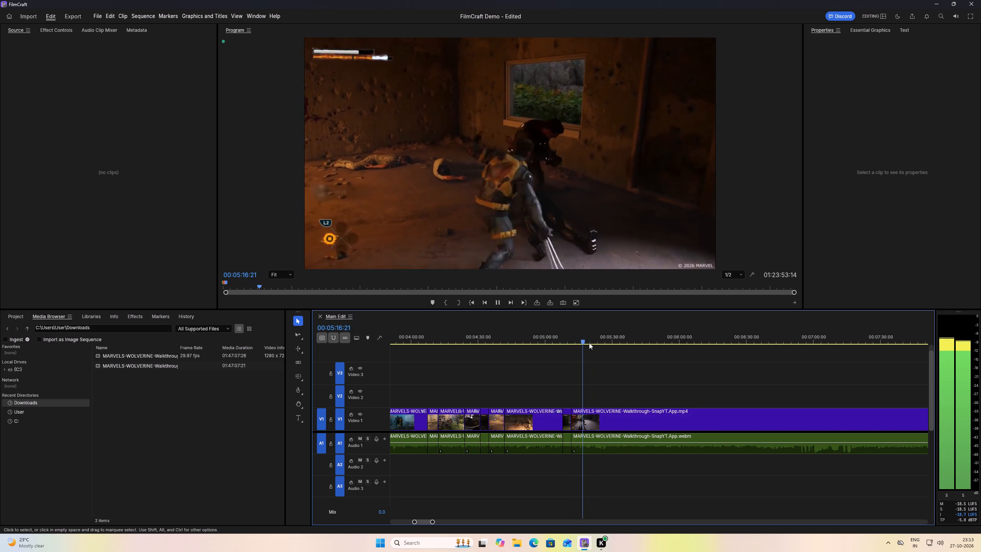
{"action": "key", "text": "space"}
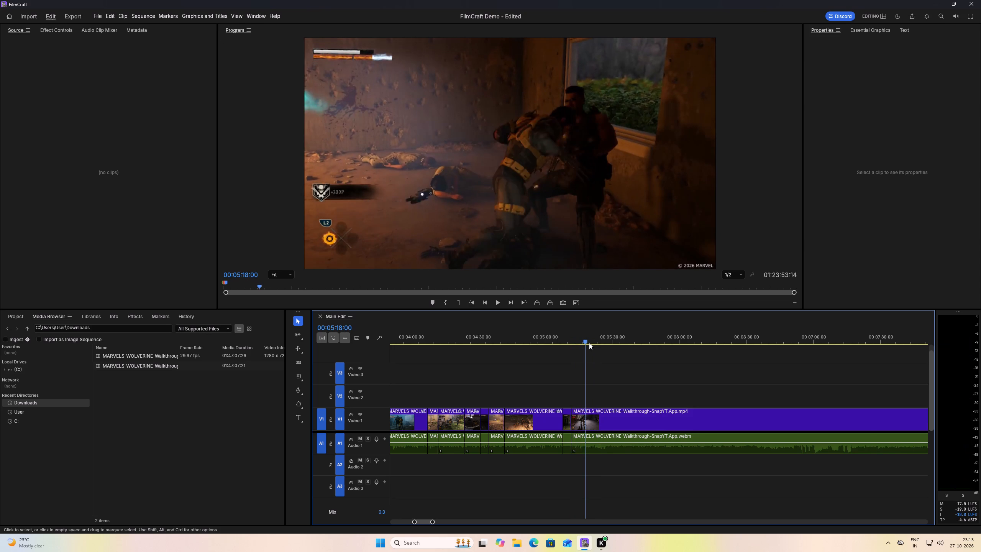
{"action": "left_click", "coordinate": [579, 342]}
{"action": "key", "text": "space"}
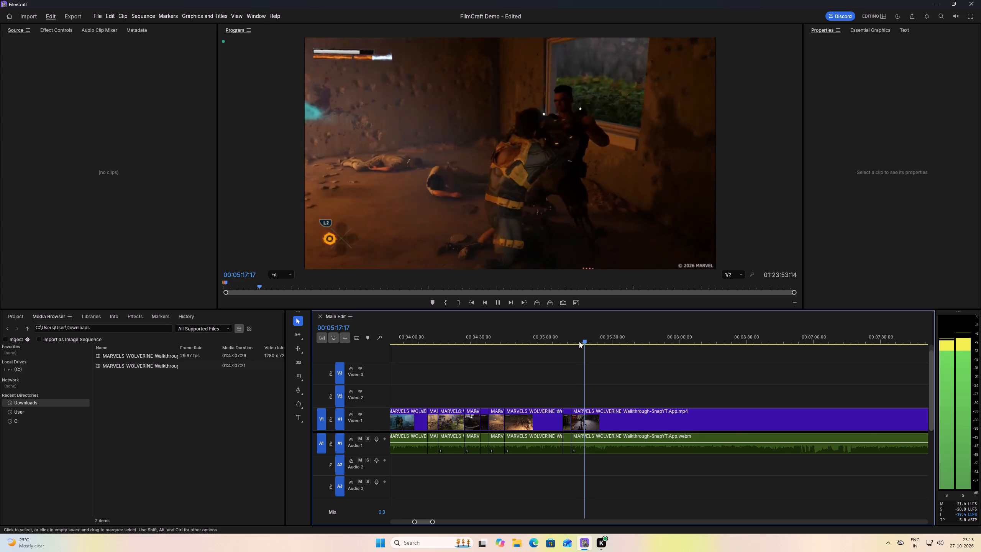
{"action": "key", "text": "space"}
{"action": "left_click", "coordinate": [579, 342]}
{"action": "key", "text": "space"}
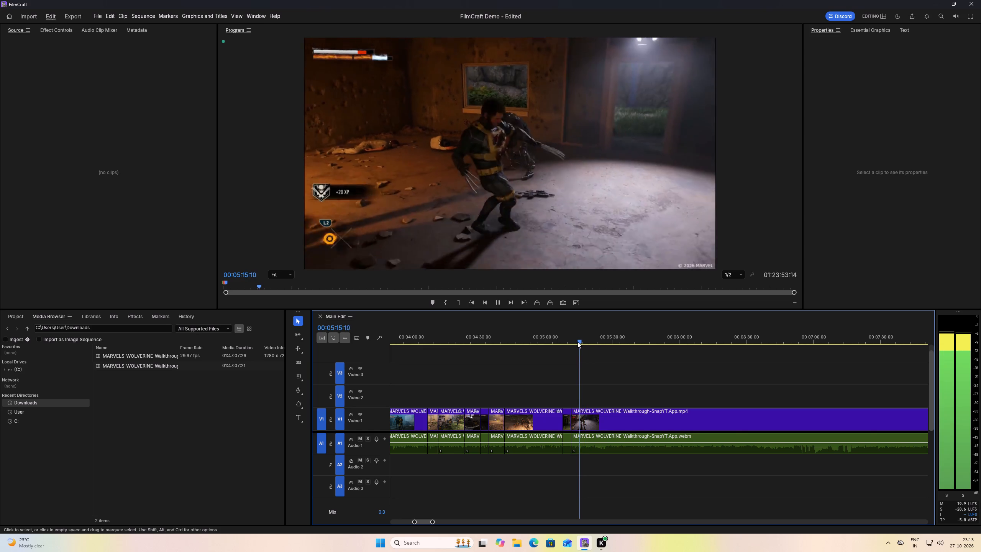
{"action": "left_click_drag", "start_coordinate": [577, 342], "coordinate": [572, 342]}
{"action": "key", "text": "space"}
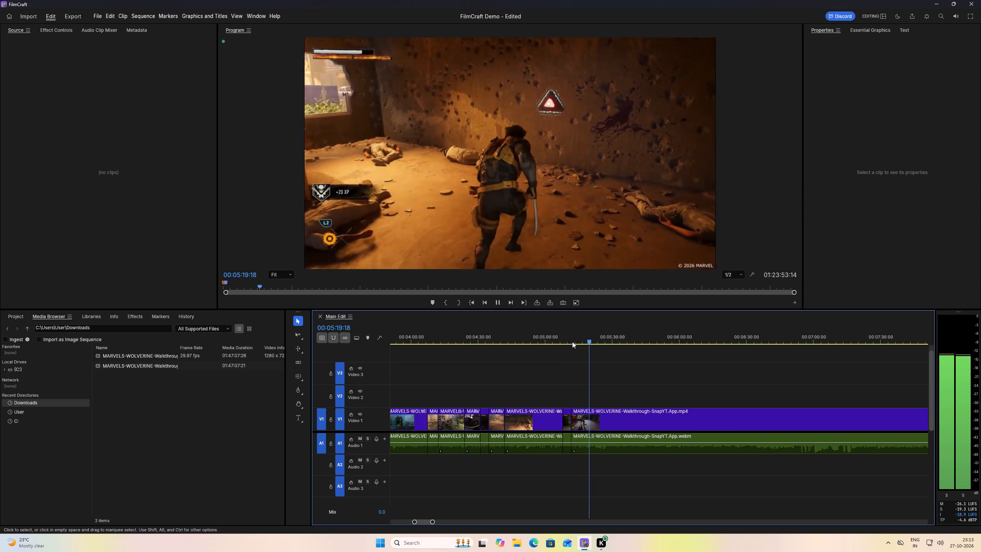
{"action": "key", "text": "space"}
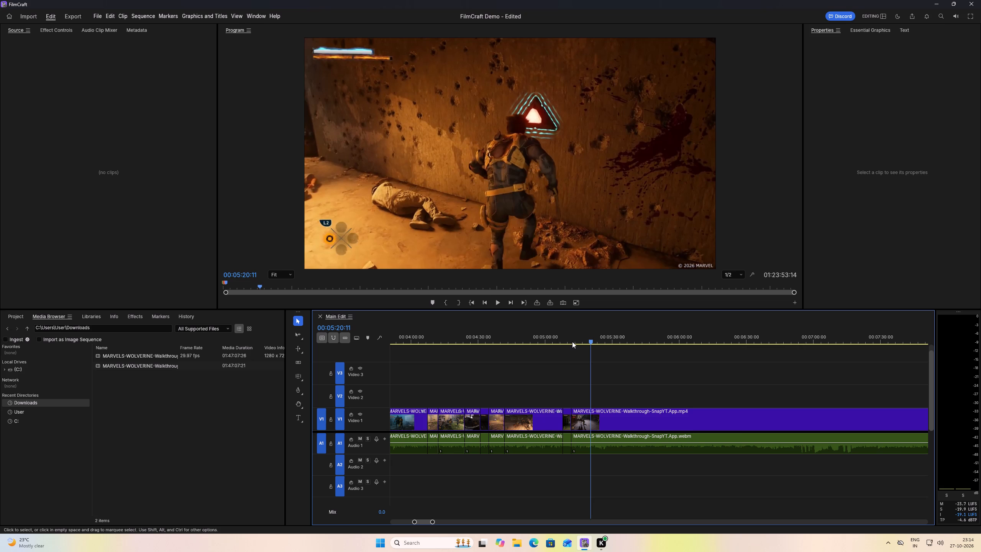
{"action": "left_click", "coordinate": [592, 341]}
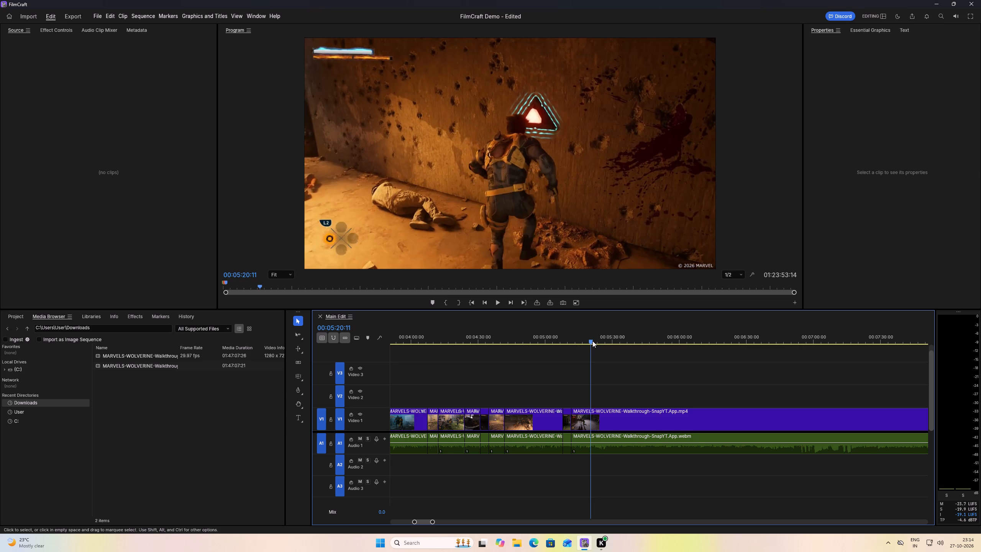
{"action": "left_click", "coordinate": [583, 341]}
{"action": "key", "text": "space"}
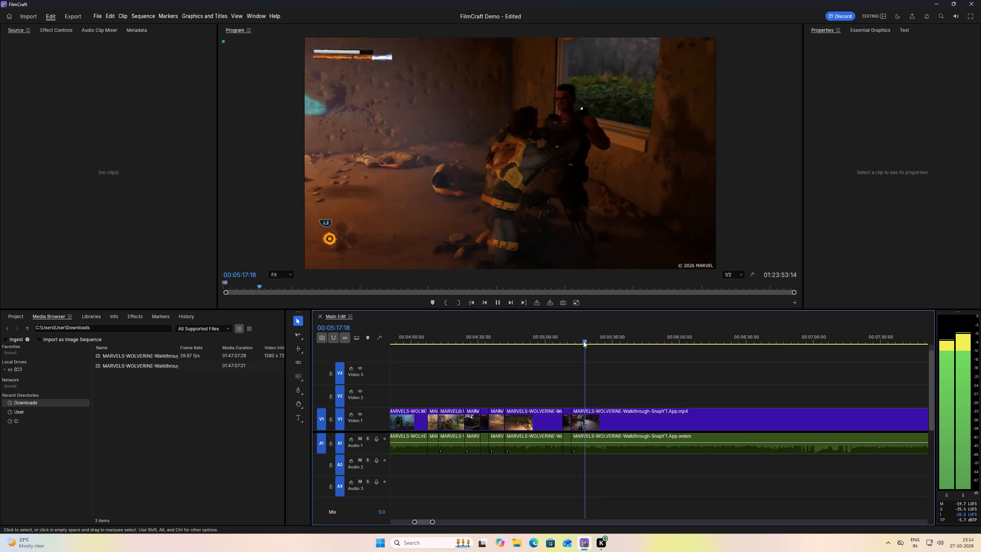
{"action": "key", "text": "space"}
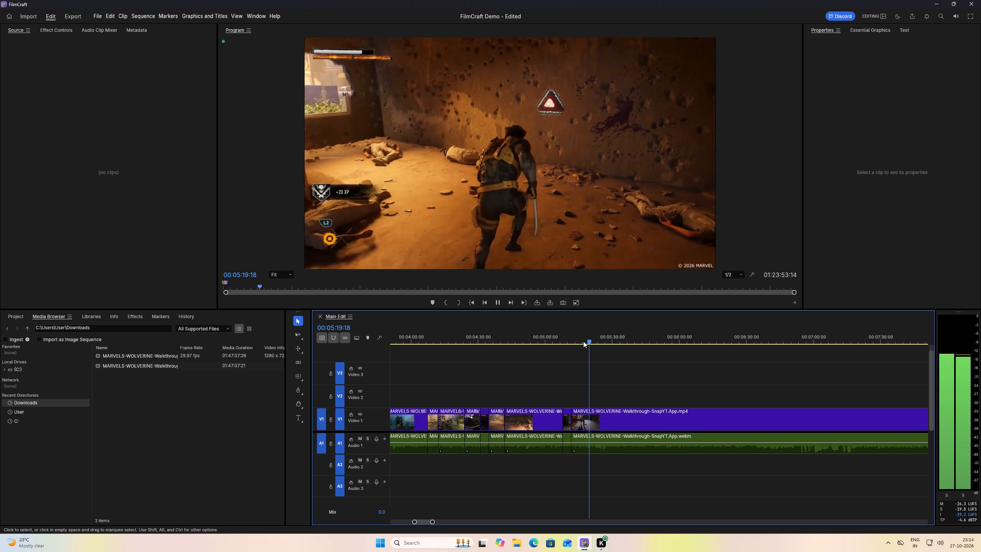
{"action": "key", "text": "Left"}
{"action": "key", "text": "Left"}
{"action": "key", "text": "Left"}
{"action": "key", "text": "Left"}
{"action": "key", "text": "Left"}
{"action": "key", "text": "Left"}
{"action": "key", "text": "Left"}
{"action": "key", "text": "Left"}
{"action": "key", "text": "Left"}
{"action": "key", "text": "Left"}
{"action": "key", "text": "Left"}
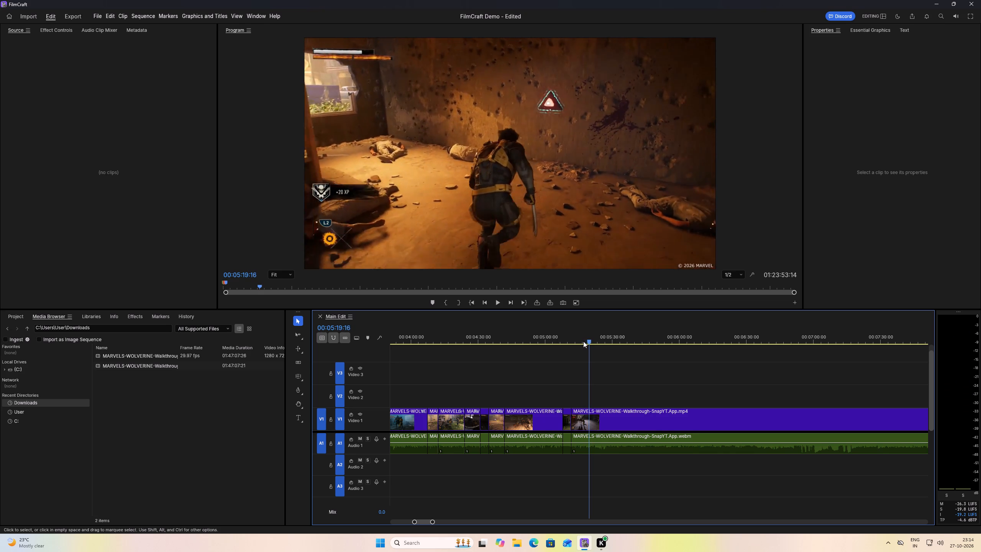
{"action": "key", "text": "Left"}
{"action": "key", "text": "Left"}
{"action": "key", "text": "Left"}
{"action": "key", "text": "Left"}
{"action": "key", "text": "Left"}
{"action": "key", "text": "Left"}
{"action": "key", "text": "Left"}
{"action": "key", "text": "Left"}
{"action": "key", "text": "Left"}
{"action": "key", "text": "Left"}
{"action": "key", "text": "Left"}
{"action": "key", "text": "Left"}
{"action": "key", "text": "Left"}
{"action": "key", "text": "Left"}
{"action": "key", "text": "Left"}
{"action": "key", "text": "Left"}
{"action": "key", "text": "Left"}
{"action": "key", "text": "Left"}
{"action": "key", "text": "Left"}
{"action": "key", "text": "Left"}
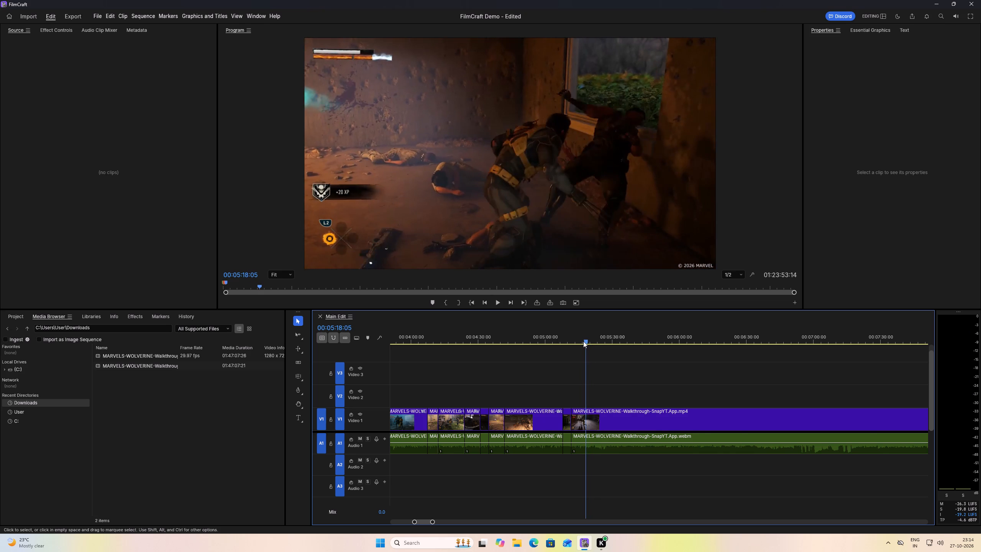
{"action": "key", "text": "Right"}
{"action": "type", "text": "t"}
Examine the footage after the 00:05:18 split, through the VTOL and diner cutscene to about 00:06:21, for the next trim point.
{"action": "key", "text": "space"}
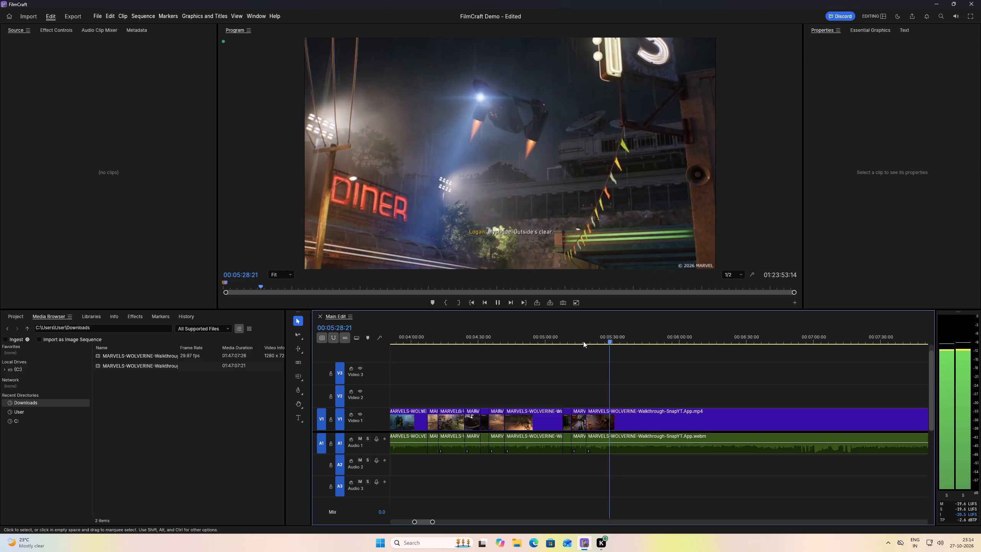
{"action": "key", "text": "space"}
{"action": "key", "text": "Left"}
{"action": "key", "text": "Left"}
{"action": "key", "text": "Left"}
{"action": "key", "text": "Left"}
{"action": "key", "text": "Left"}
{"action": "key", "text": "Left"}
{"action": "key", "text": "Left"}
{"action": "key", "text": "Left"}
{"action": "key", "text": "Left"}
{"action": "key", "text": "Left"}
{"action": "key", "text": "Left"}
{"action": "key", "text": "Left"}
{"action": "key", "text": "Left"}
{"action": "key", "text": "Left"}
{"action": "key", "text": "Left"}
{"action": "key", "text": "Left"}
{"action": "key", "text": "Left"}
{"action": "key", "text": "Left"}
{"action": "key", "text": "Left"}
{"action": "key", "text": "Left"}
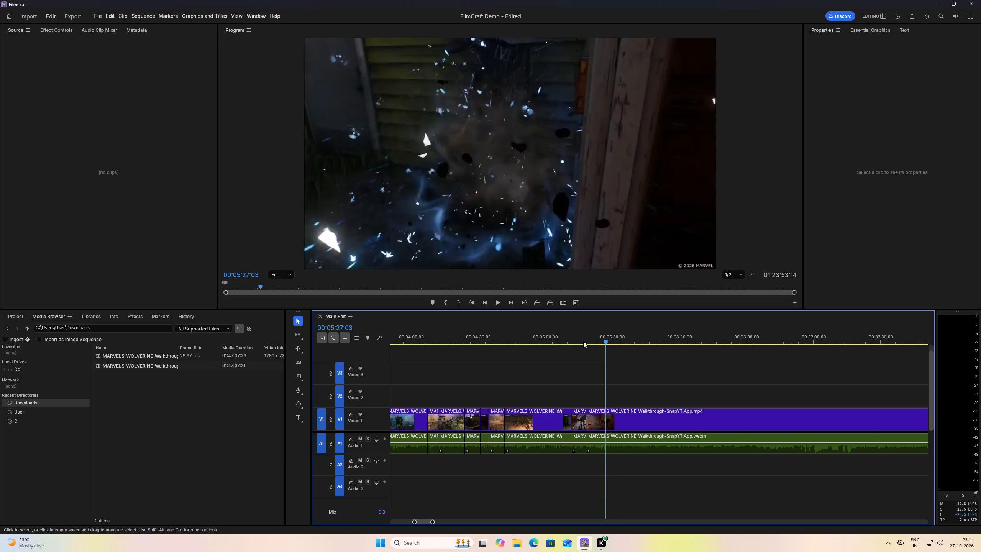
{"action": "key", "text": "space"}
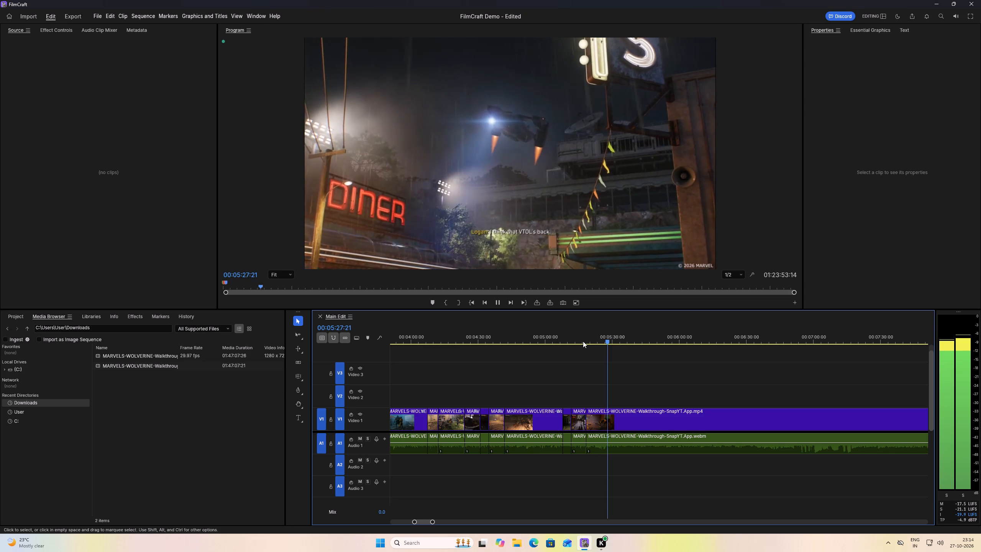
{"action": "left_click", "coordinate": [629, 341]}
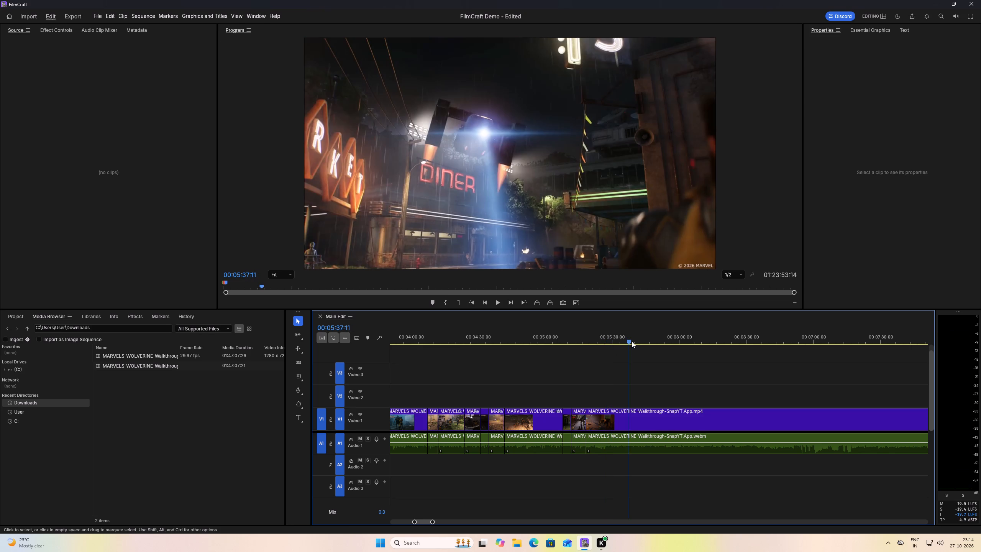
{"action": "left_click", "coordinate": [643, 341]}
{"action": "left_click", "coordinate": [683, 343]}
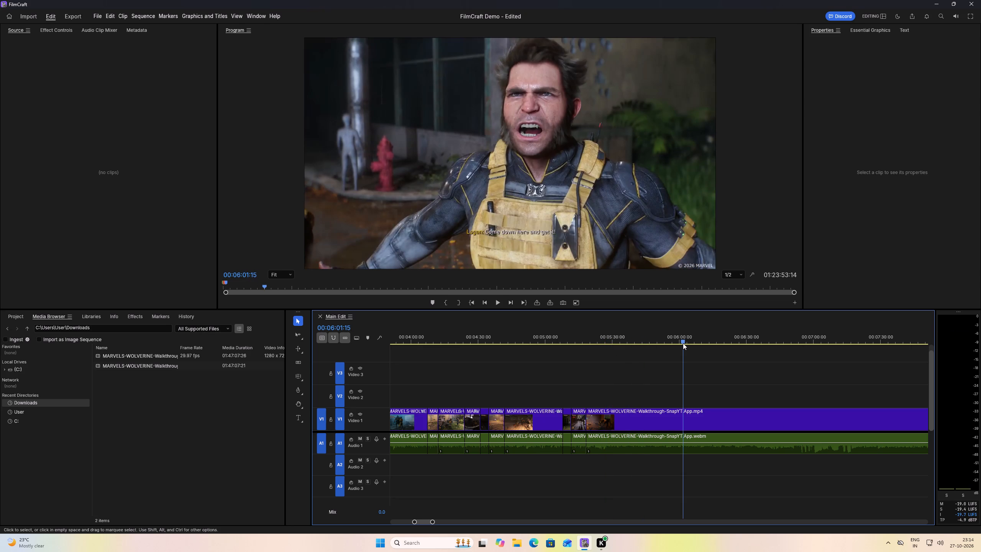
{"action": "left_click", "coordinate": [662, 343]}
{"action": "left_click", "coordinate": [726, 343]}
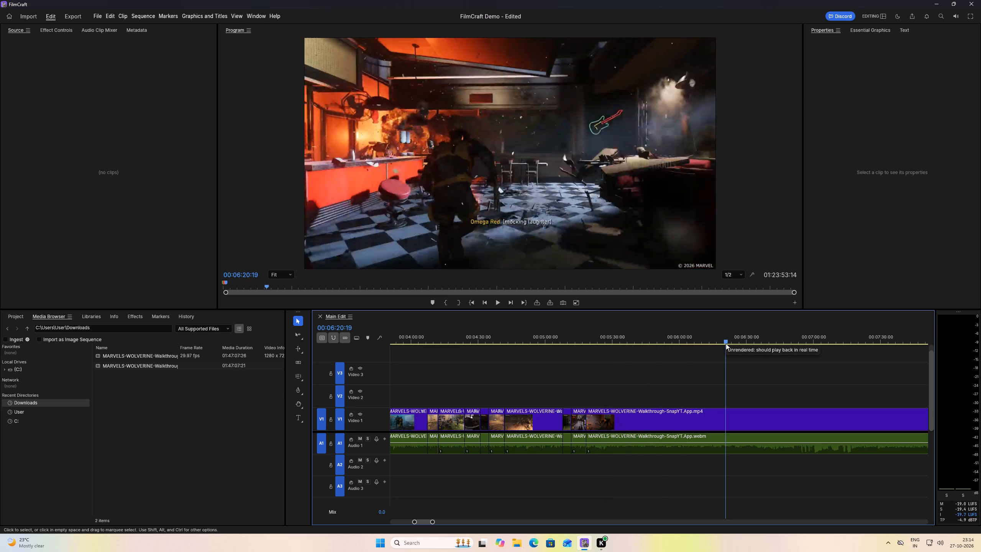
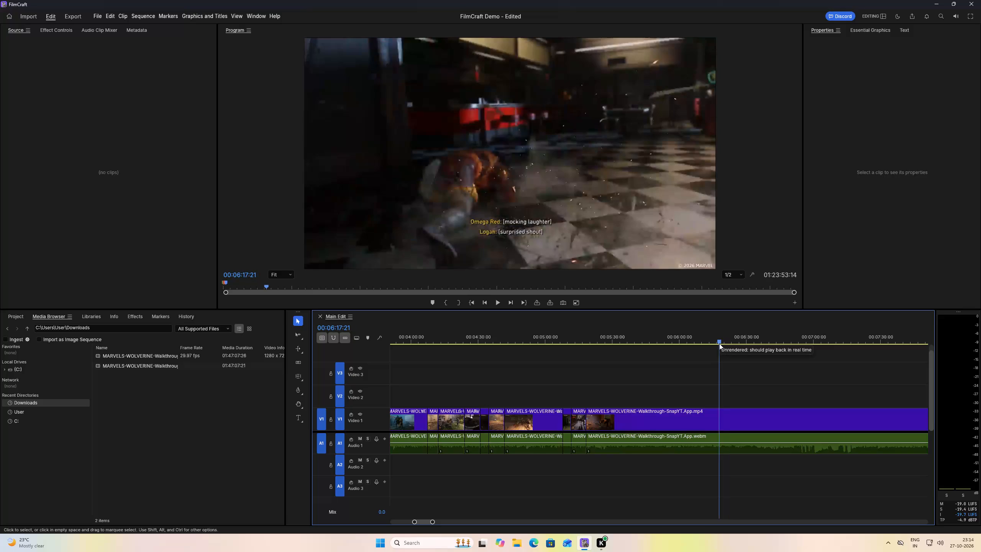
Ripple trim about 63 seconds from the split at about 00:05:18, cutting the VTOL and diner cutscene up to the level-up rewards.
{"action": "key", "text": "space"}
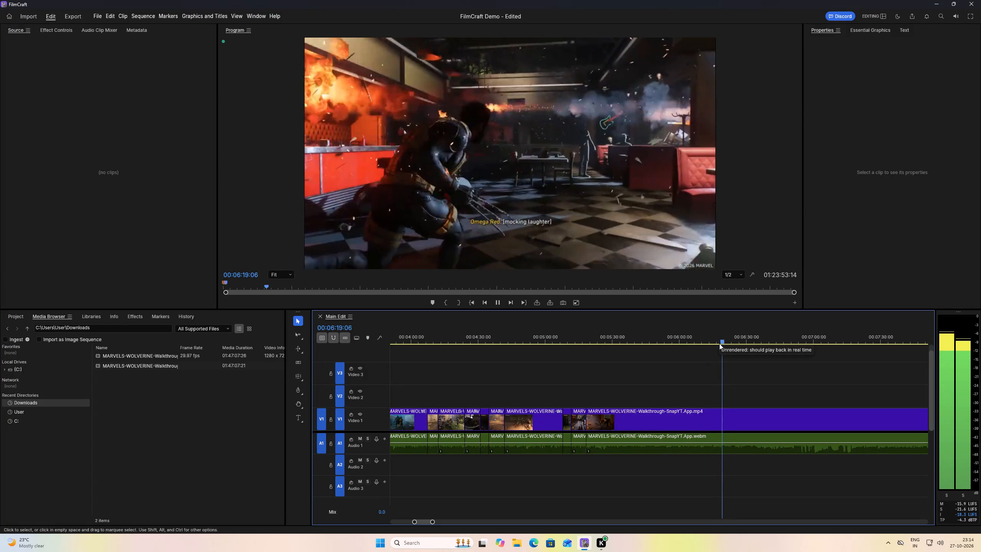
{"action": "key", "text": "space"}
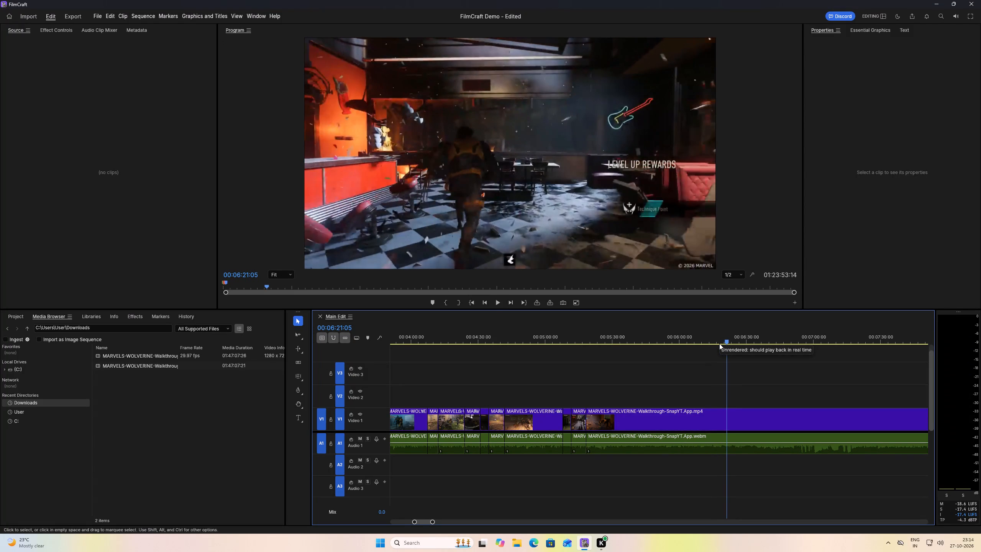
{"action": "type", "text": "q"}
Ripple trim about 87 seconds from the 00:05:18 split, cutting the running, techniques menu and wading up to the tunnel-exit stealth takedown.
{"action": "key", "text": "space"}
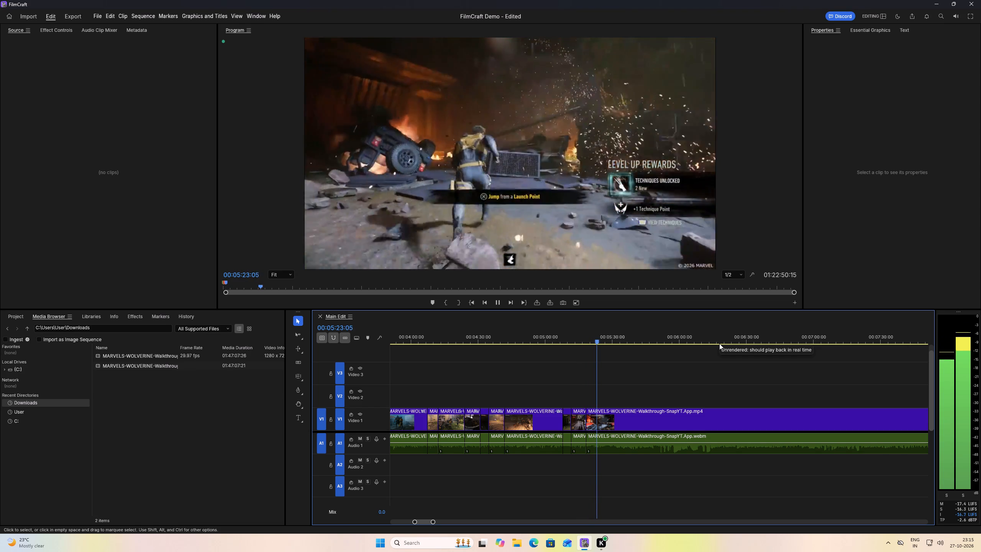
{"action": "key", "text": "space"}
{"action": "key", "text": "space"}
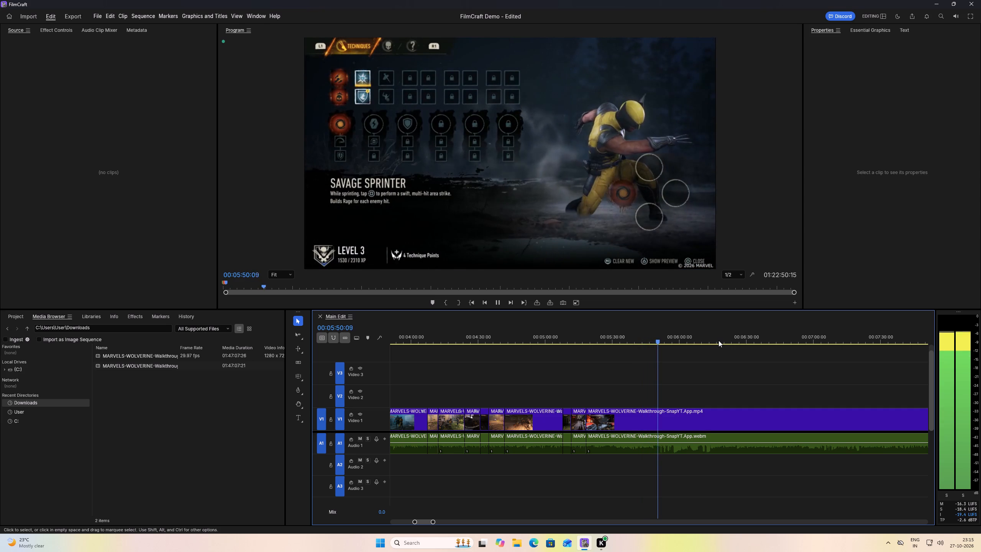
{"action": "left_click", "coordinate": [720, 340]}
{"action": "key", "text": "space"}
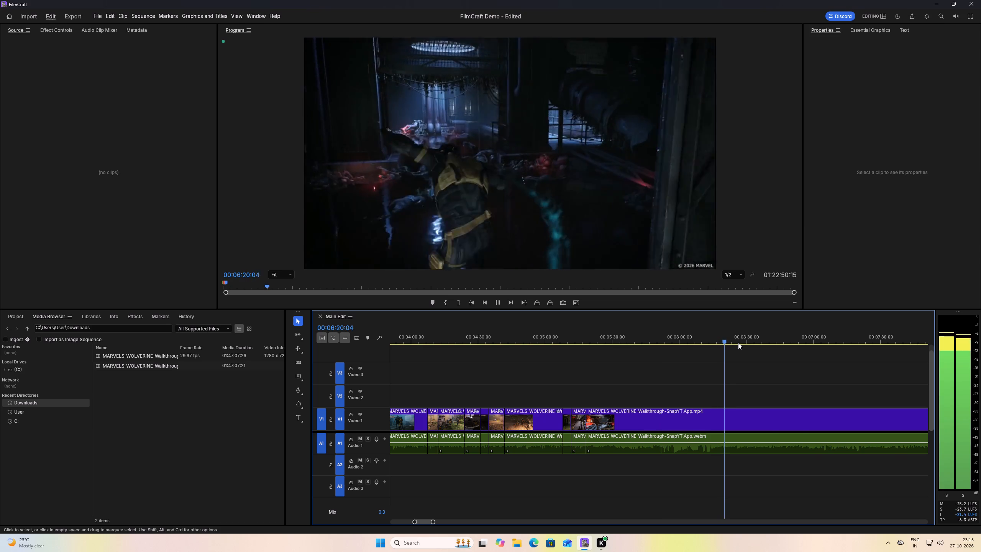
{"action": "left_click", "coordinate": [748, 341]}
{"action": "key", "text": "space"}
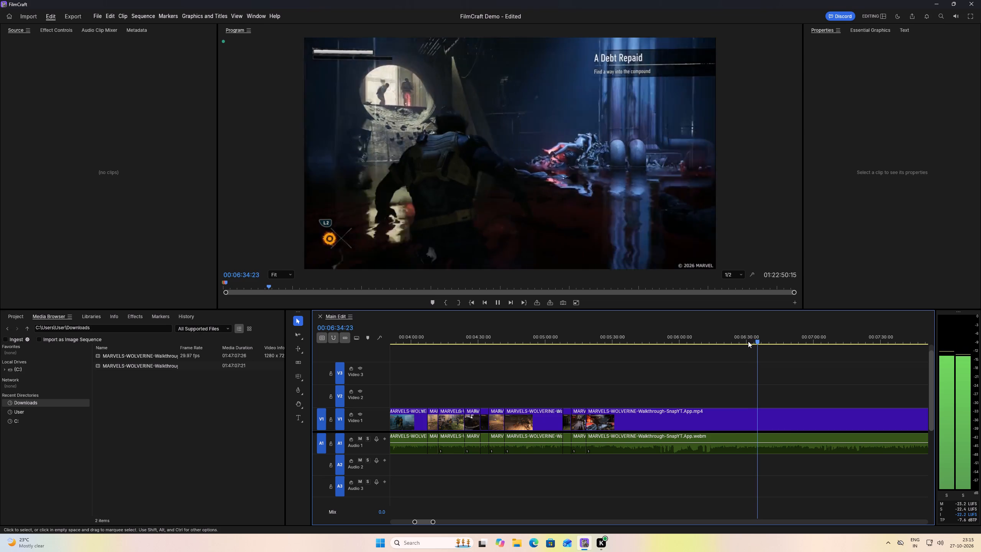
{"action": "left_click", "coordinate": [772, 342]}
{"action": "left_click", "coordinate": [784, 343]}
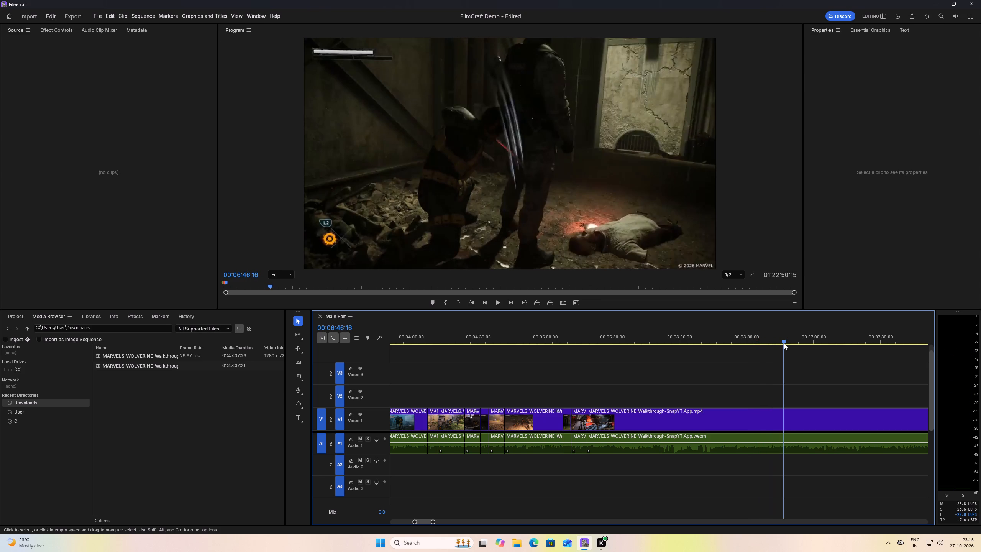
{"action": "key", "text": "space"}
{"action": "left_click", "coordinate": [781, 343]}
{"action": "type", "text": "q"}
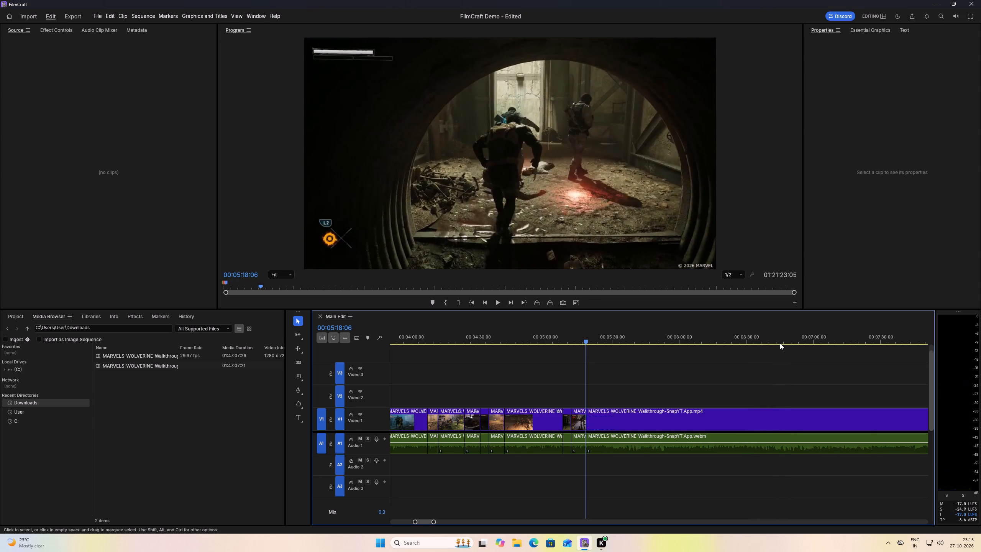
Examine the stealth takedown after the 00:05:18 split, stepping frame by frame around 00:05:19 to 00:05:21 to judge the cut.
{"action": "key", "text": "space"}
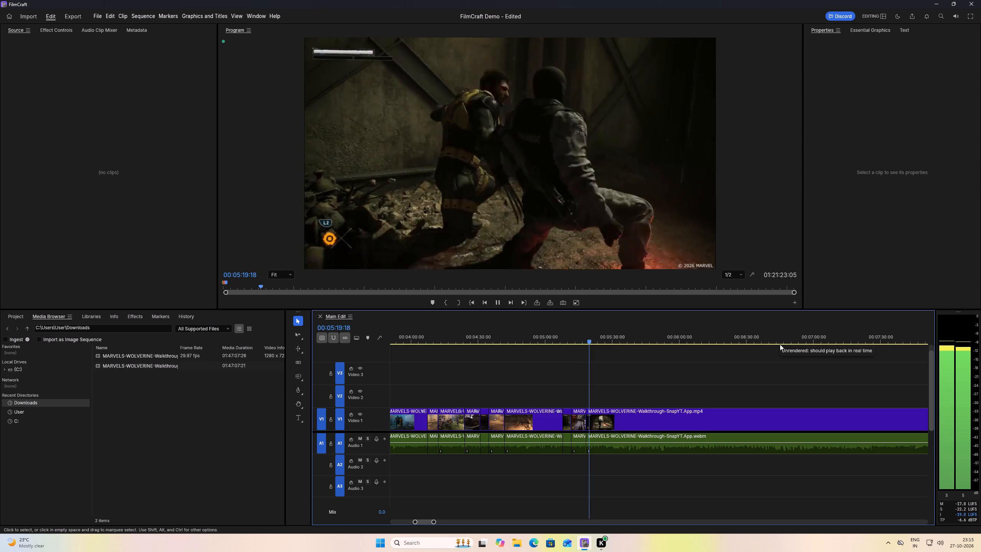
{"action": "key", "text": "Left"}
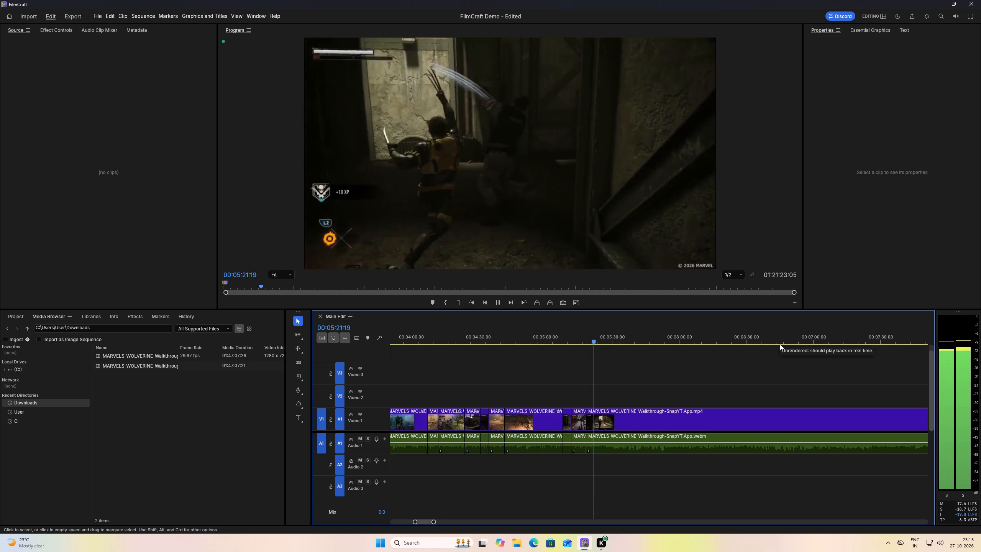
{"action": "key", "text": "space"}
{"action": "key", "text": "Left"}
{"action": "key", "text": "Left"}
{"action": "key", "text": "Left"}
{"action": "key", "text": "Left"}
{"action": "key", "text": "Left"}
{"action": "key", "text": "Left"}
{"action": "key", "text": "Left"}
{"action": "key", "text": "Left"}
{"action": "key", "text": "Left"}
{"action": "key", "text": "Left"}
{"action": "key", "text": "Left"}
{"action": "key", "text": "Left"}
{"action": "key", "text": "Left"}
{"action": "key", "text": "Left"}
{"action": "key", "text": "Left"}
{"action": "key", "text": "Left"}
{"action": "key", "text": "Left"}
{"action": "key", "text": "Left"}
{"action": "key", "text": "Left"}
{"action": "key", "text": "Left"}
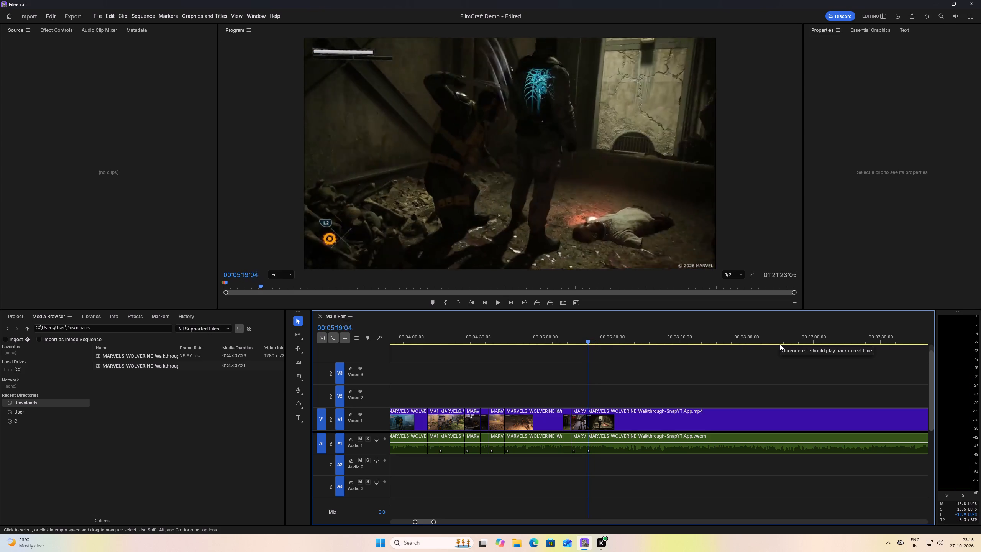
{"action": "key", "text": "Right"}
{"action": "key", "text": "Right"}
{"action": "key", "text": "Right"}
{"action": "key", "text": "Right"}
{"action": "key", "text": "Right"}
{"action": "key", "text": "Right"}
{"action": "key", "text": "Right"}
{"action": "key", "text": "Right"}
{"action": "key", "text": "Right"}
{"action": "key", "text": "Right"}
{"action": "key", "text": "Right"}
{"action": "key", "text": "Left"}
Play back the tunnel takedowns and split the video and audio clips at about 00:05:23, just after the second guard's takedown.
{"action": "key", "text": "space"}
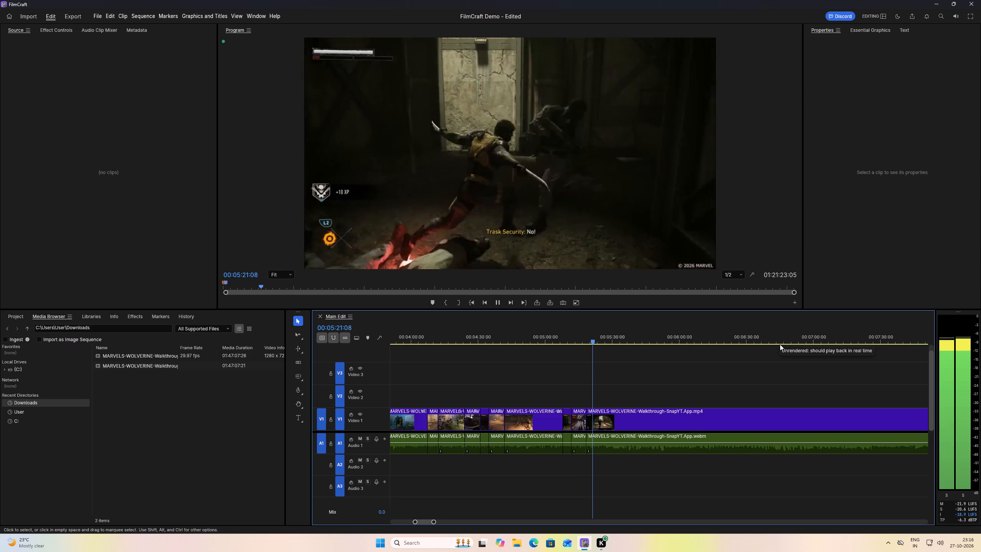
{"action": "key", "text": "space"}
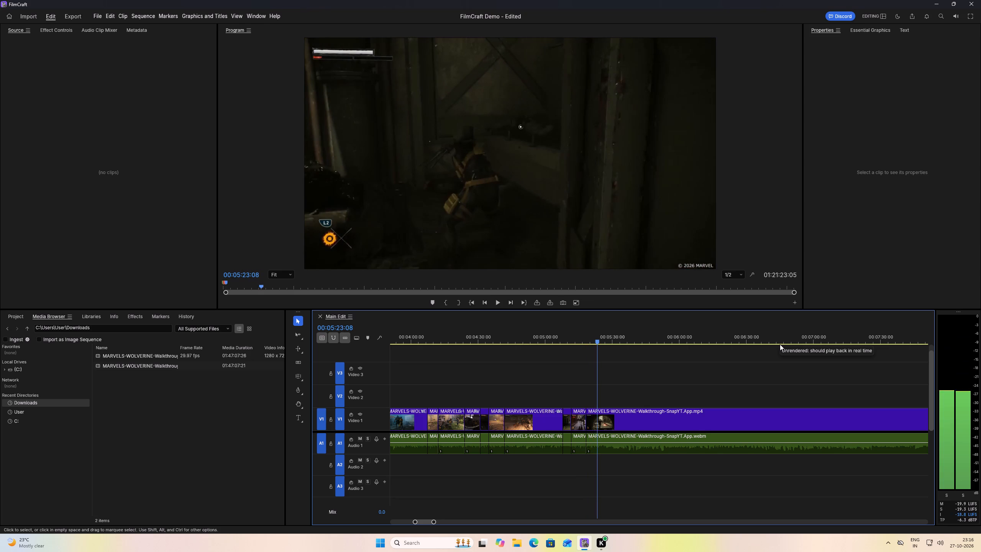
{"action": "type", "text": "t"}
Ripple trim about 43 seconds from the 00:05:23 split, cutting the walking and cutscene up to the armed soldiers aiming their lights.
{"action": "key", "text": "space"}
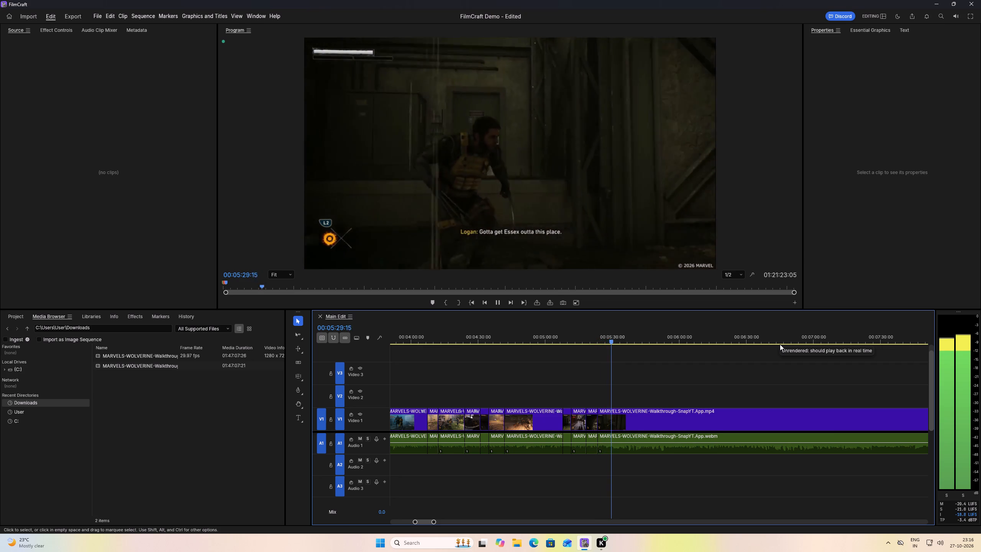
{"action": "key", "text": "space"}
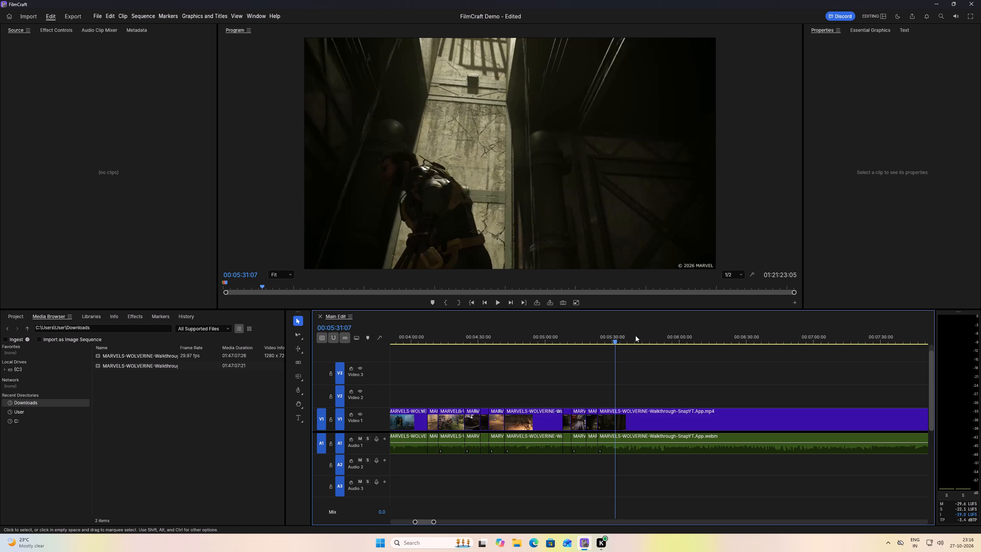
{"action": "left_click", "coordinate": [626, 341]}
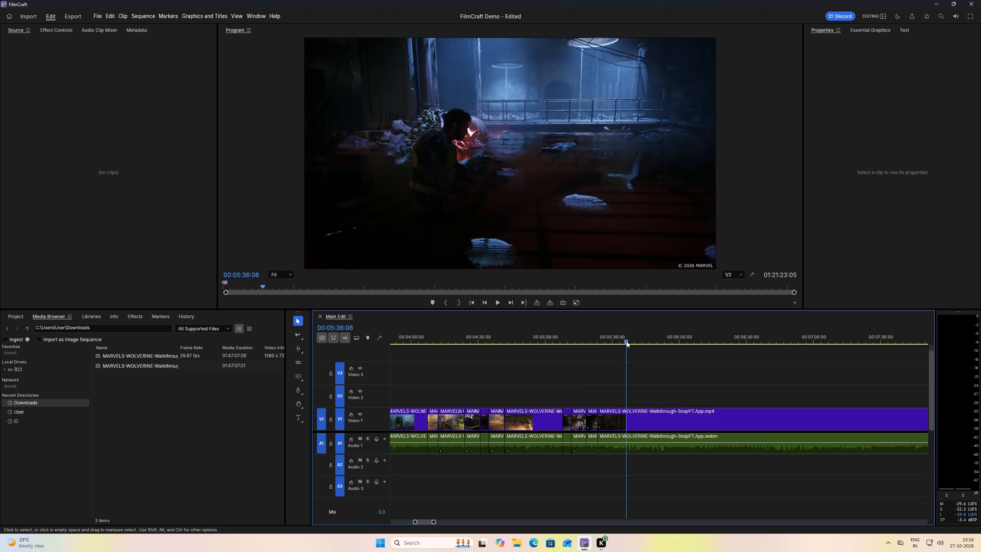
{"action": "left_click", "coordinate": [640, 340]}
{"action": "key", "text": "space"}
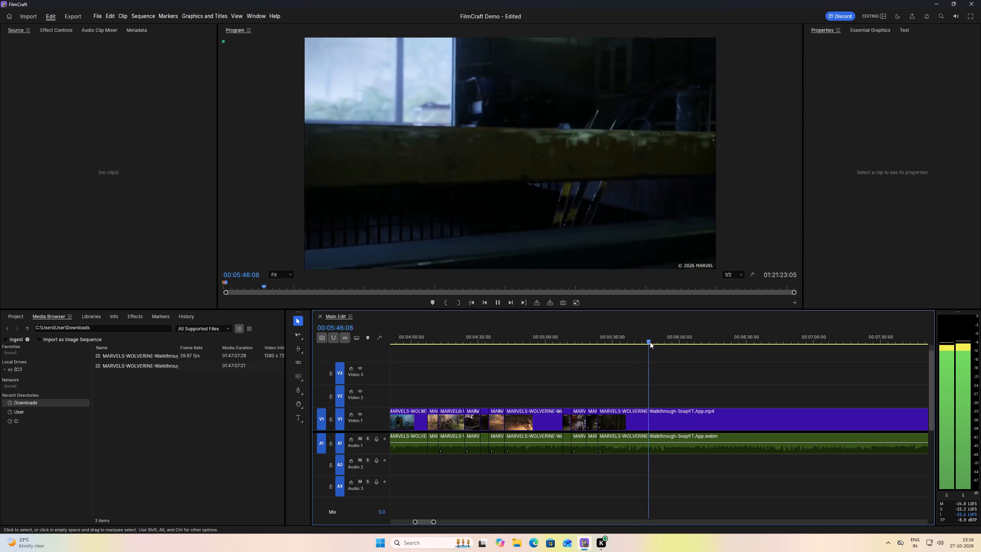
{"action": "key", "text": "space"}
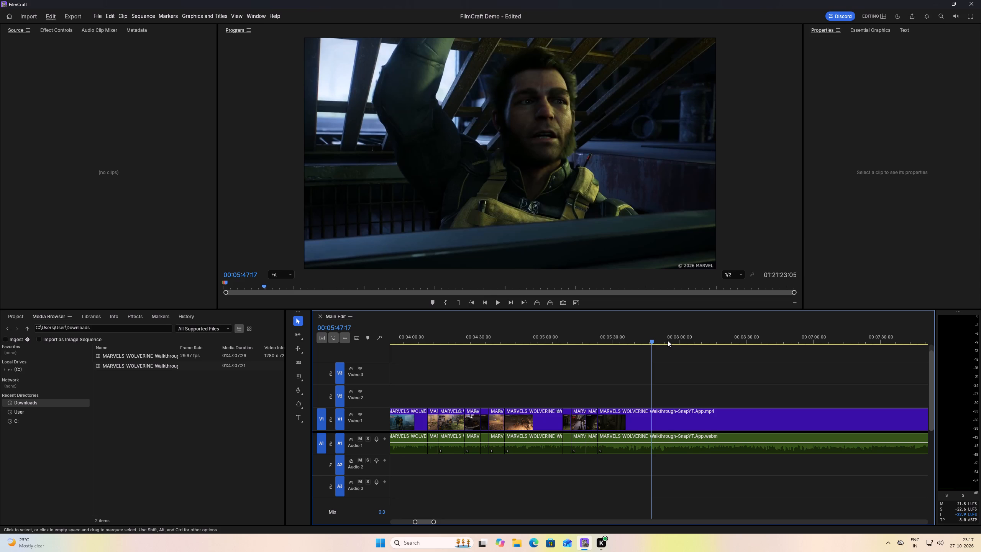
{"action": "left_click", "coordinate": [659, 342]}
{"action": "left_click", "coordinate": [675, 341]}
{"action": "left_click", "coordinate": [694, 341]}
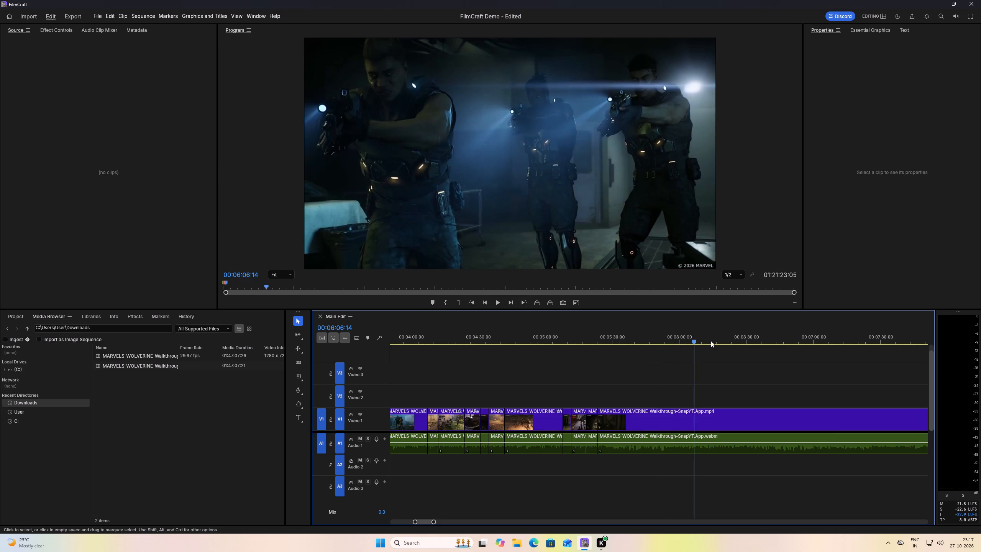
{"action": "type", "text": "q"}
Ripple trim about 31 seconds from the 00:05:23 split, cutting the Mystique reveal and her fight with the soldiers.
{"action": "key", "text": "space"}
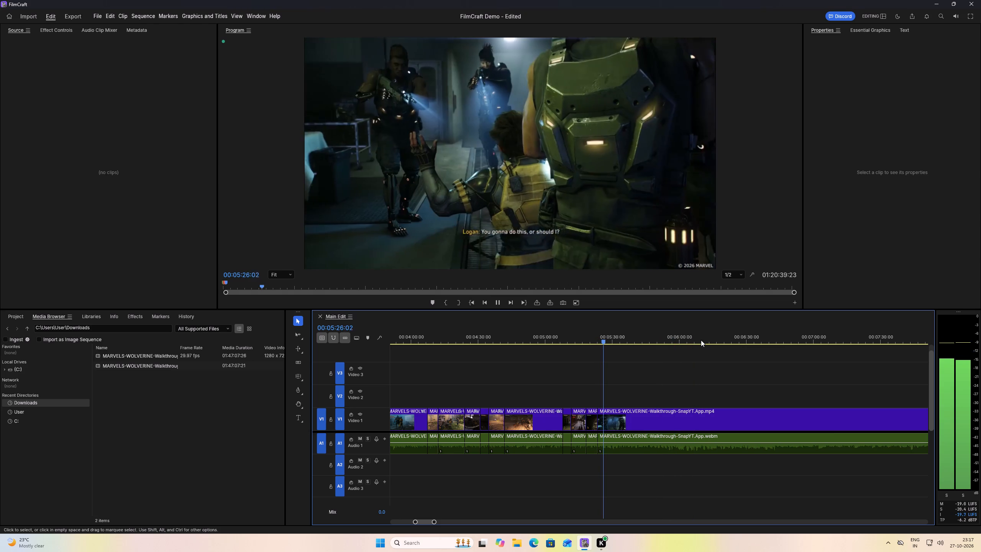
{"action": "left_click", "coordinate": [615, 340]}
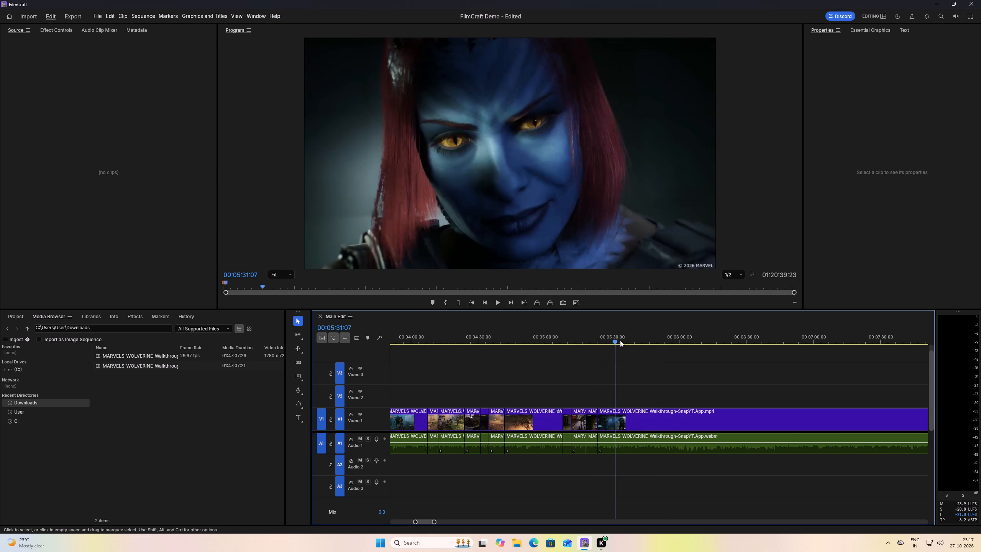
{"action": "left_click", "coordinate": [625, 339]}
{"action": "left_click", "coordinate": [645, 340]}
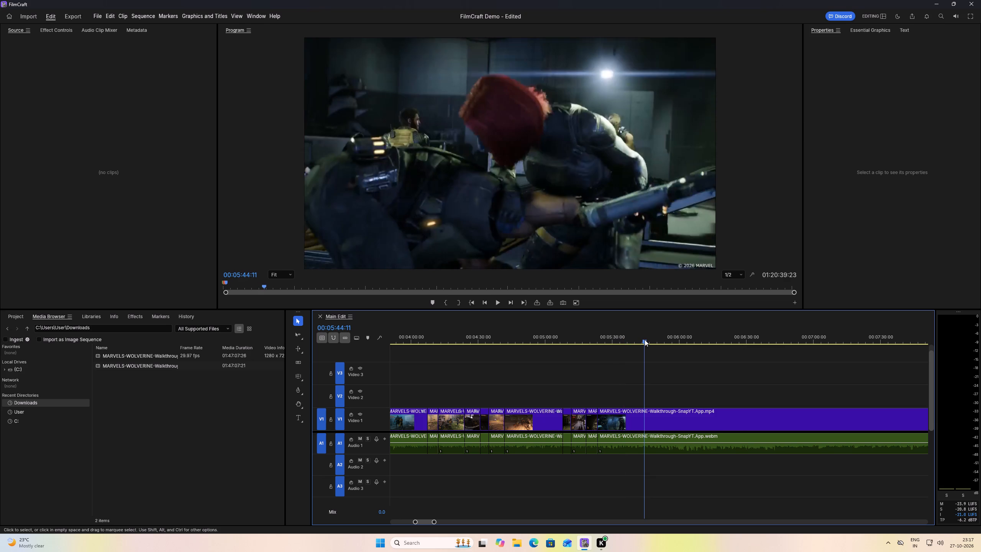
{"action": "key", "text": "space"}
{"action": "left_click", "coordinate": [665, 339]}
{"action": "key", "text": "space"}
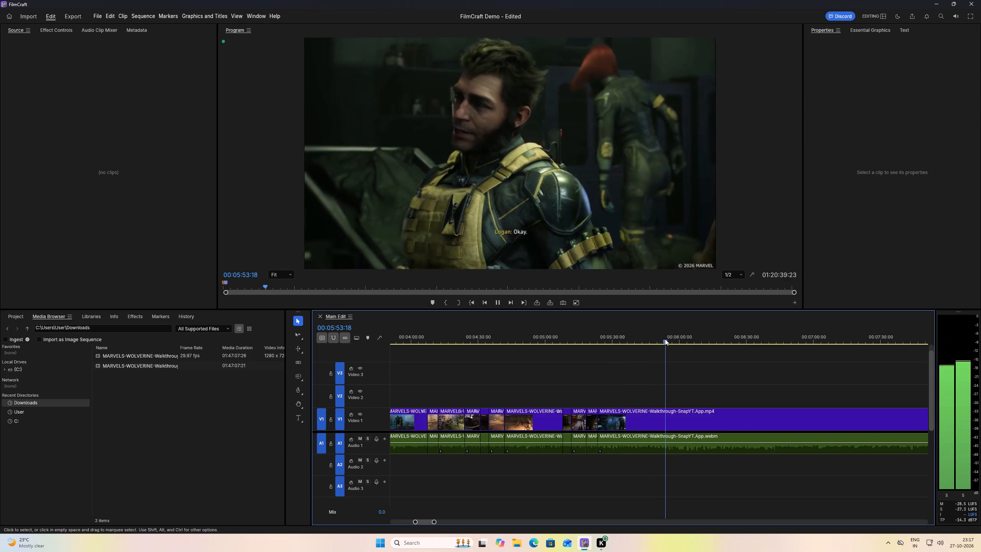
{"action": "type", "text": "q"}
Play back the Logan and Mystique cutscene after the 00:05:23 cut, through to about 00:05:32.
{"action": "key", "text": "space"}
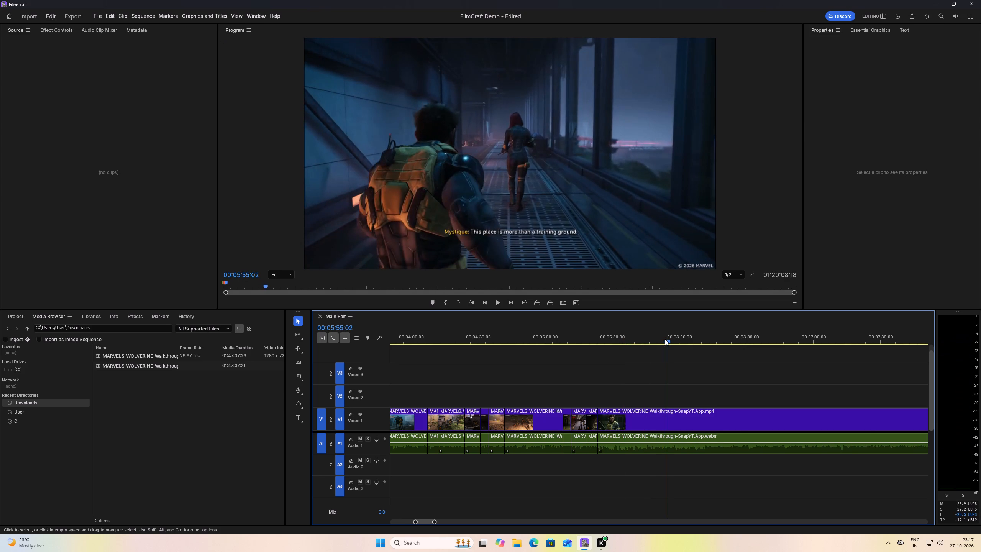
{"action": "key", "text": "space"}
{"action": "left_click", "coordinate": [597, 342]}
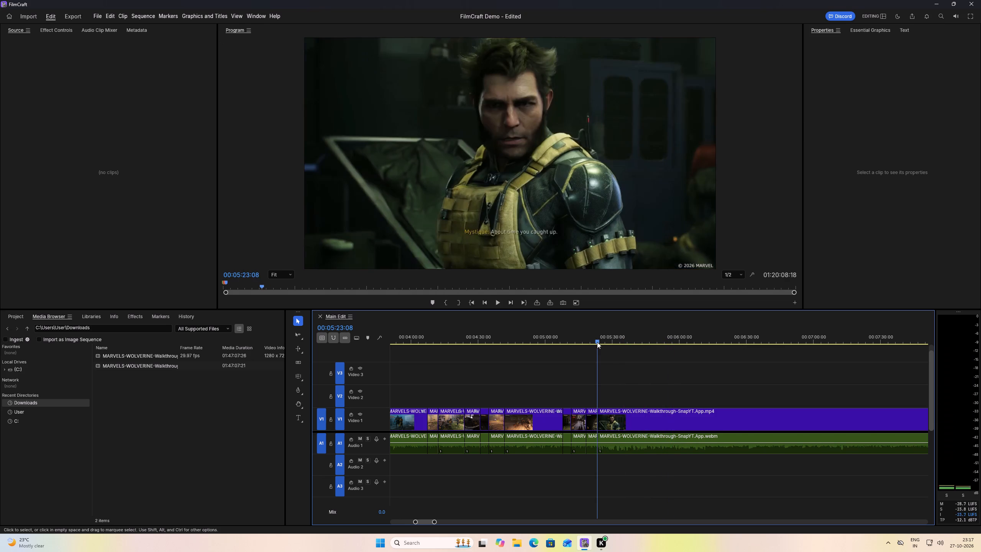
{"action": "key", "text": "space"}
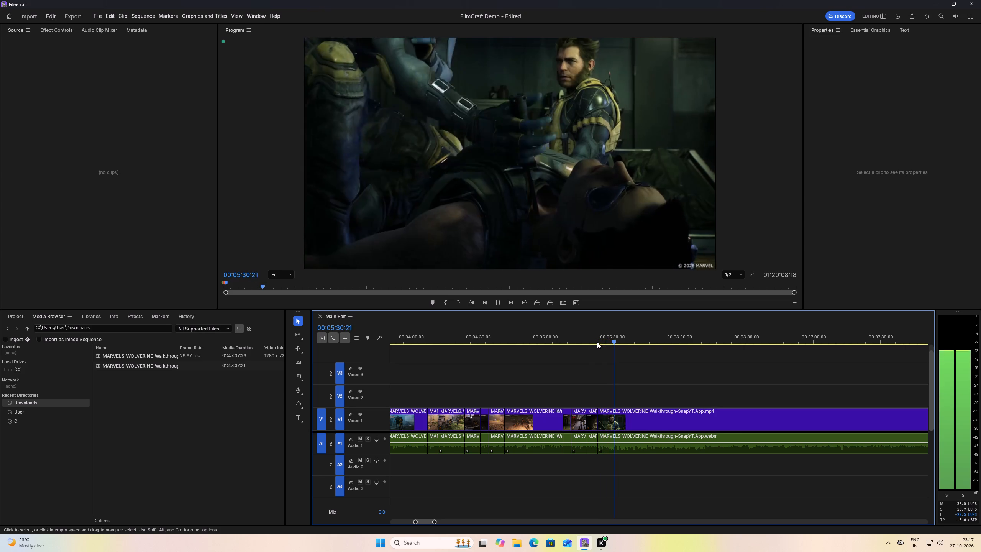
{"action": "key", "text": "space"}
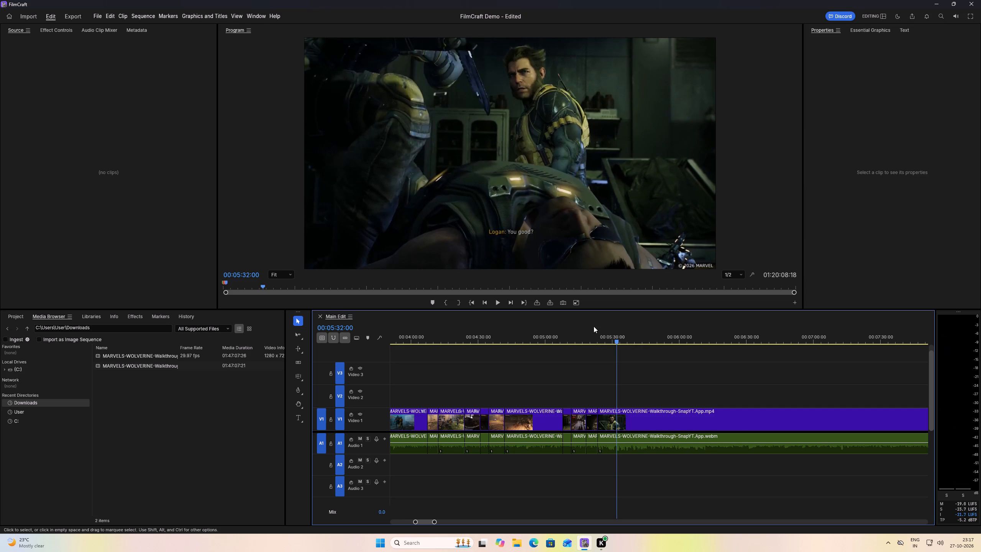
Spot-check the edit by playing short passages from the opening through about 00:01:10, 00:02:38, 00:03:27, 00:03:55 and 00:04:57 to about 00:05:19.
{"action": "left_click_drag", "start_coordinate": [406, 338], "coordinate": [351, 347]}
{"action": "key", "text": "space"}
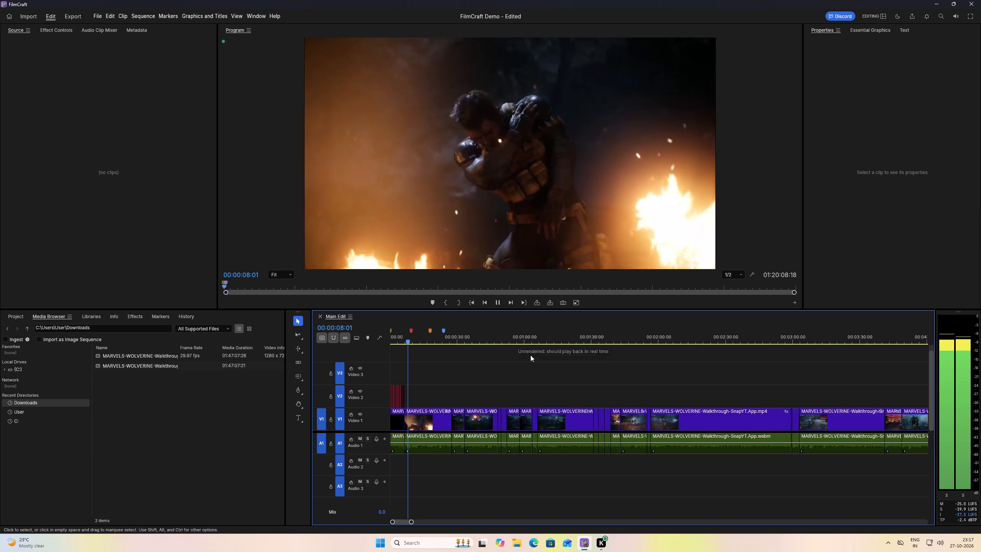
{"action": "left_click", "coordinate": [538, 346]}
{"action": "left_click", "coordinate": [545, 341]}
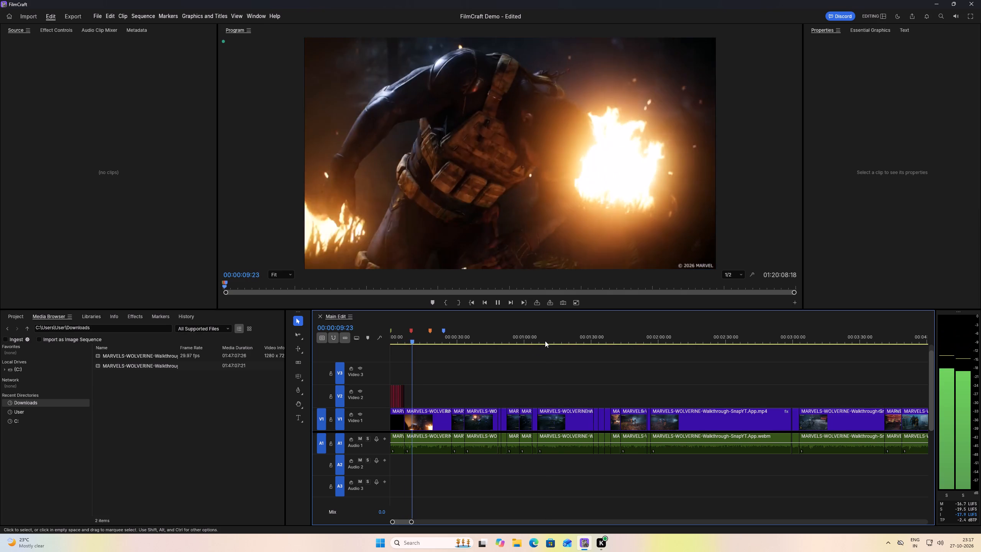
{"action": "key", "text": "space"}
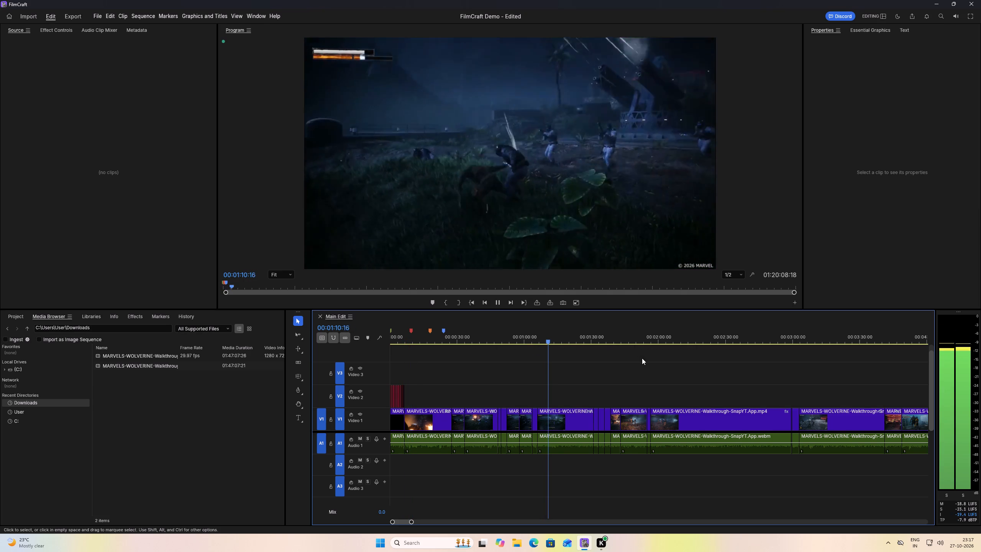
{"action": "left_click", "coordinate": [743, 342]}
{"action": "key", "text": "space"}
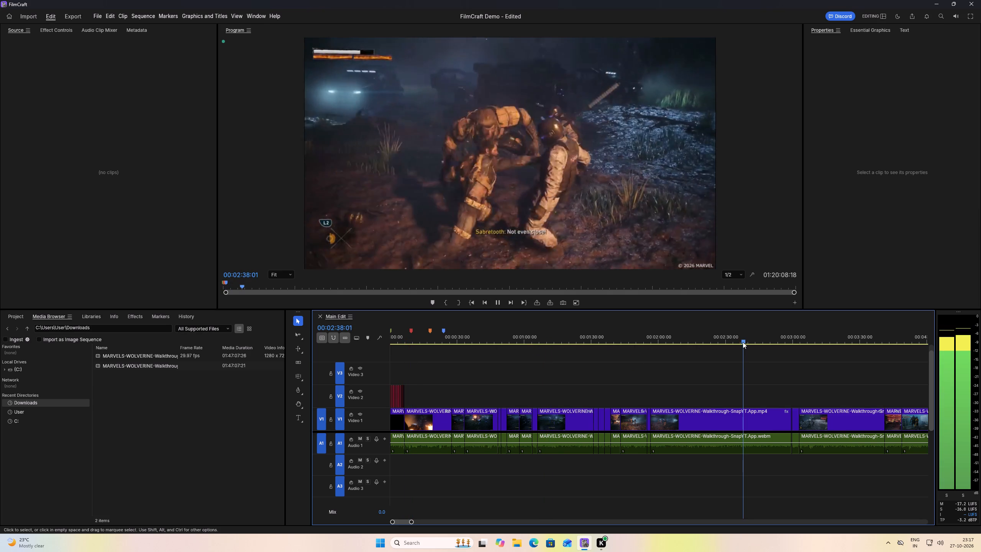
{"action": "left_click", "coordinate": [851, 337]}
{"action": "key", "text": "space"}
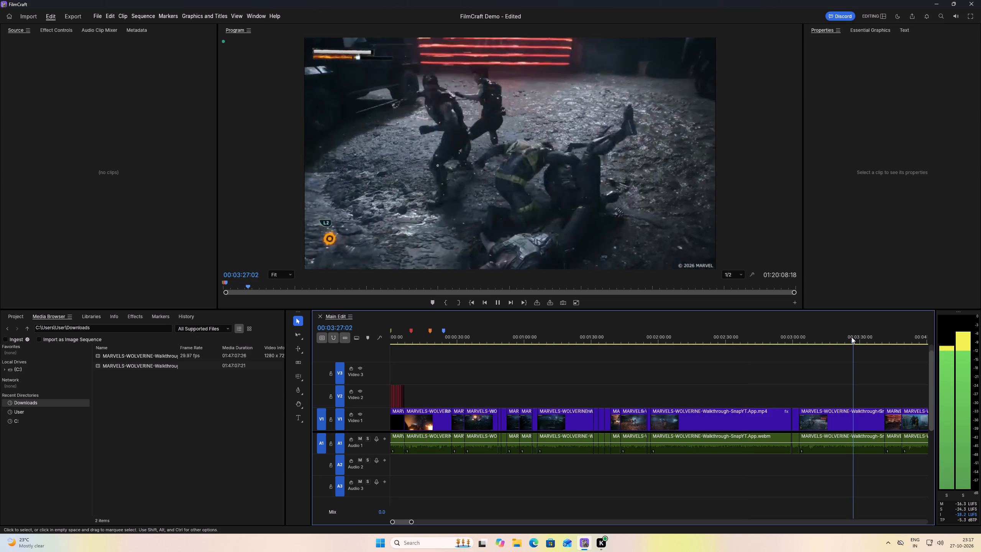
{"action": "scroll", "coordinate": [786, 353], "scroll_direction": "down", "scroll_amount": 7}
{"action": "scroll", "coordinate": [745, 397], "scroll_direction": "down", "scroll_amount": 4}
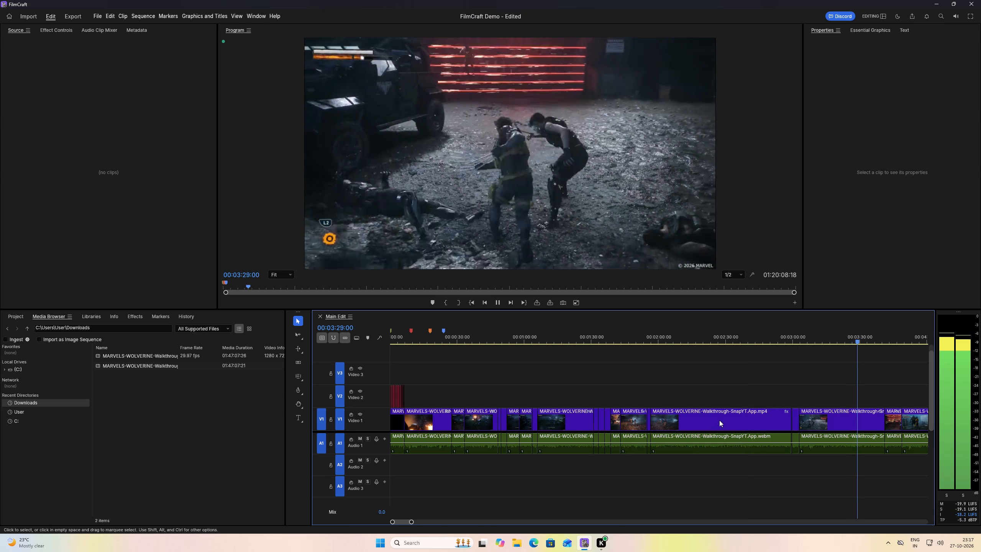
{"action": "left_click", "coordinate": [915, 342]}
{"action": "key", "text": "space"}
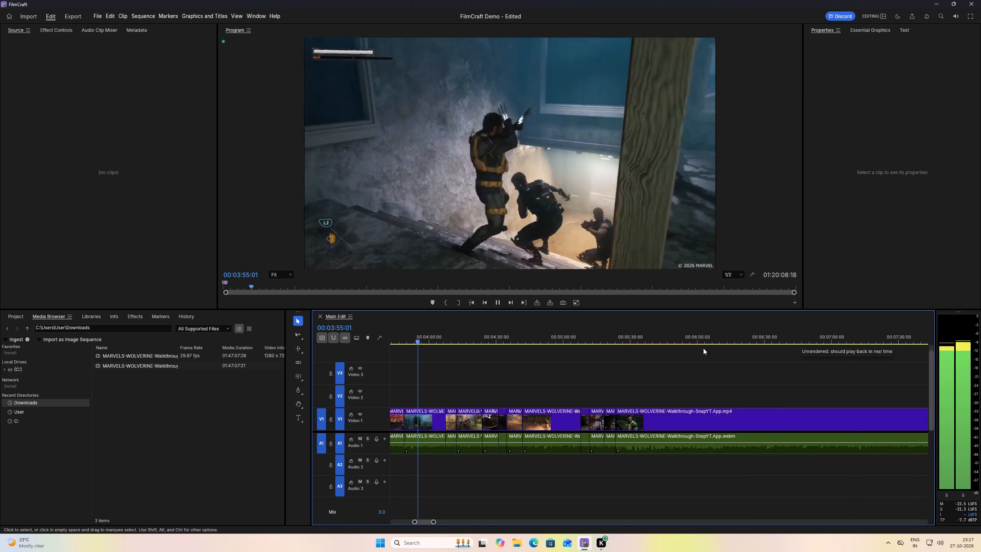
{"action": "left_click", "coordinate": [556, 342]}
{"action": "key", "text": "space"}
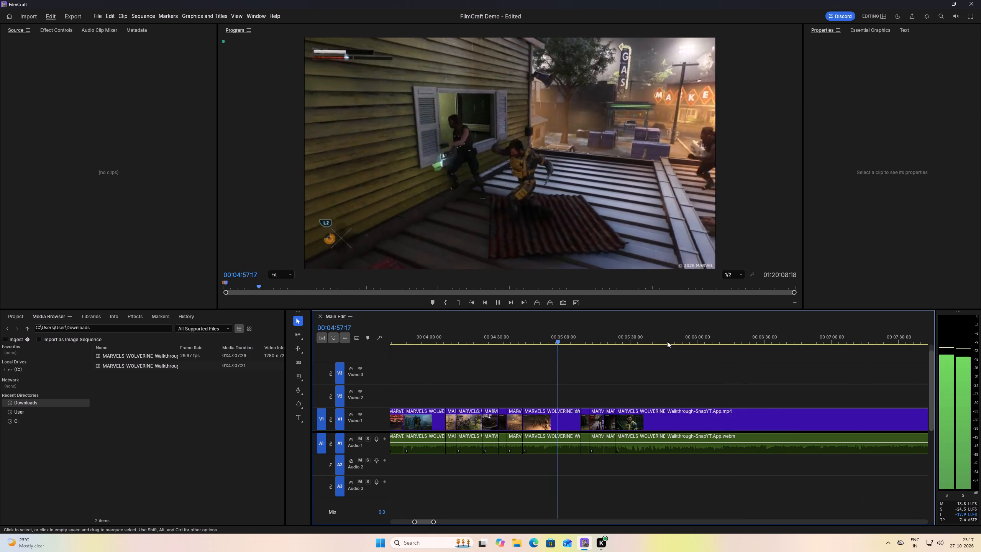
{"action": "left_click", "coordinate": [602, 342]}
{"action": "key", "text": "space"}
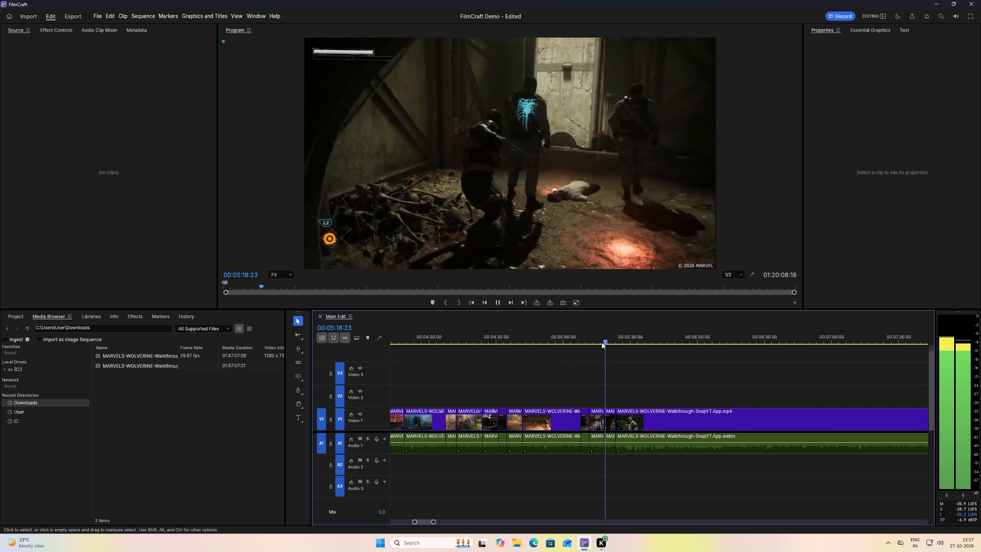
{"action": "key", "text": "space"}
Close the project and save its changes in Documents as a FilmCraft Project named wolvirine.
{"action": "left_click", "coordinate": [980, 0]}
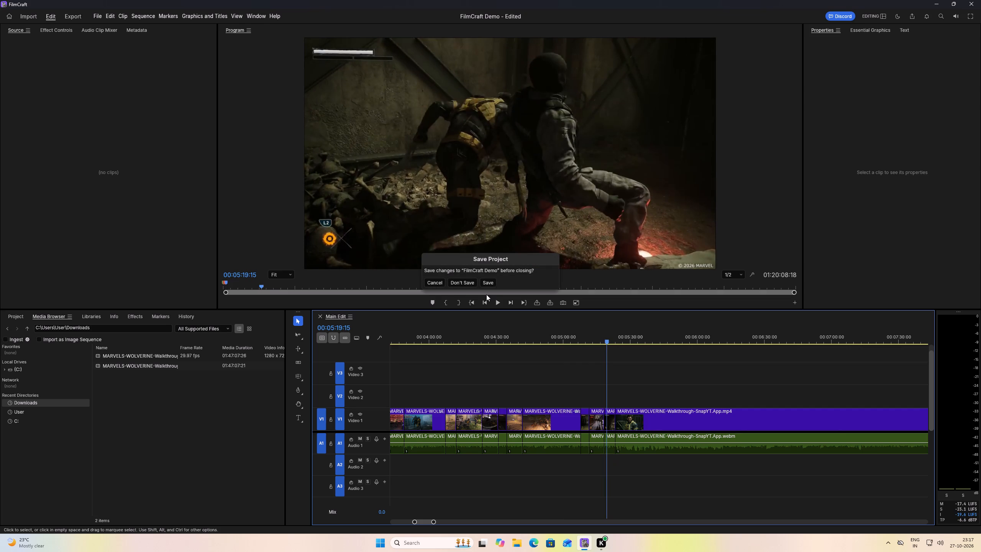
{"action": "left_click", "coordinate": [482, 286]}
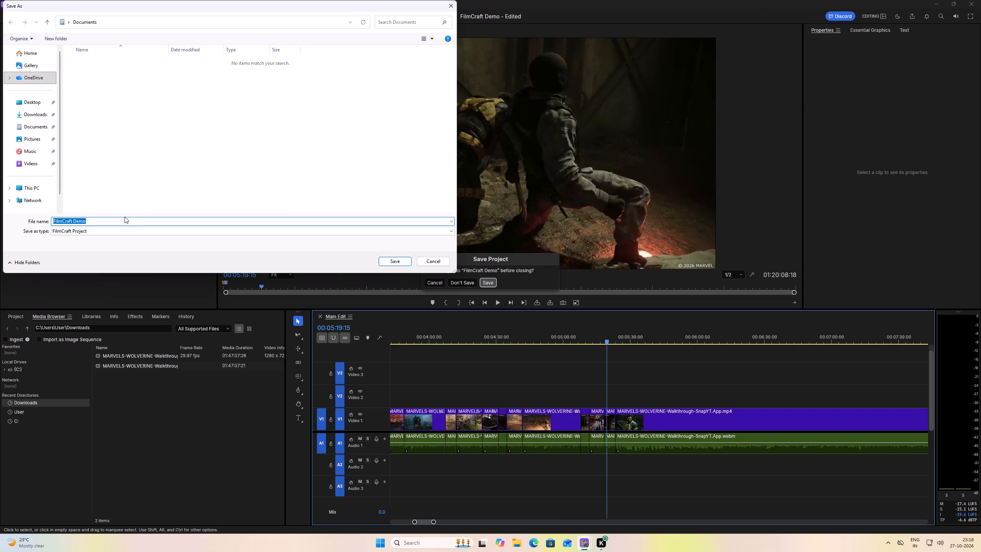
{"action": "type", "text": "wolvirine"}
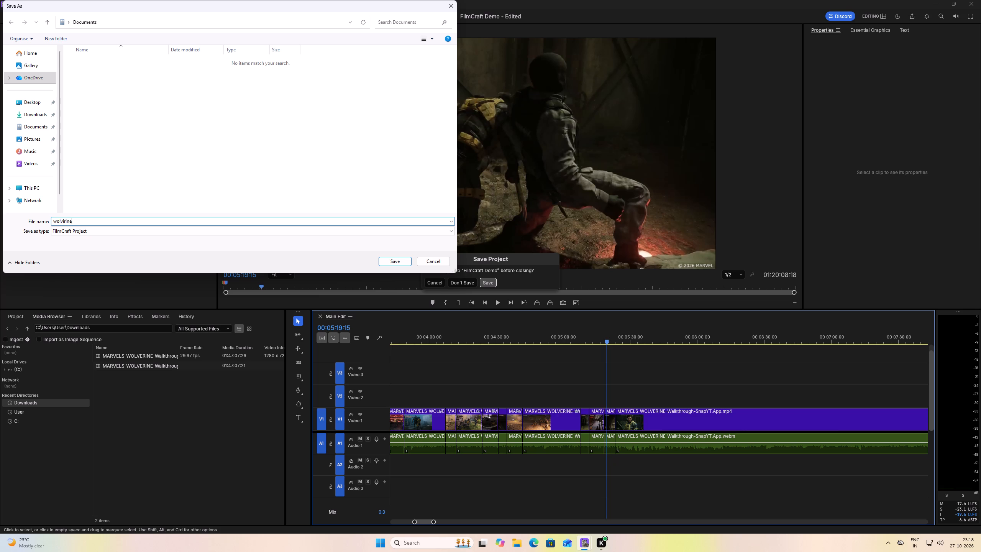
{"action": "key", "text": "Return"}
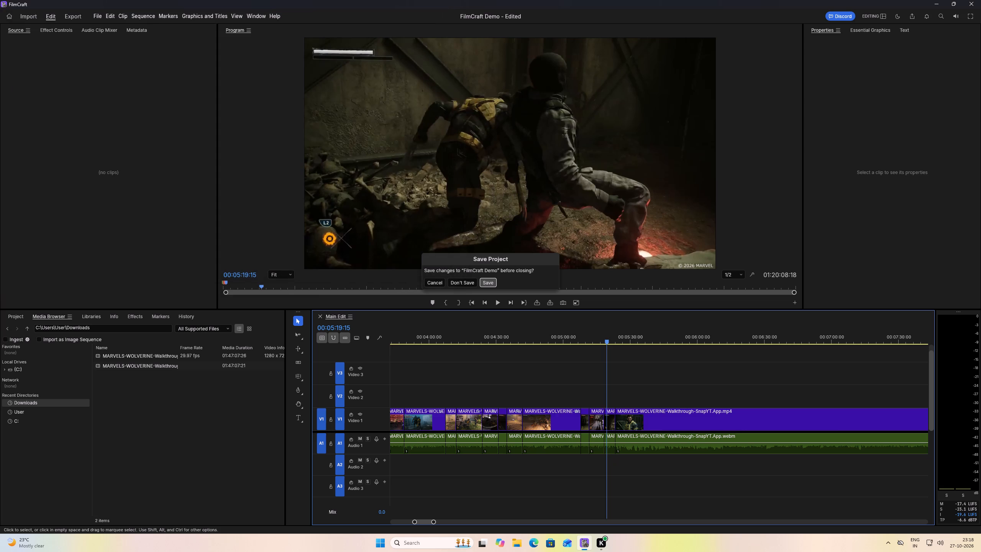